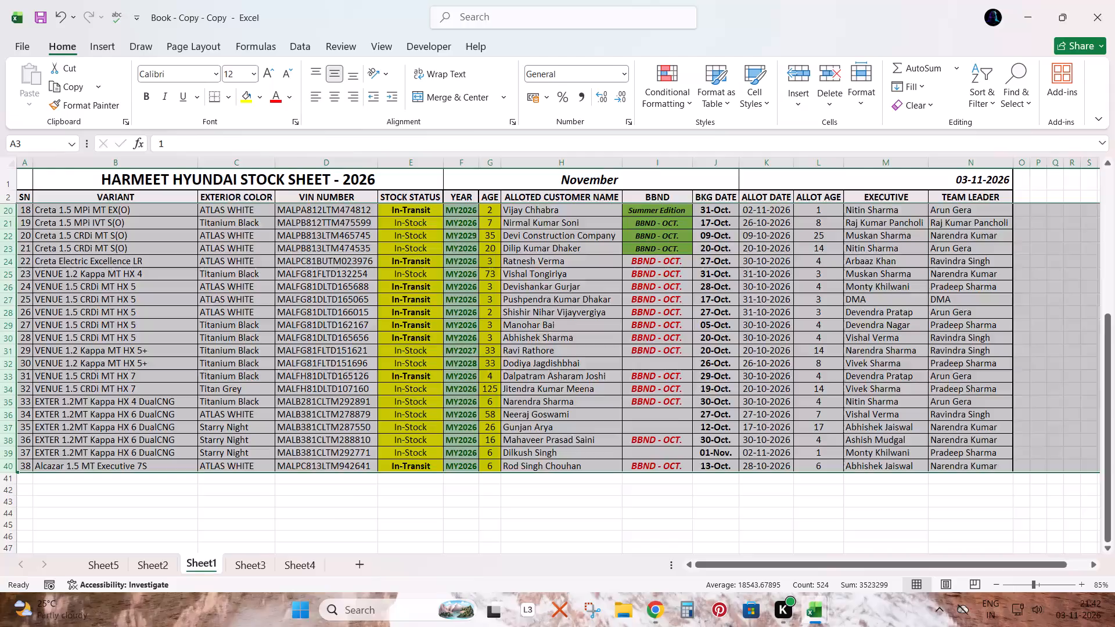
Switch to the BOOKING LIST workbook and turn on filters for the header row of the TOTAL BOOKING sheet.
key(alt+Tab)
key(alt+Tab)
click(1062, 181)
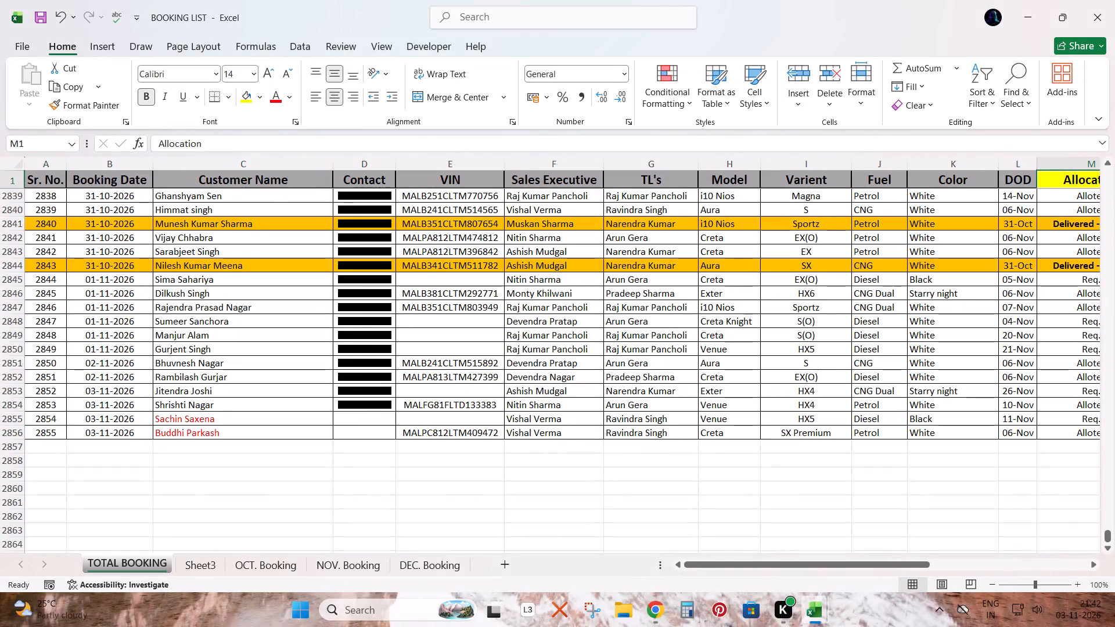
key(ctrl+shift+l)
Open the Allocation column's filter and move through its options to the list of allocation values.
key(Right)
key(Left)
key(alt+Down)
key(Down)
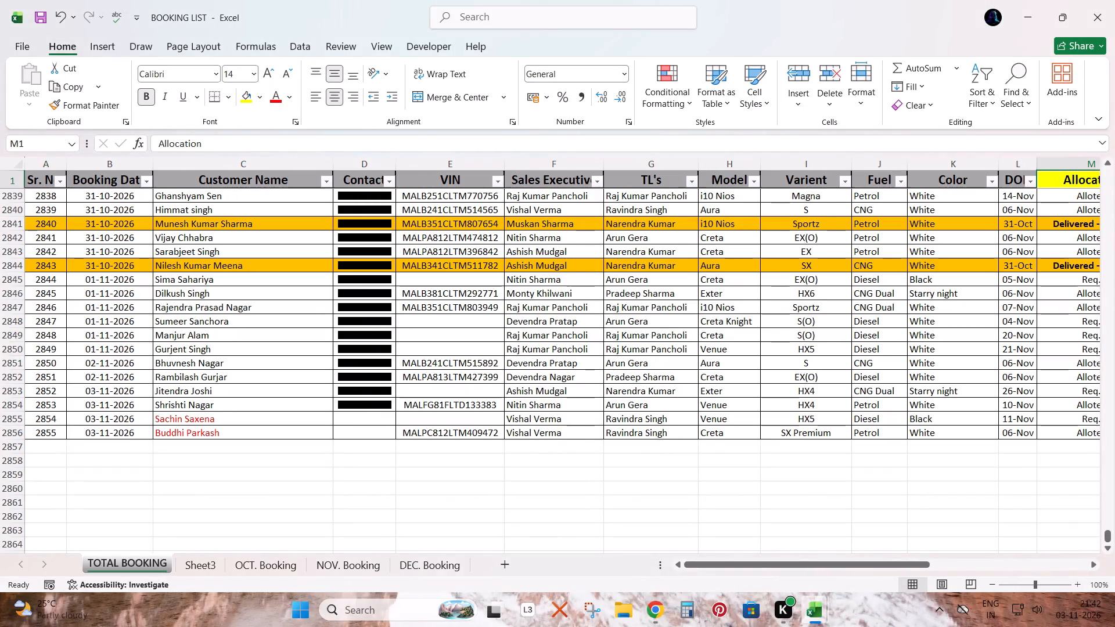
key(Down)
key(Down)
key(Down)
key(Down)
key(Down)
key(Down)
key(Down)
key(Down)
key(Down)
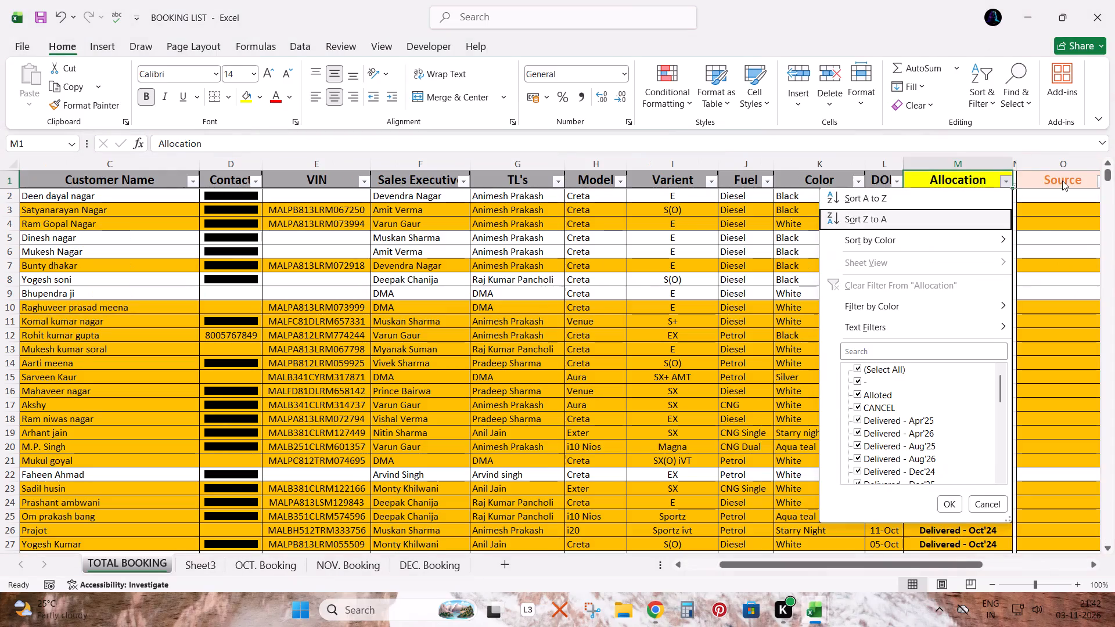
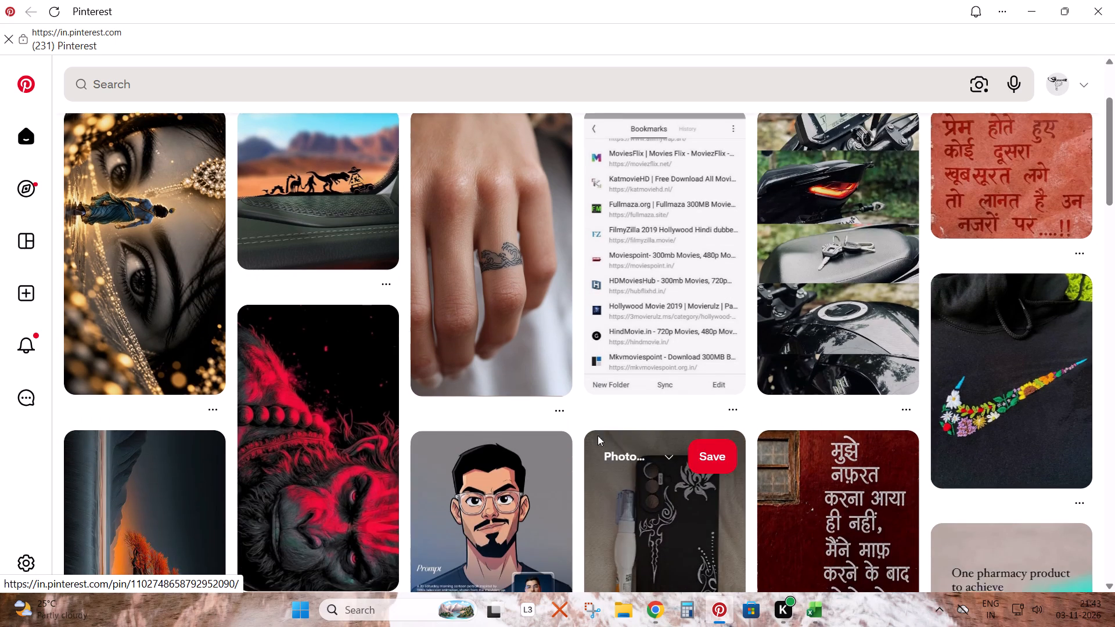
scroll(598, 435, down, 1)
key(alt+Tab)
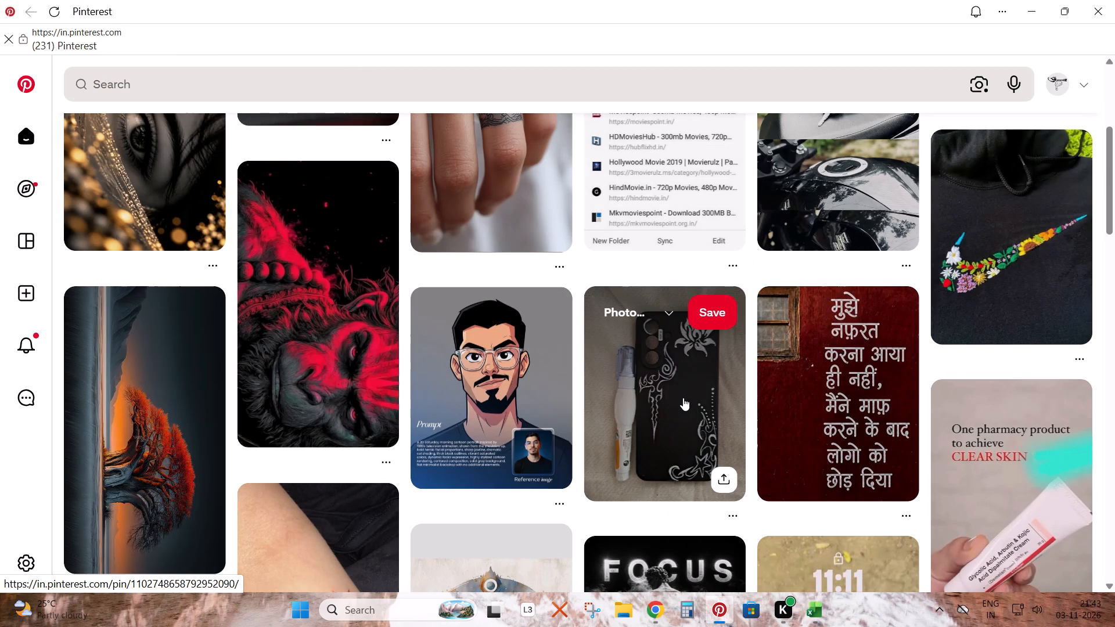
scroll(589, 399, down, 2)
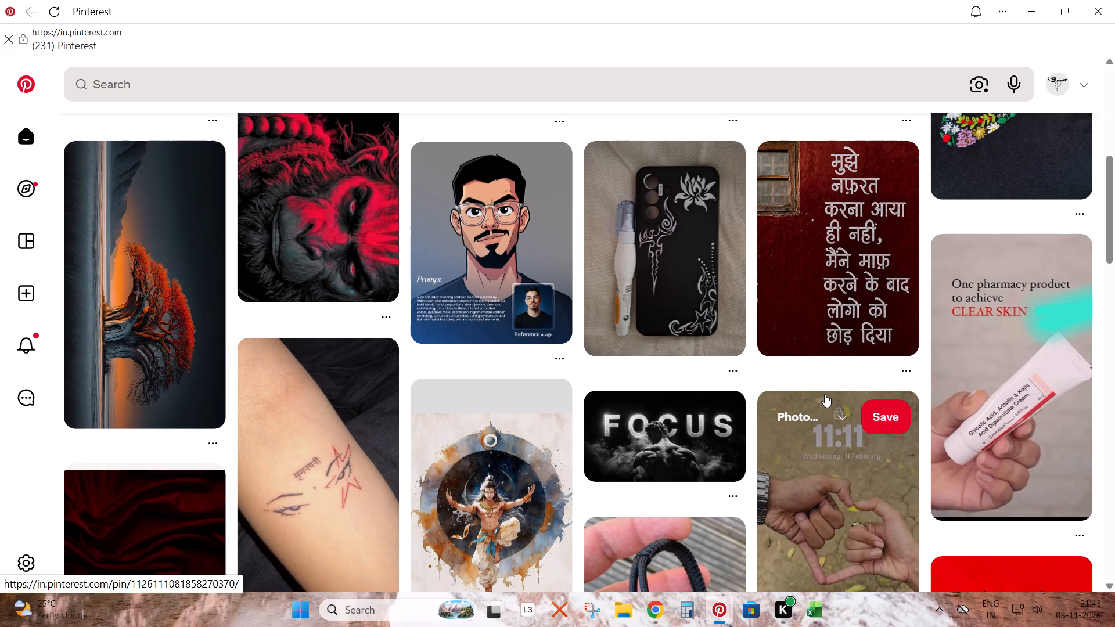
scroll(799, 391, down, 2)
Switch to the BOOKING LIST workbook and select all filtered Alloted entries below the Allocation header to check their count.
key(alt+Tab)
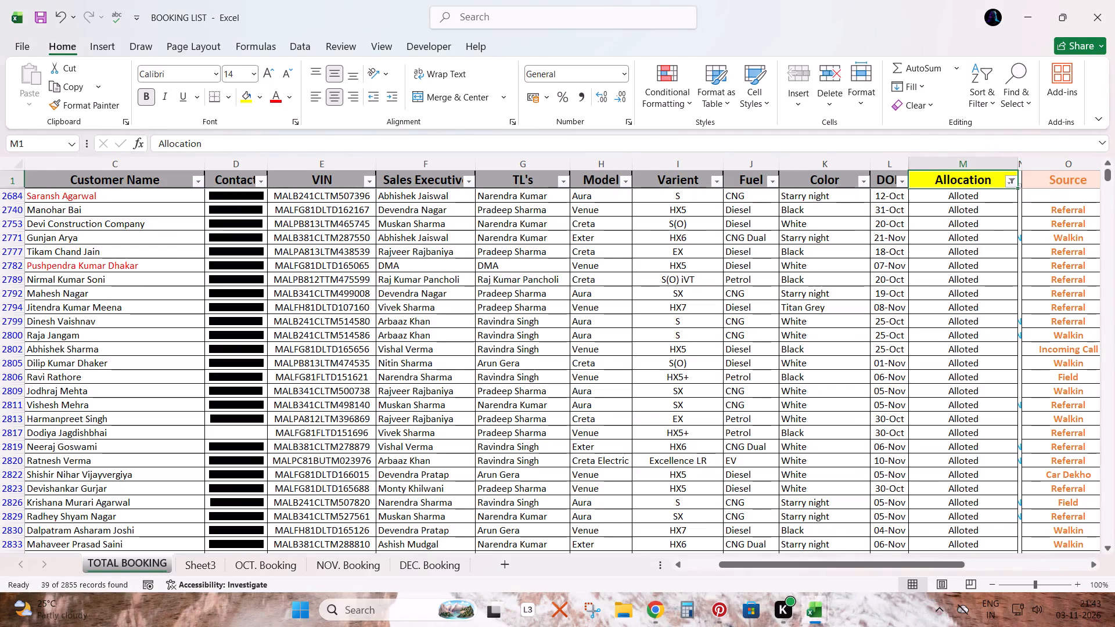
click(971, 259)
key(ctrl+Up)
key(Down)
key(ctrl+shift+Down)
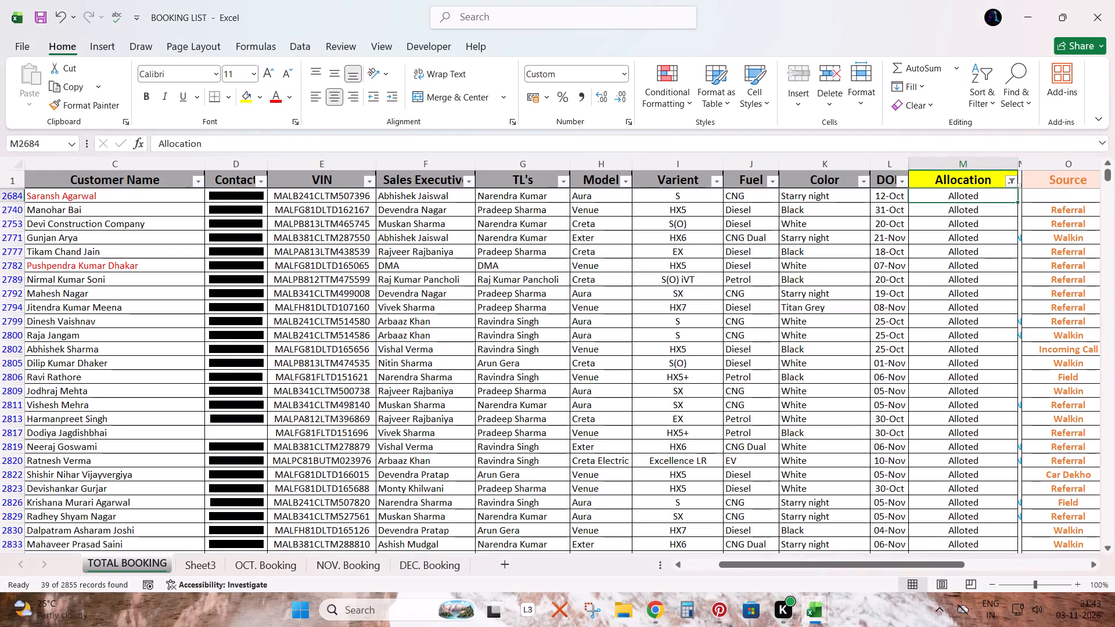
Switch to the ALLOCATION STOCK SHEET workbook and turn on filters for the header row of the STOCK sheet.
key(alt+Tab)
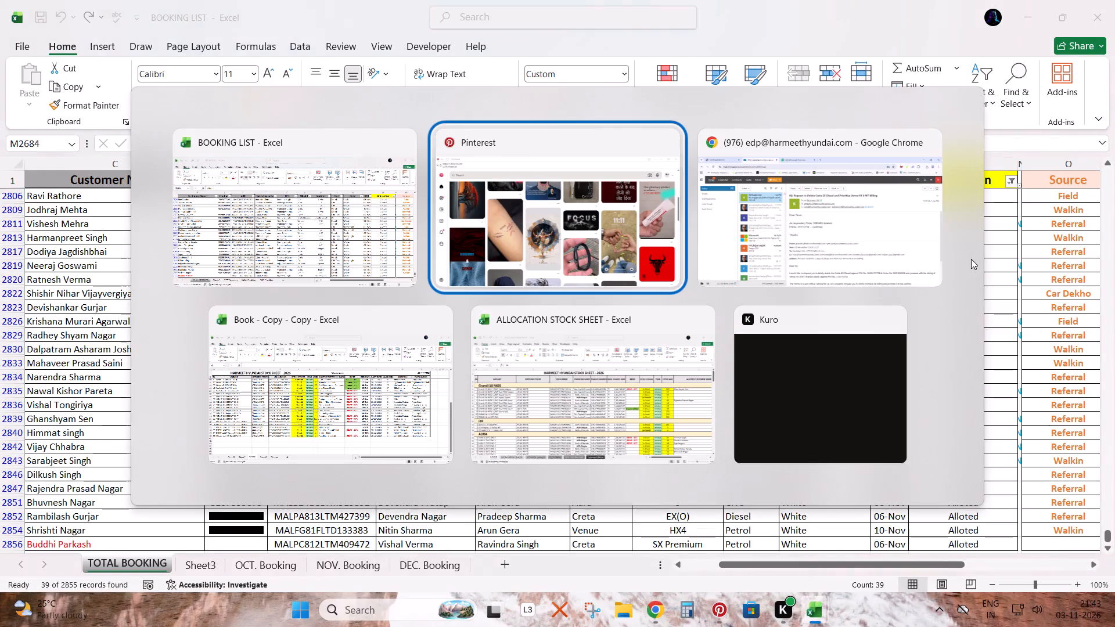
key(alt+Tab)
key(alt+Tab)
key(alt+Tab)
click(977, 206)
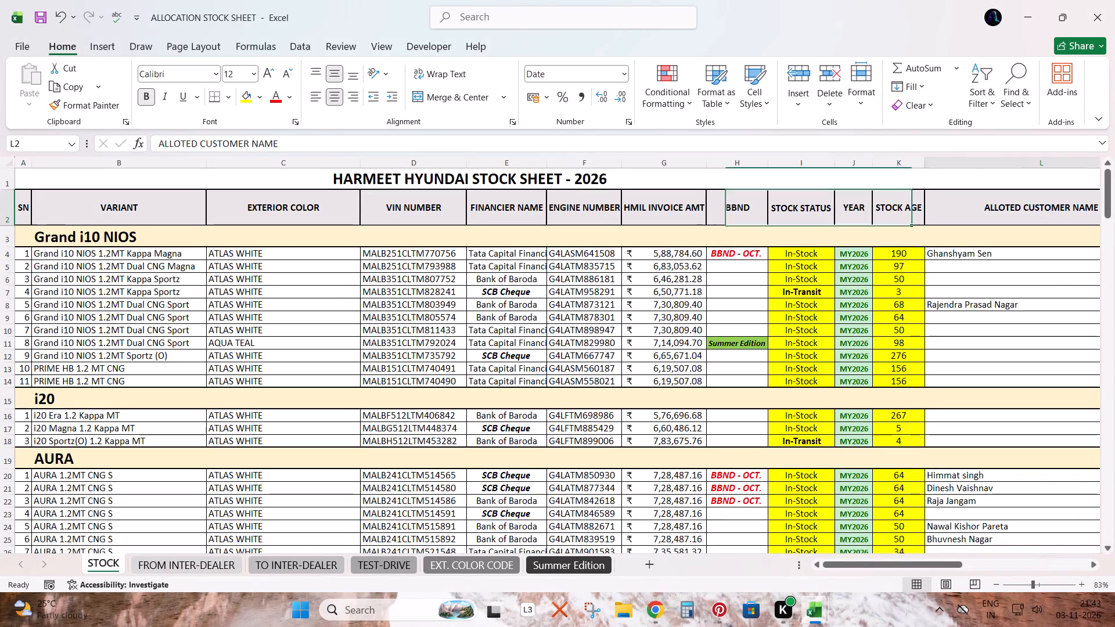
key(ctrl+shift+l)
Open the ALLOTED CUSTOMER NAME column's filter and exclude the DEMO entry from its values.
key(alt+Down)
key(Down)
key(Down)
key(Down)
key(Down)
key(Down)
key(Down)
key(Down)
key(Down)
key(Down)
key(Down)
key(Down)
key(Down)
key(Down)
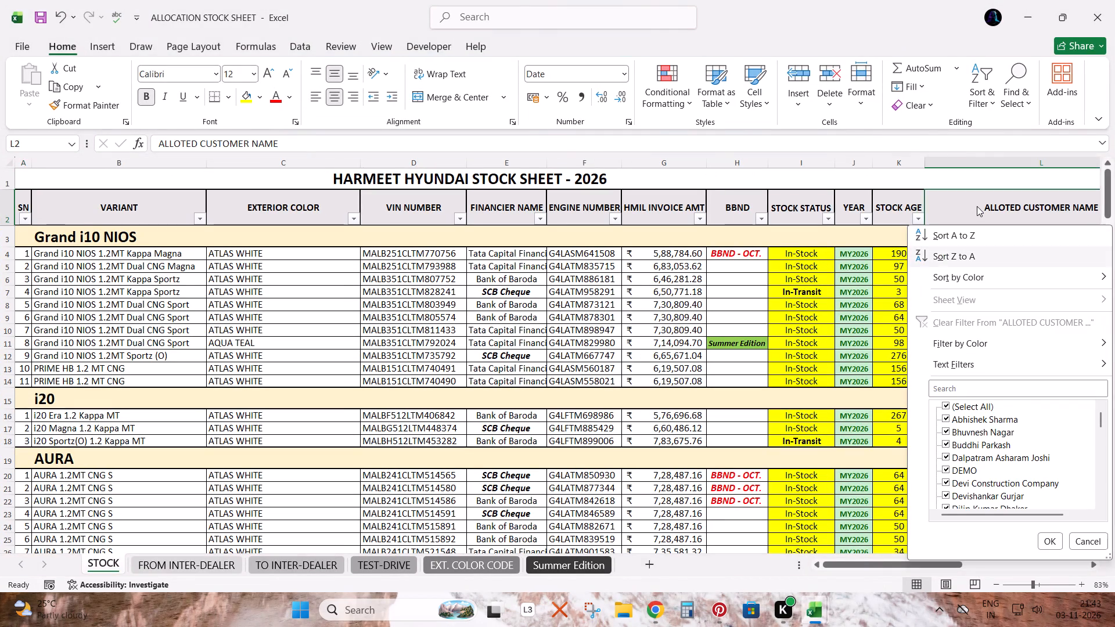
key(Down)
key(space)
Exclude the DISPLAY entry from the ALLOTED CUSTOMER NAME filter values.
key(Down)
key(Down)
key(Down)
key(Down)
key(Down)
key(Down)
key(Down)
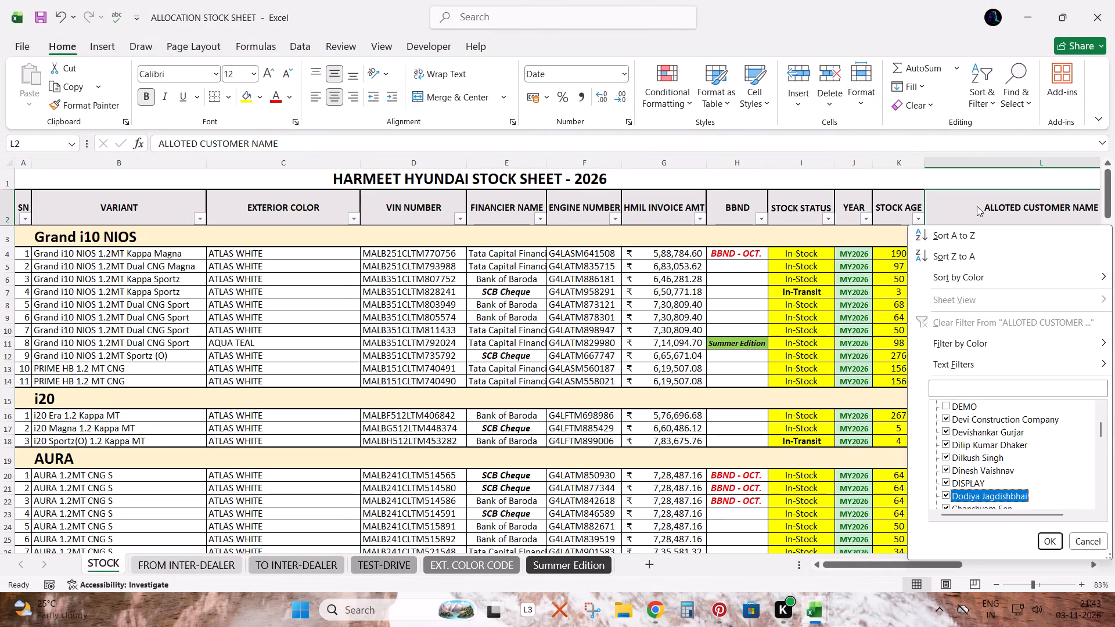
key(Down)
key(Down)
key(Up)
key(Up)
key(Up)
key(space)
Exclude the TO L.R. HYUNDAI - Venue HX5 Diesel entry from the ALLOTED CUSTOMER NAME filter values.
key(Down)
key(Down)
key(Down)
key(Down)
key(Down)
key(Down)
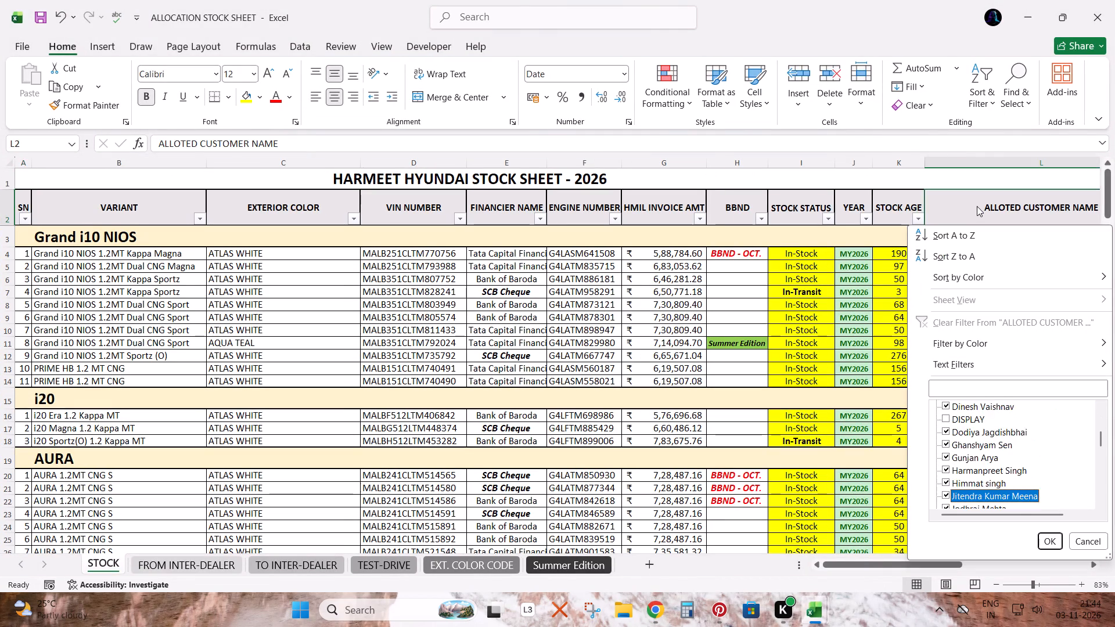
key(Down)
key(Down)
key(Down)
key(Down)
key(Down)
key(Down)
key(Down)
key(Down)
key(Down)
key(Down)
key(Down)
key(Down)
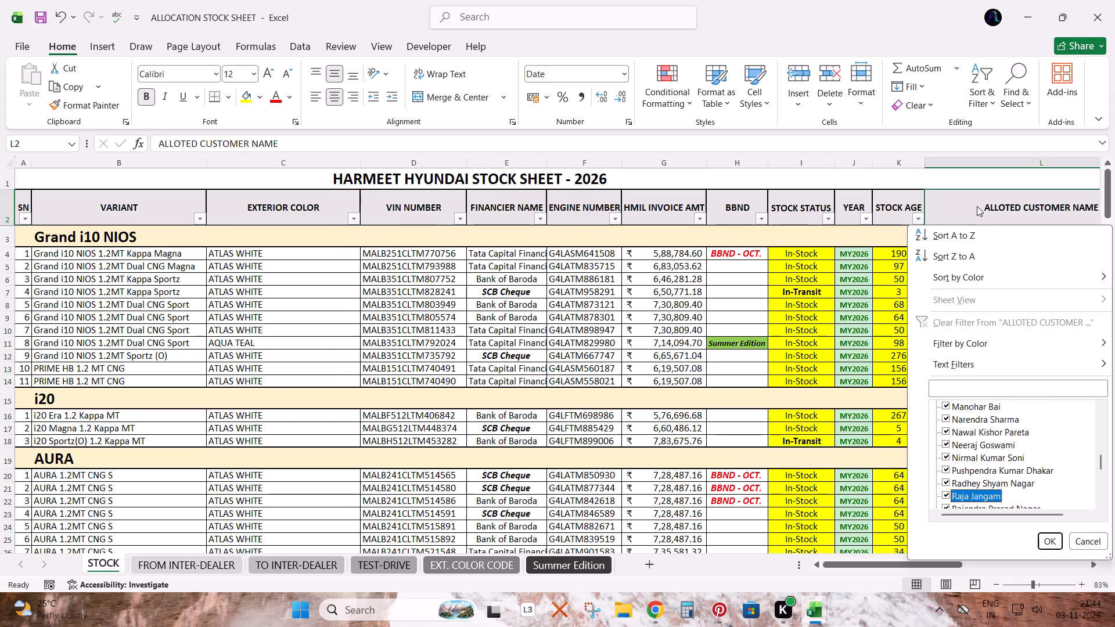
key(Down)
key(Down)
key(Down)
key(Down)
key(Down)
key(Down)
key(Down)
key(Down)
key(Down)
key(Down)
key(Down)
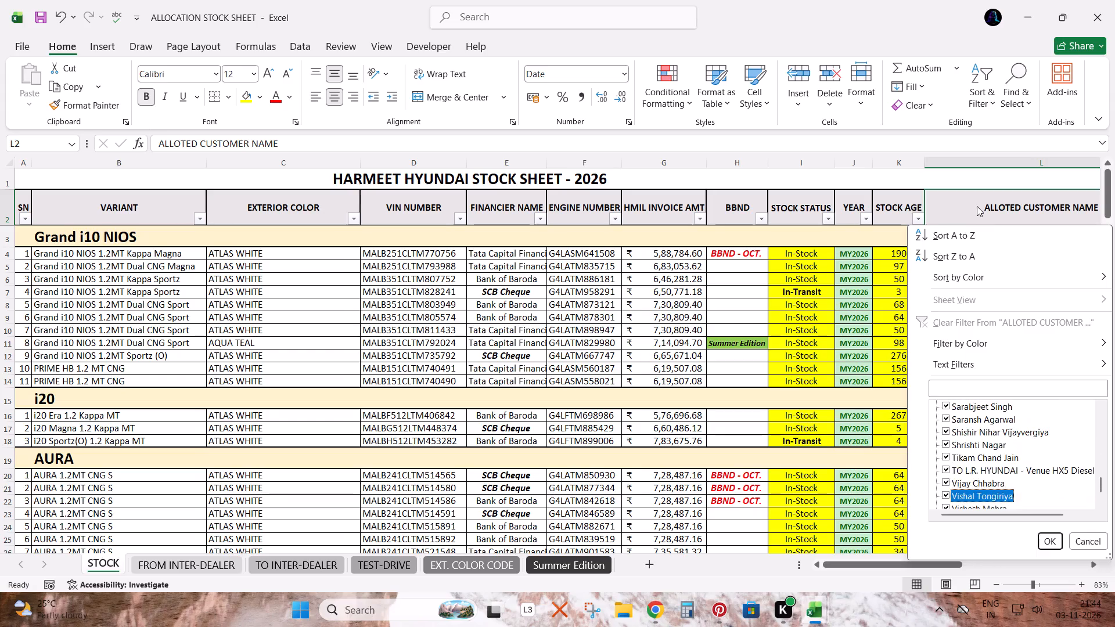
key(Down)
key(Up)
key(Up)
key(space)
Exclude blanks from the ALLOTED CUSTOMER NAME values and apply the filter.
key(Down)
key(Down)
key(Down)
key(Down)
key(Down)
key(Up)
key(space)
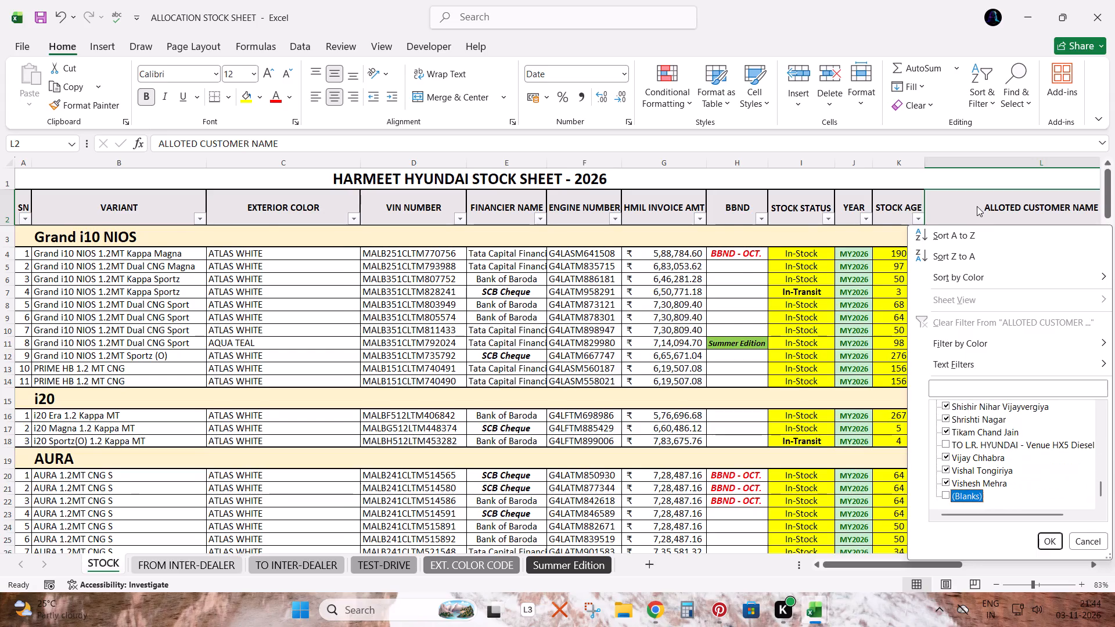
key(Return)
Select all filtered names in the ALLOTED CUSTOMER NAME column to check their count.
key(Down)
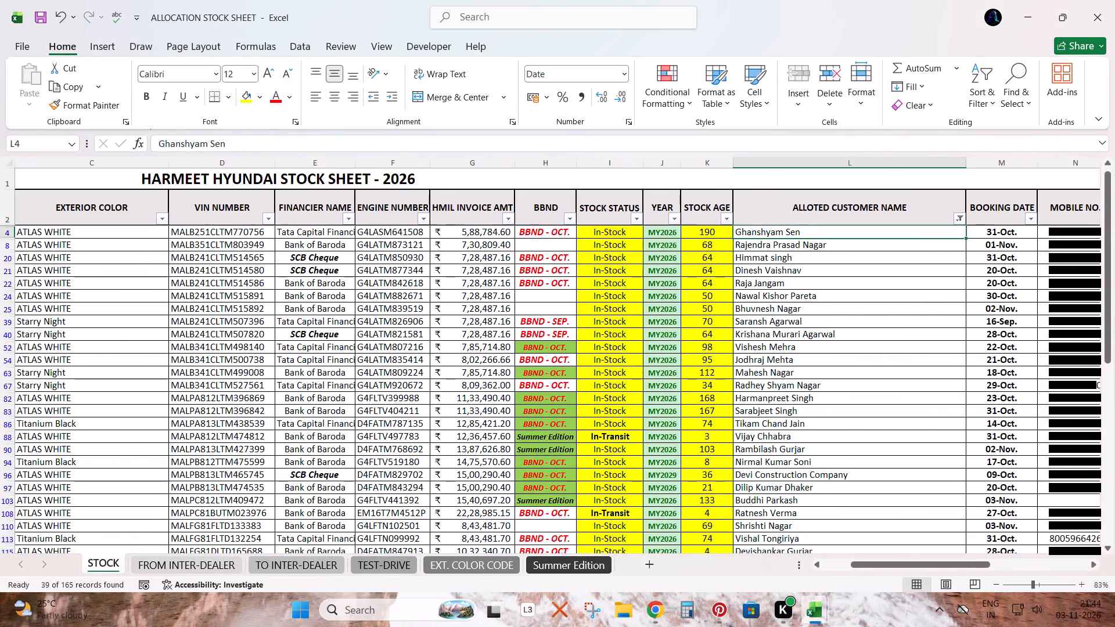
key(ctrl+shift+Down)
key(alt+Tab)
key(alt+Tab)
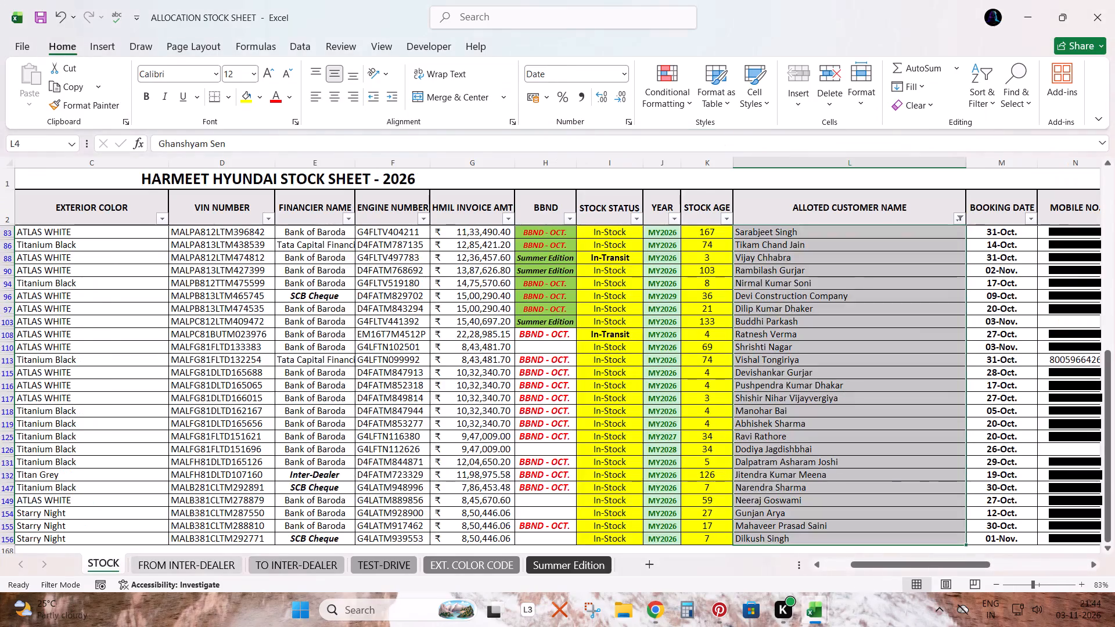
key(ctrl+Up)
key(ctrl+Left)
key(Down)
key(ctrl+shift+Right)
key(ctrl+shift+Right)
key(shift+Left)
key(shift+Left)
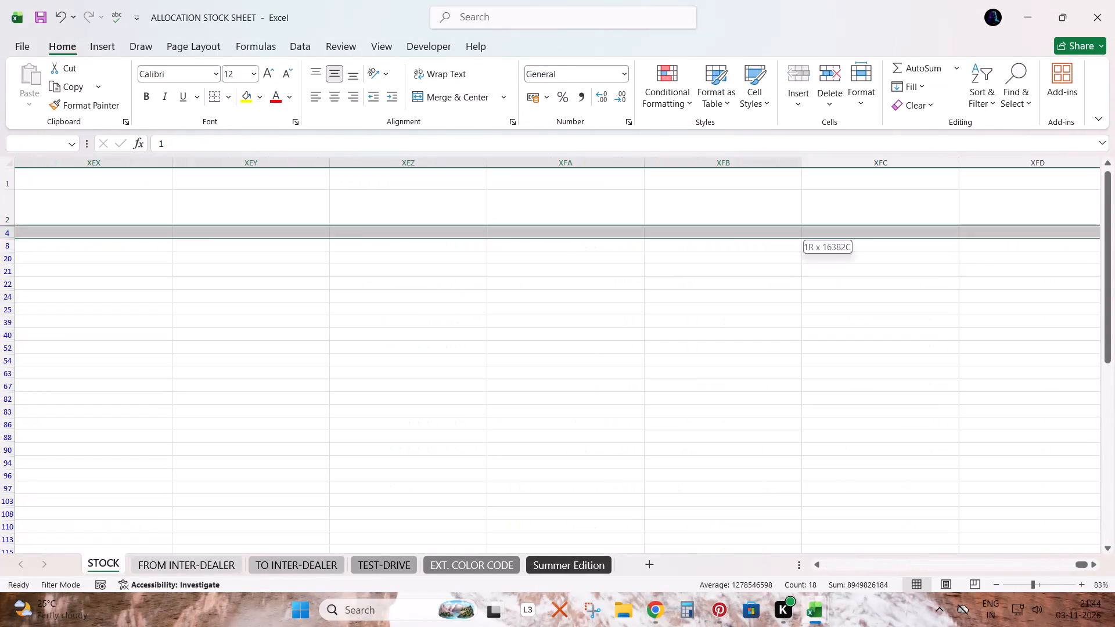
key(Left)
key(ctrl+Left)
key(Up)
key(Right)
Switch to the BOOKING LIST workbook and cut all filtered entries in the Customer Name column, leaving out the header.
key(alt+Tab)
key(ctrl+Up)
key(ctrl+Left)
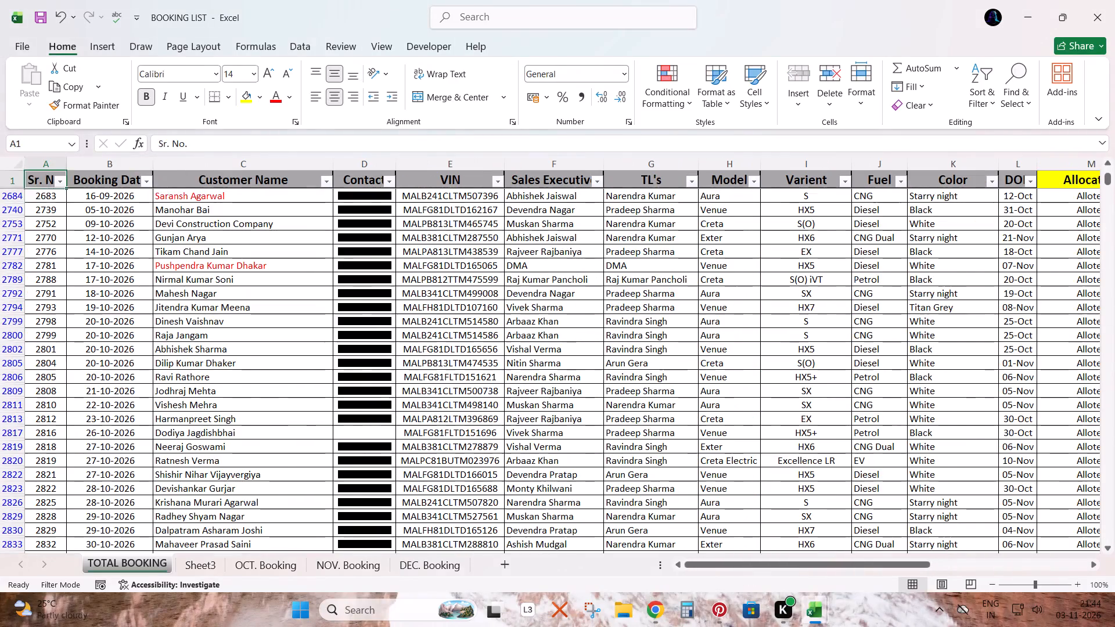
key(Down)
key(Right)
key(Up)
key(Right)
key(Down)
key(ctrl+shift+Down)
key(ctrl+x)
key(Tab)
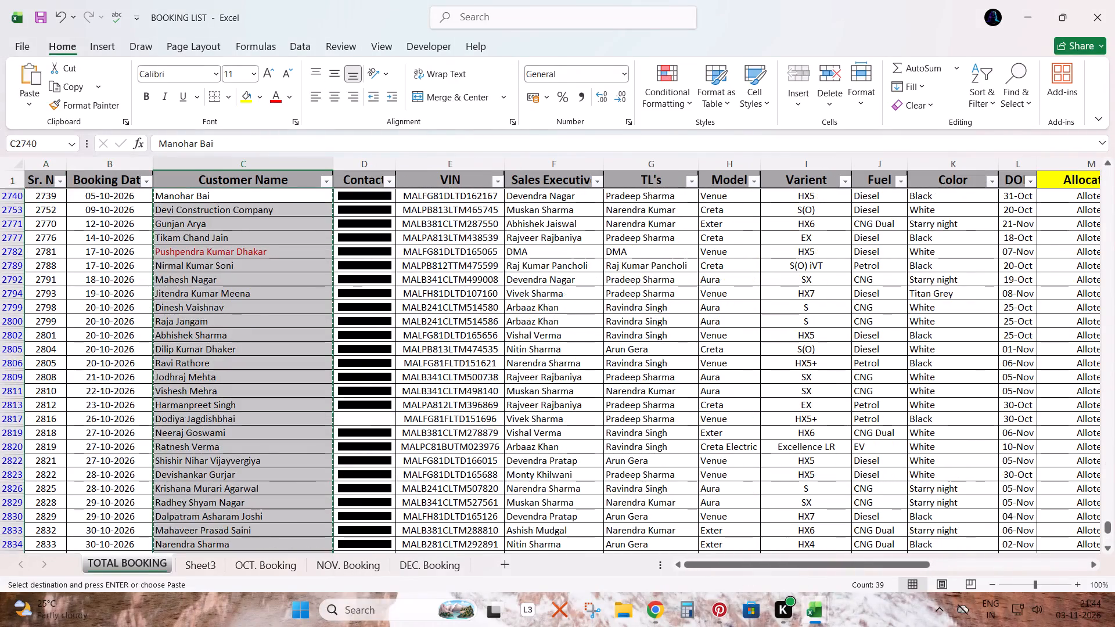
Paste the cut customer names into cell L170 of the STOCK sheet, below the allotted names, and select that column.
key(alt+Tab)
key(ctrl+Down)
key(Right)
key(Down)
key(Right)
key(Down)
key(Right)
key(Down)
key(Right)
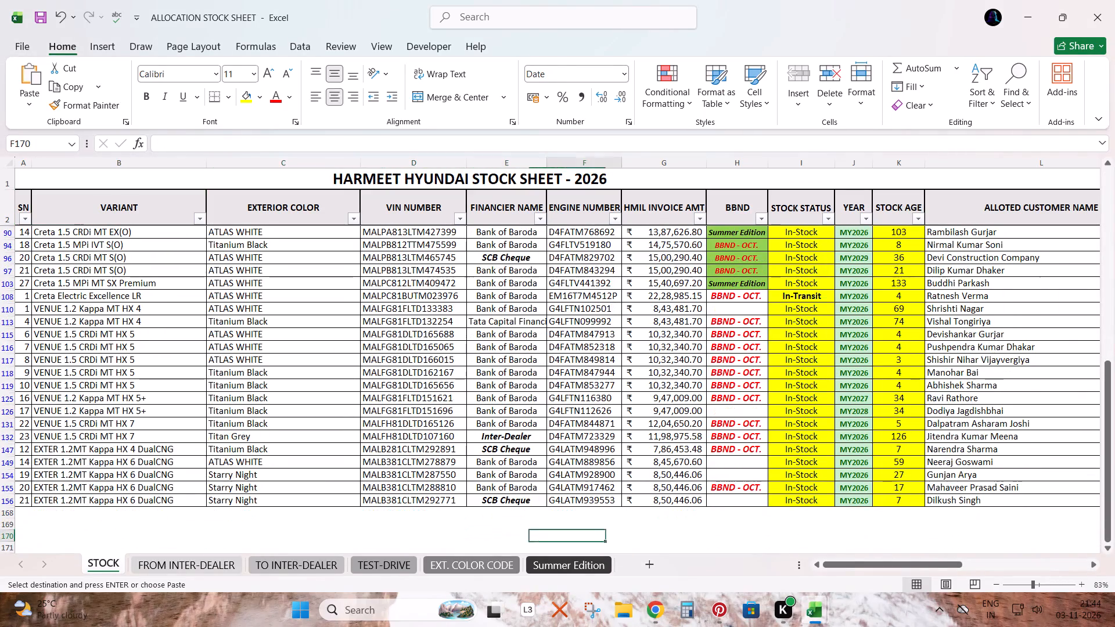
key(Right)
key(Right)
key(Right)
key(Right)
key(Right)
key(Right)
key(ctrl+v)
key(ctrl+space)
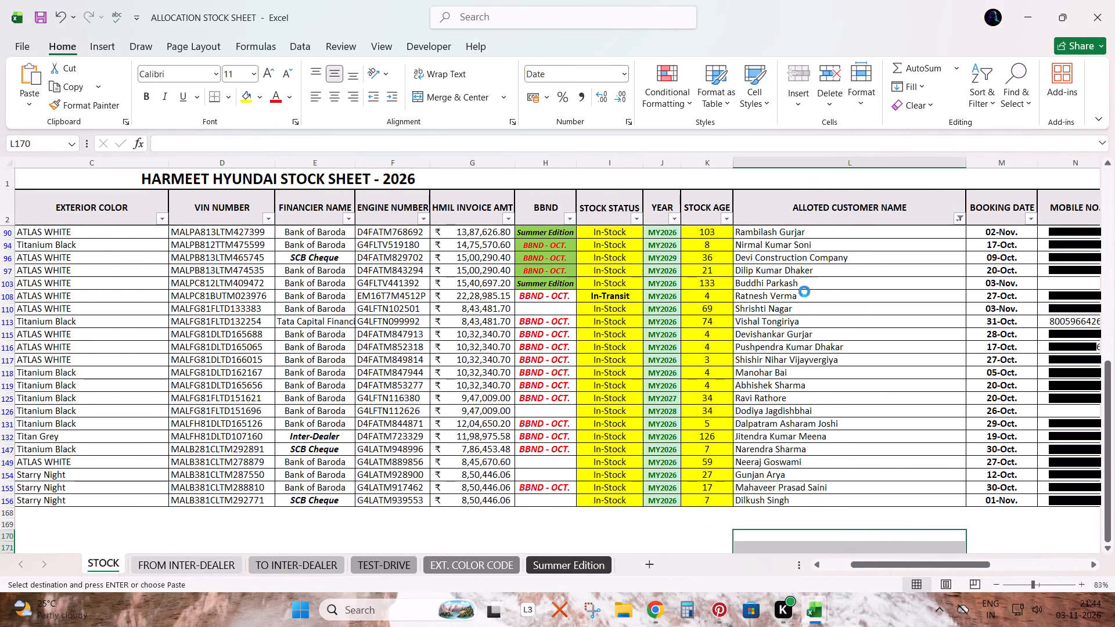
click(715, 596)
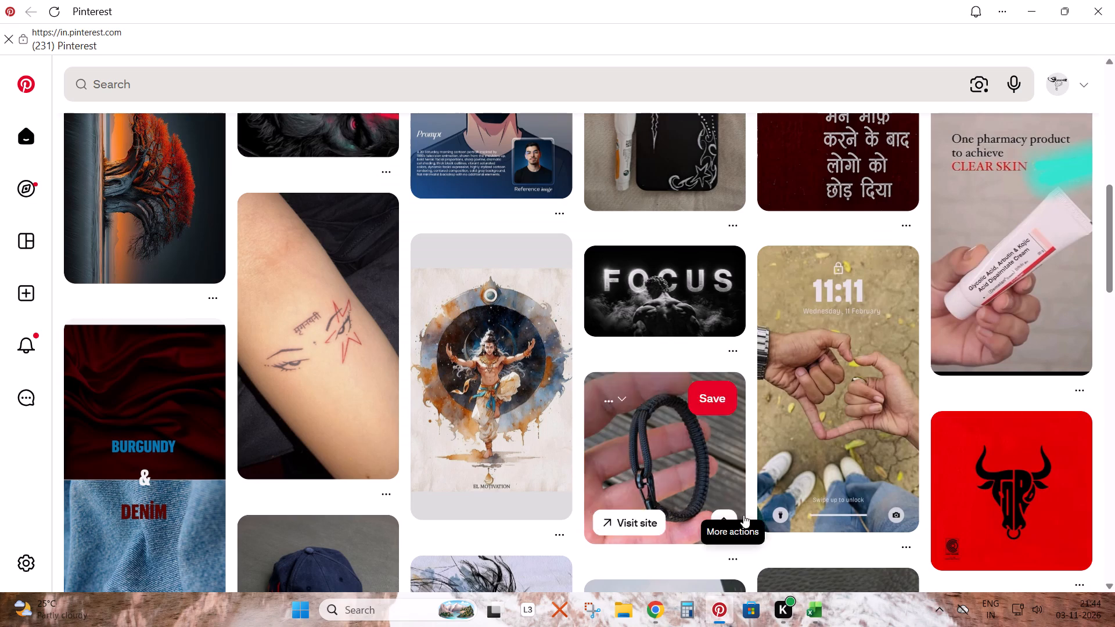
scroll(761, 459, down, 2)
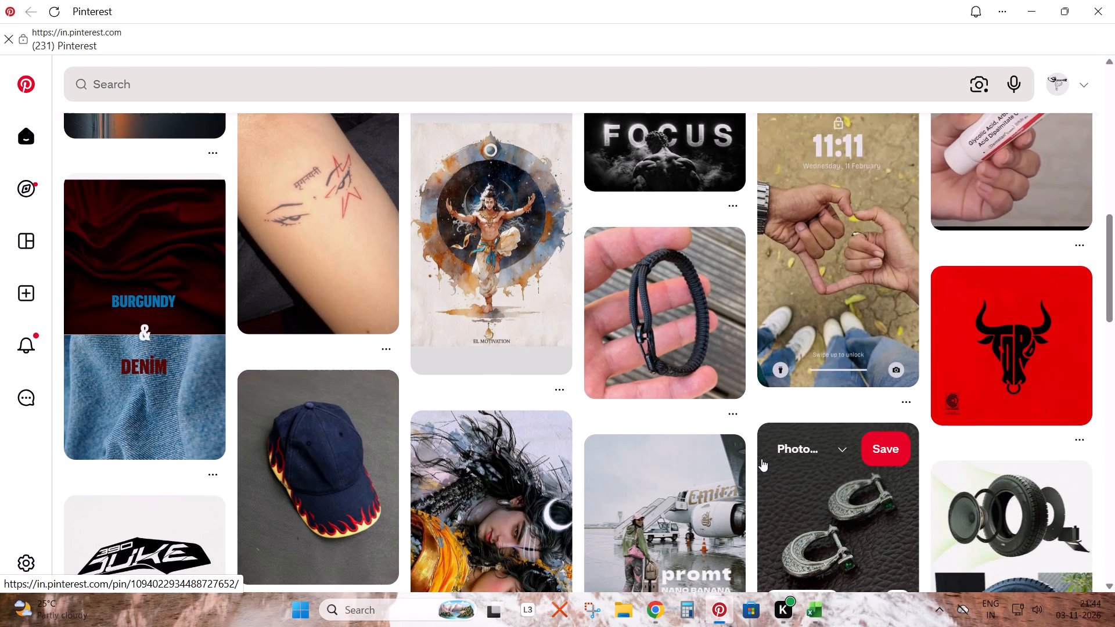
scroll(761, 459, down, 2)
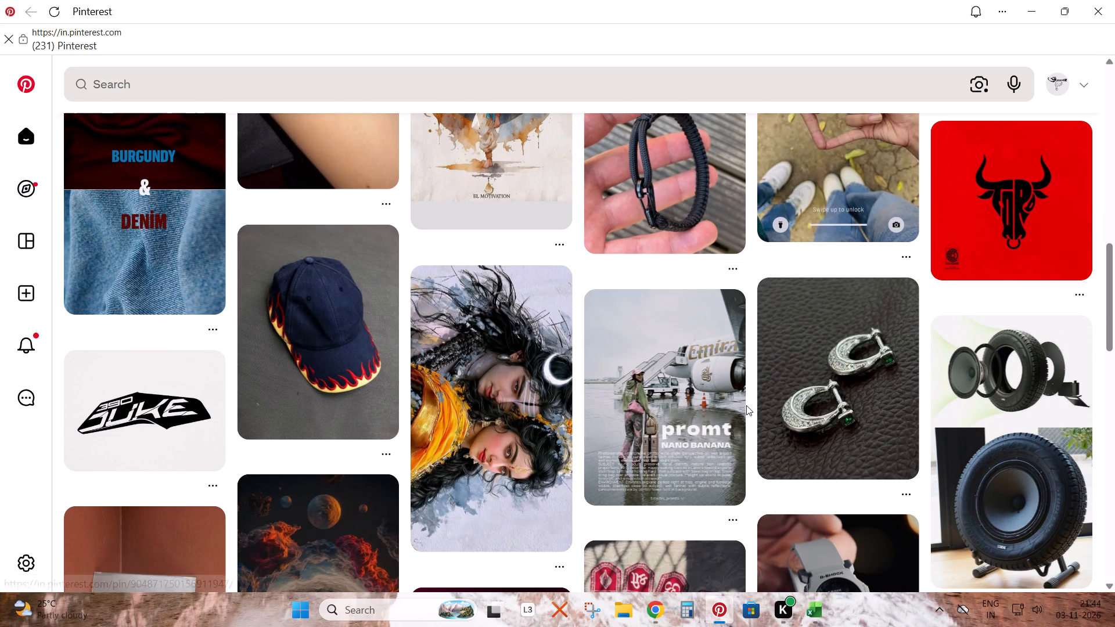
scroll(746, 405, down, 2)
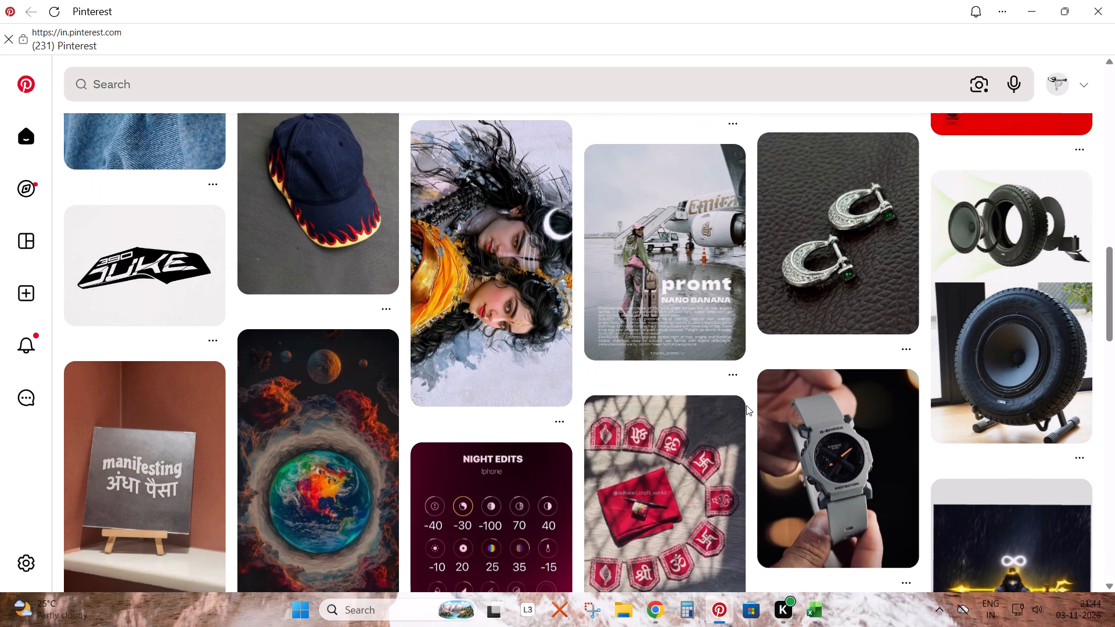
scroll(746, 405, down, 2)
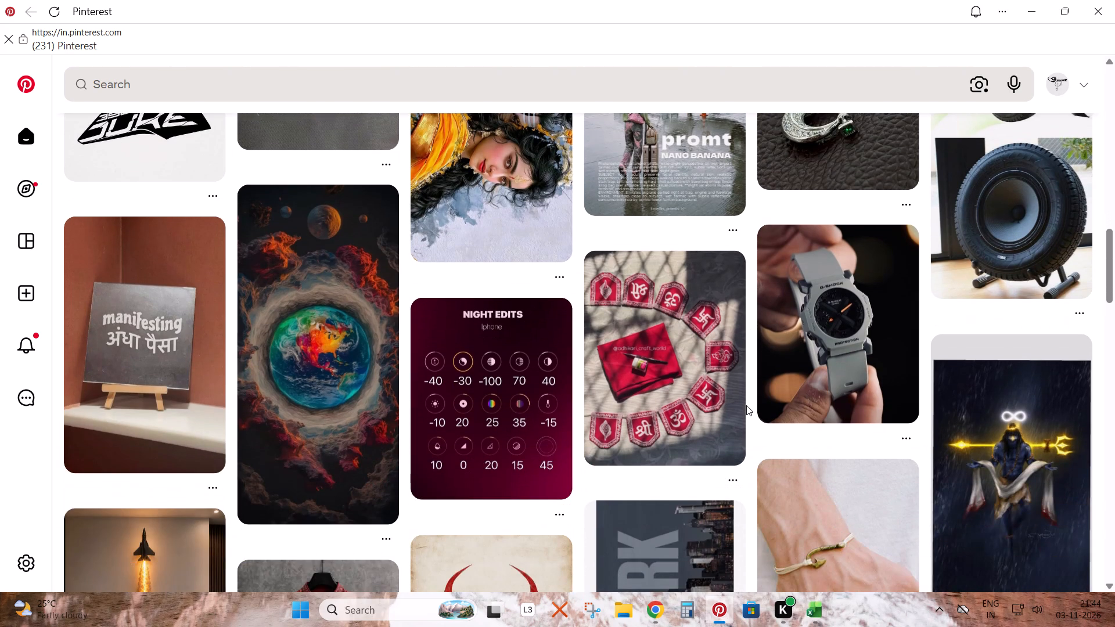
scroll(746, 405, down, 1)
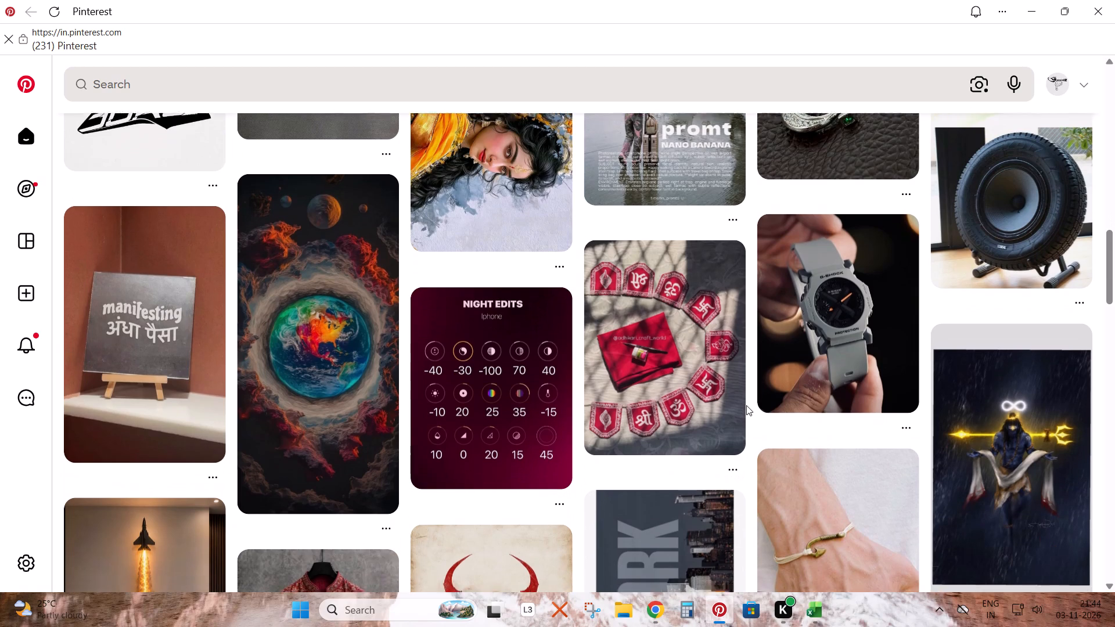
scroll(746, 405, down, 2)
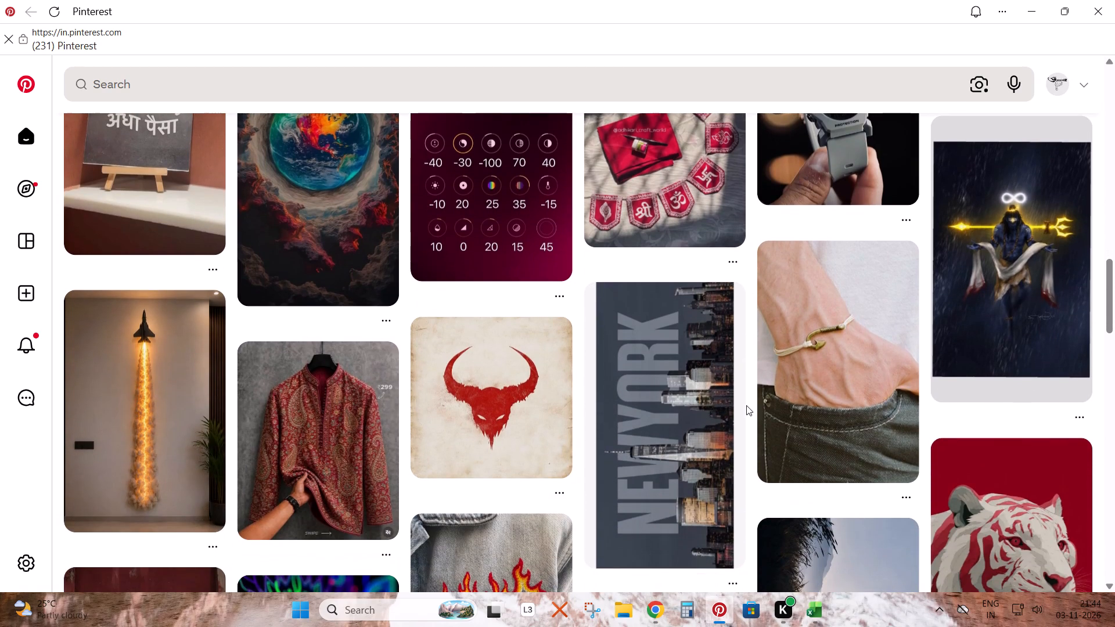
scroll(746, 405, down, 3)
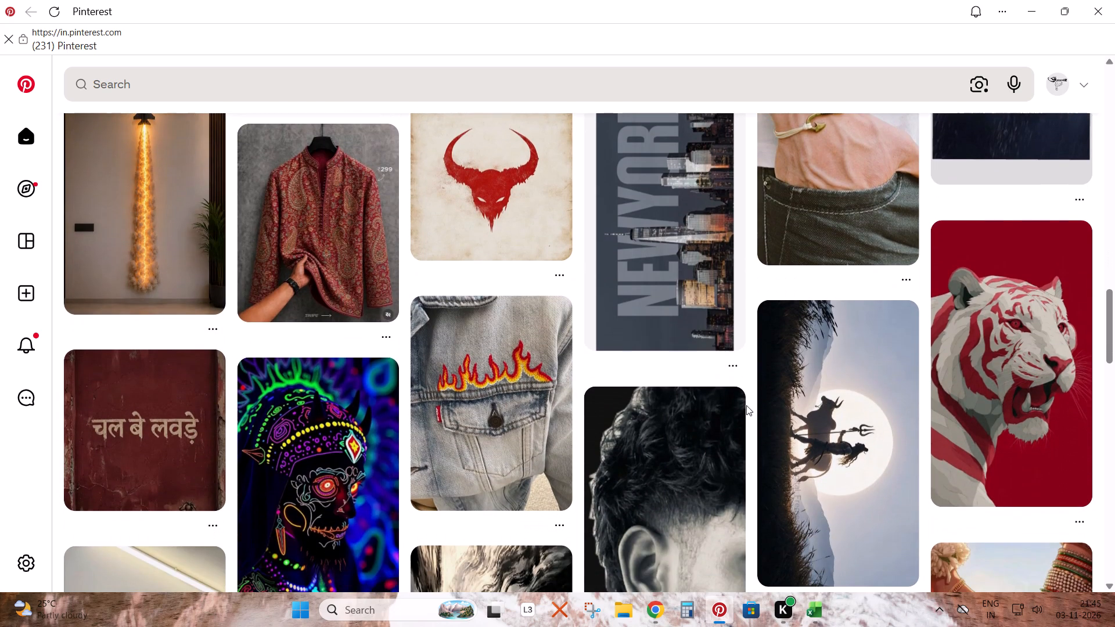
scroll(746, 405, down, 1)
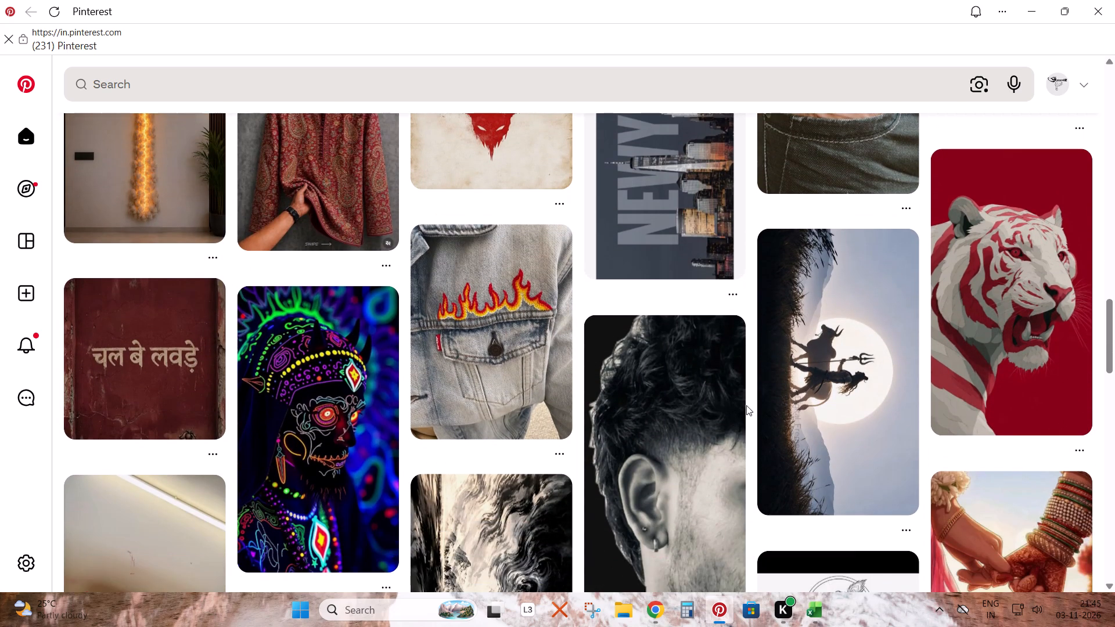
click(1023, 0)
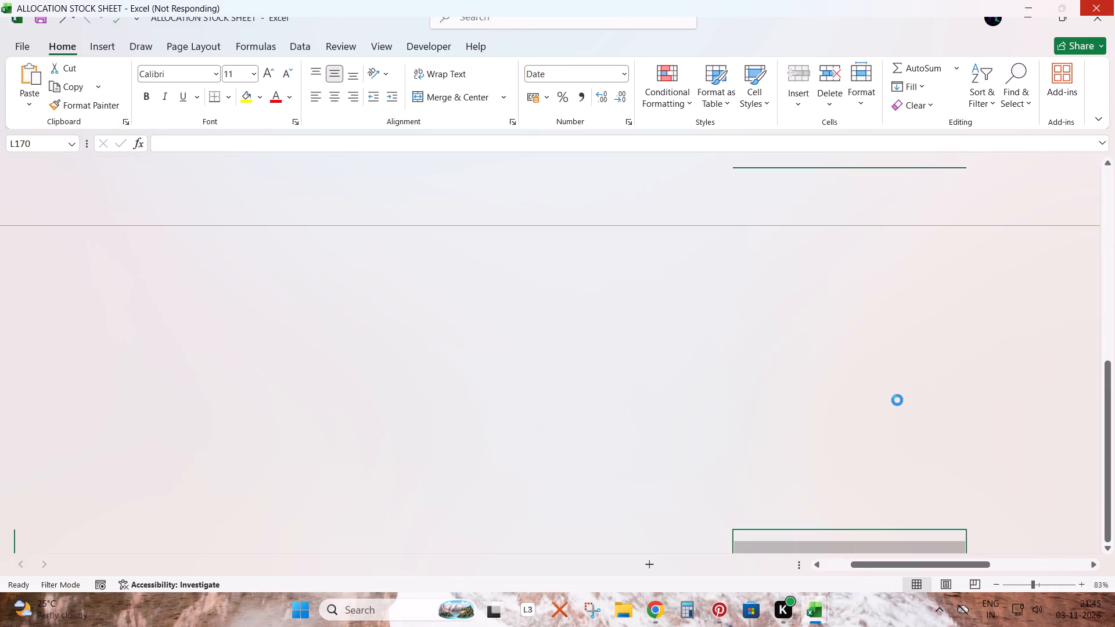
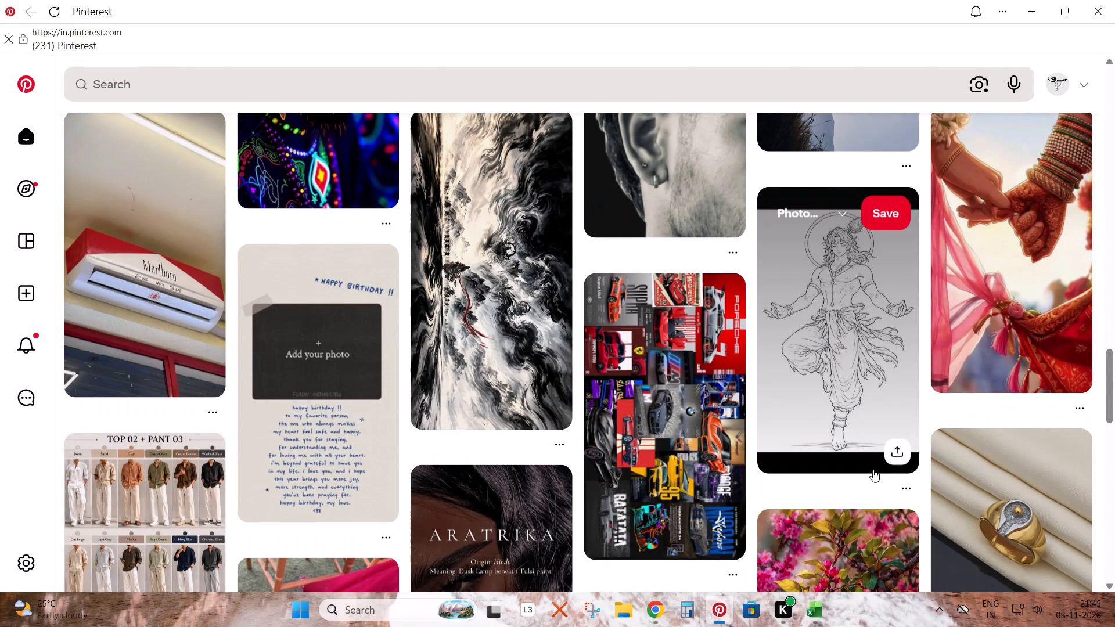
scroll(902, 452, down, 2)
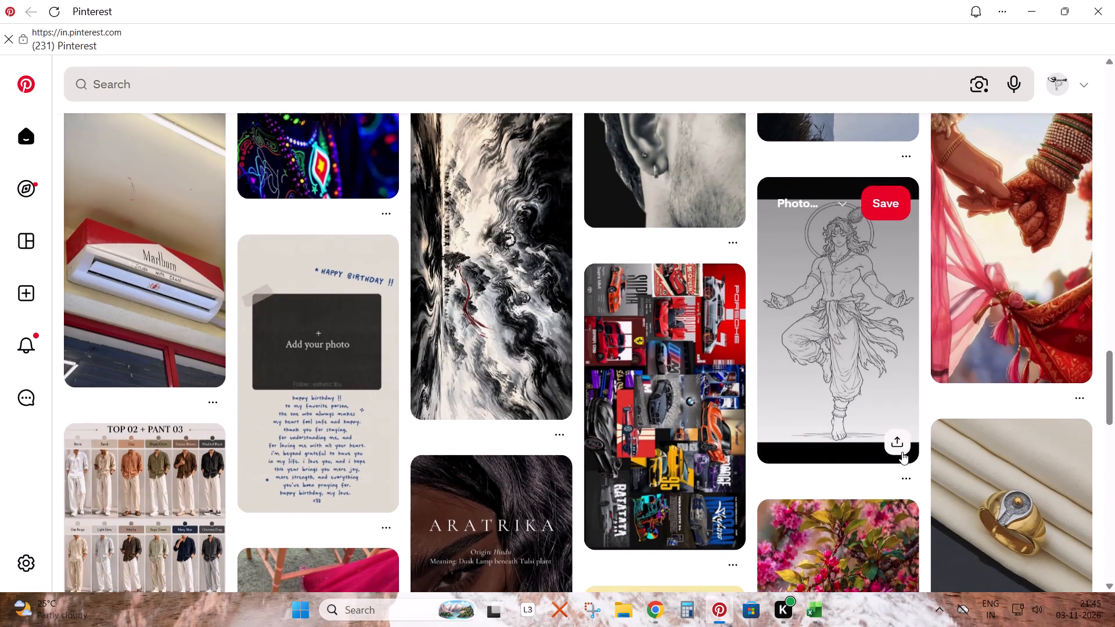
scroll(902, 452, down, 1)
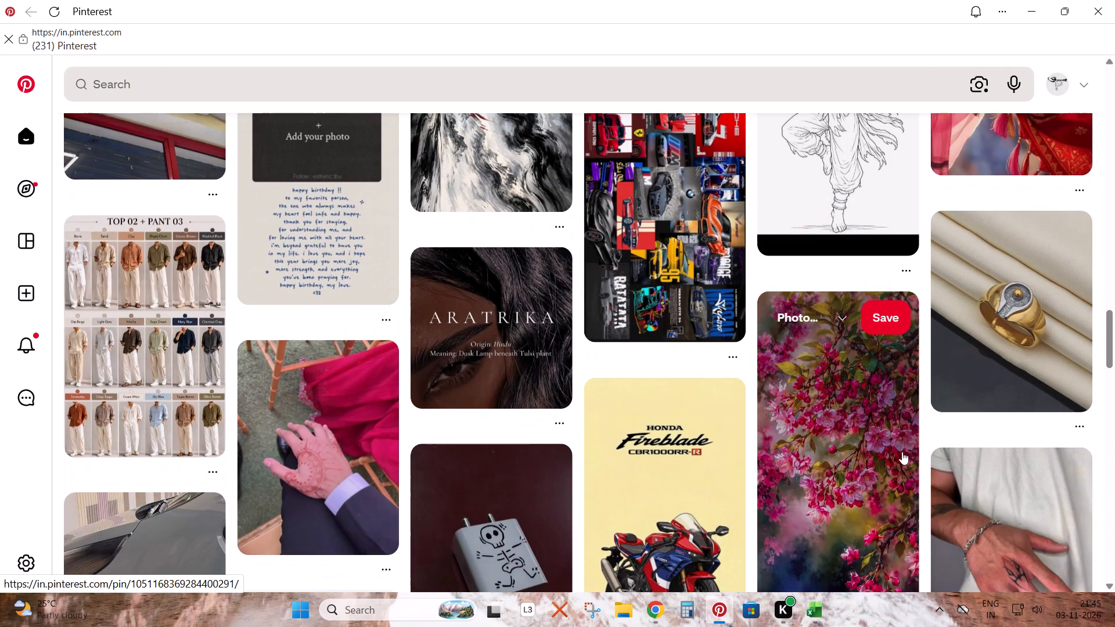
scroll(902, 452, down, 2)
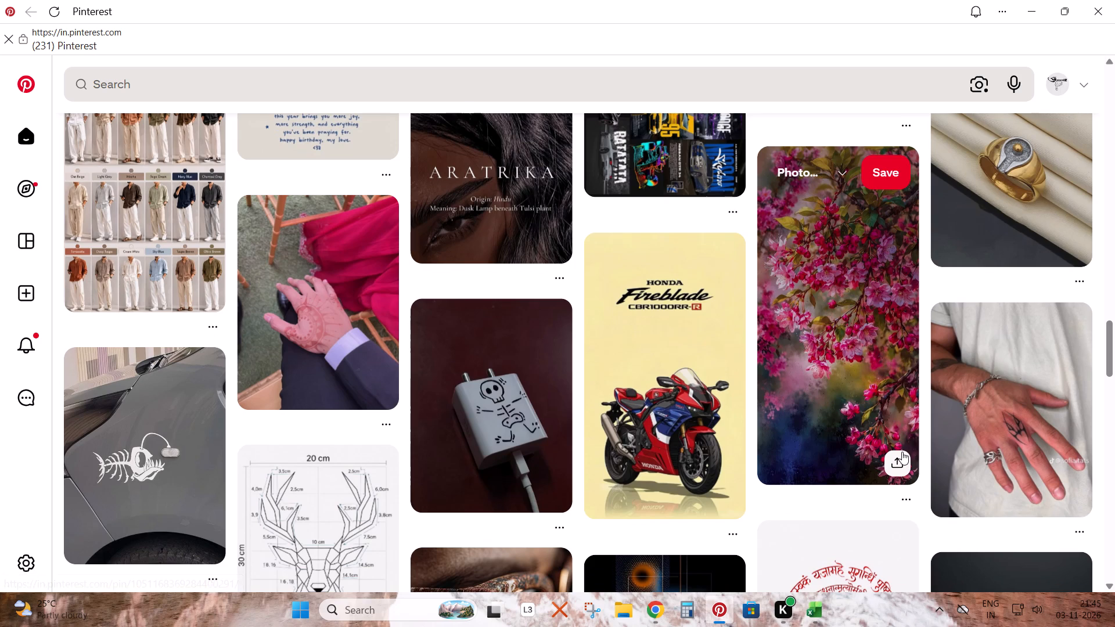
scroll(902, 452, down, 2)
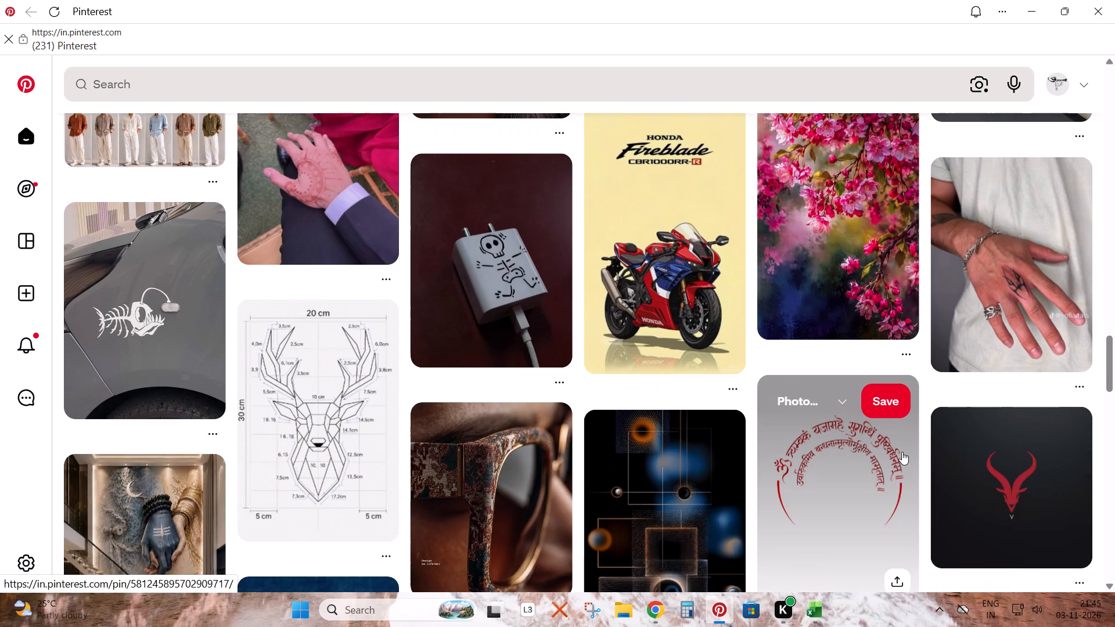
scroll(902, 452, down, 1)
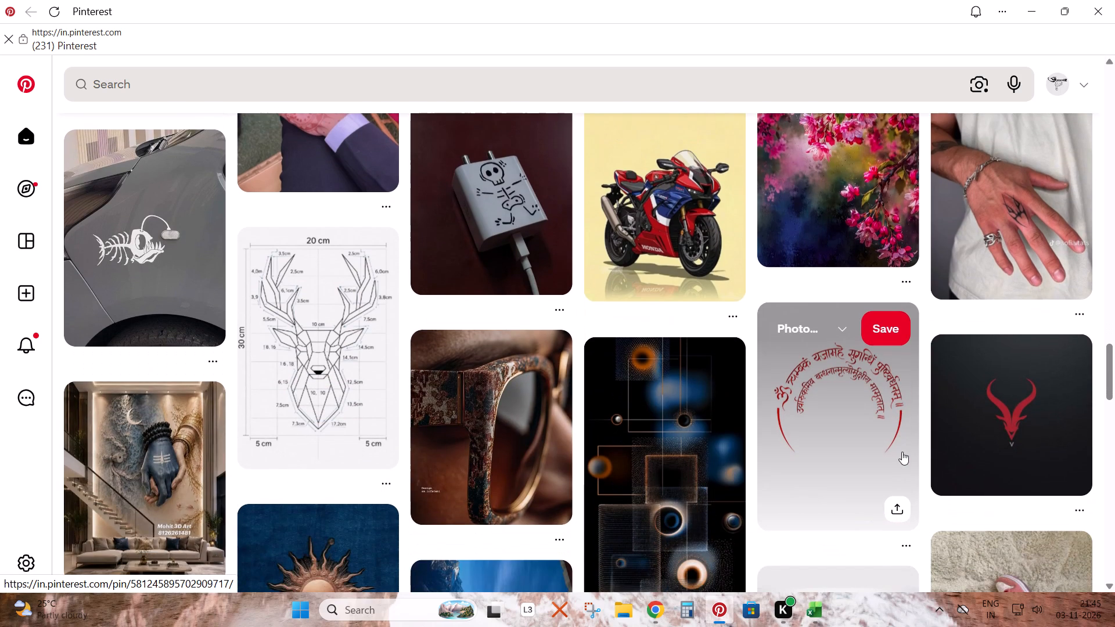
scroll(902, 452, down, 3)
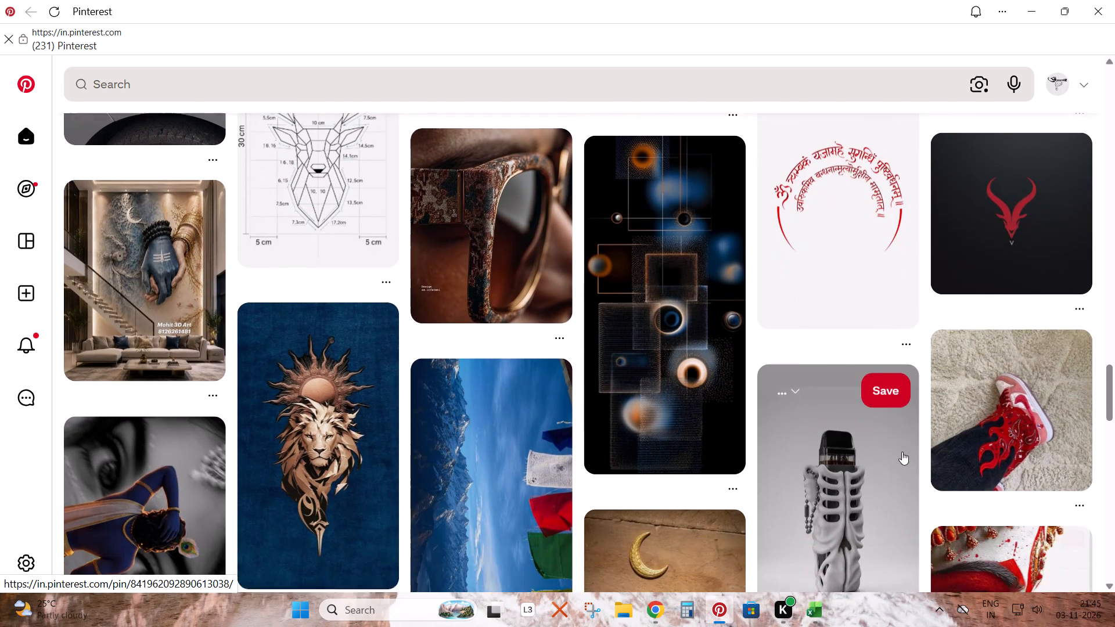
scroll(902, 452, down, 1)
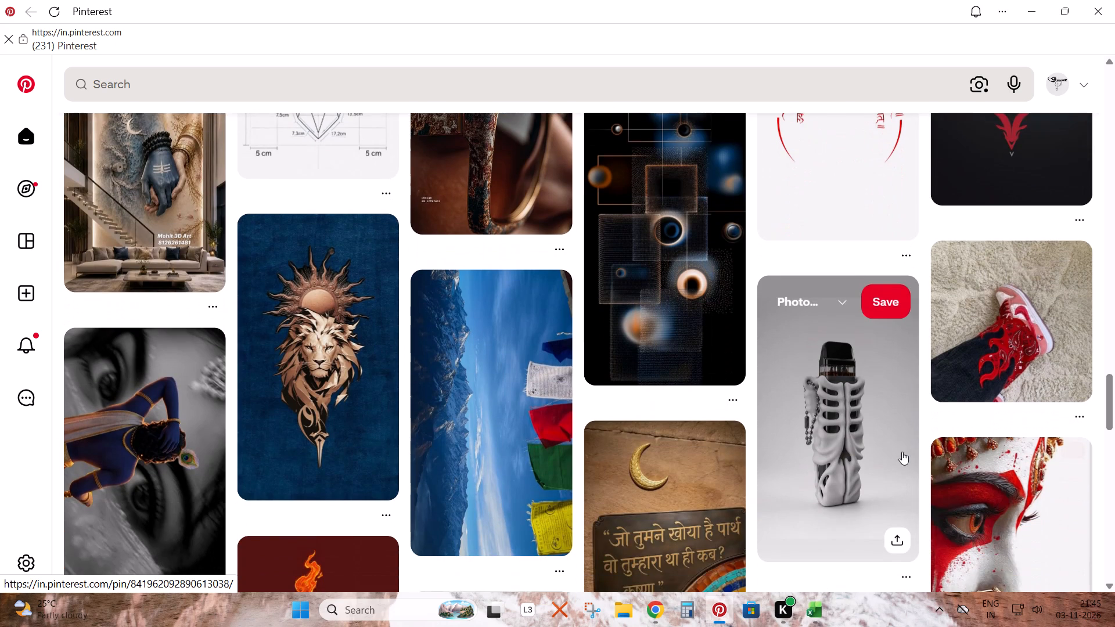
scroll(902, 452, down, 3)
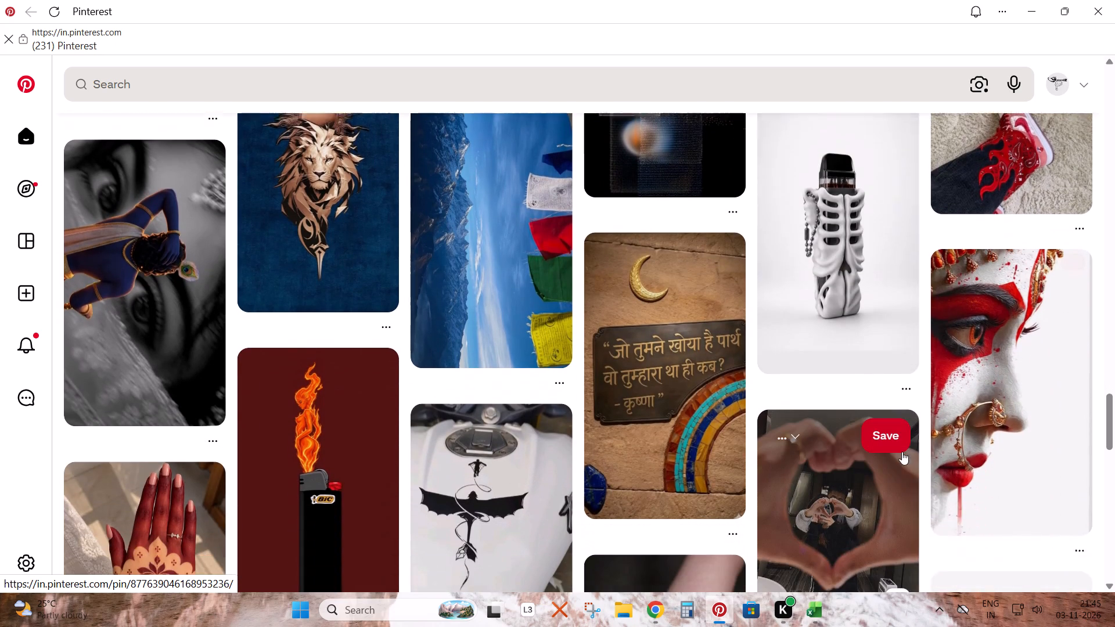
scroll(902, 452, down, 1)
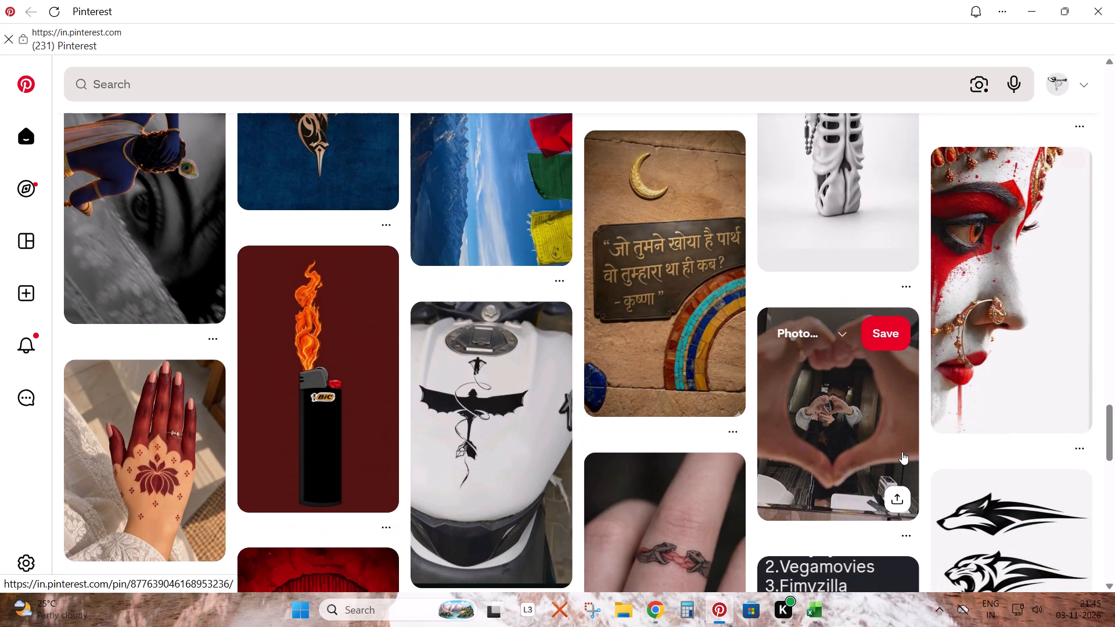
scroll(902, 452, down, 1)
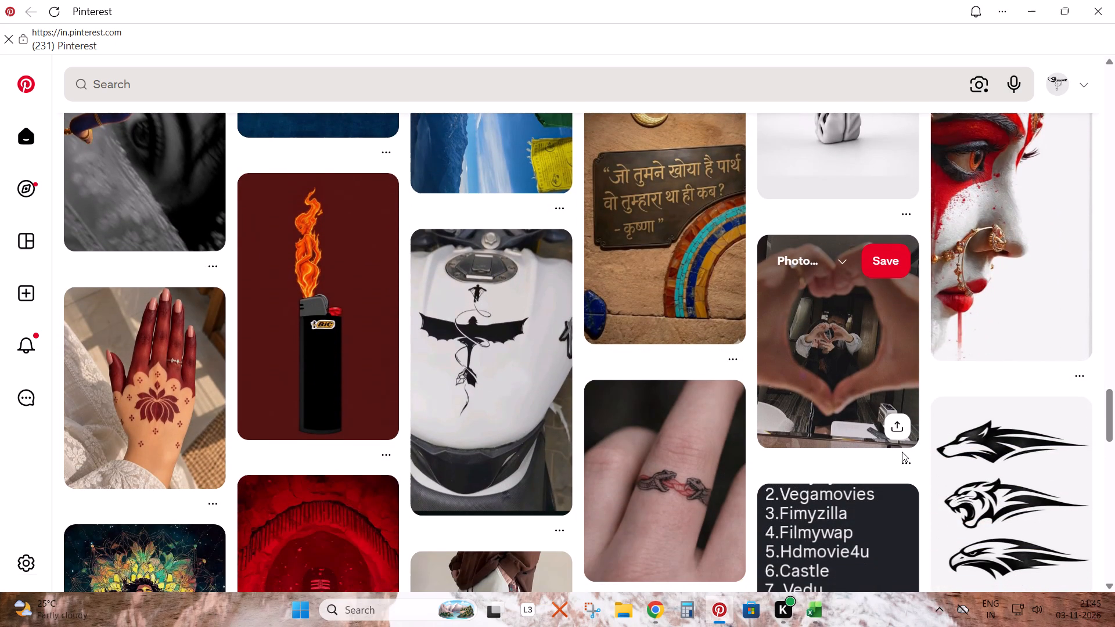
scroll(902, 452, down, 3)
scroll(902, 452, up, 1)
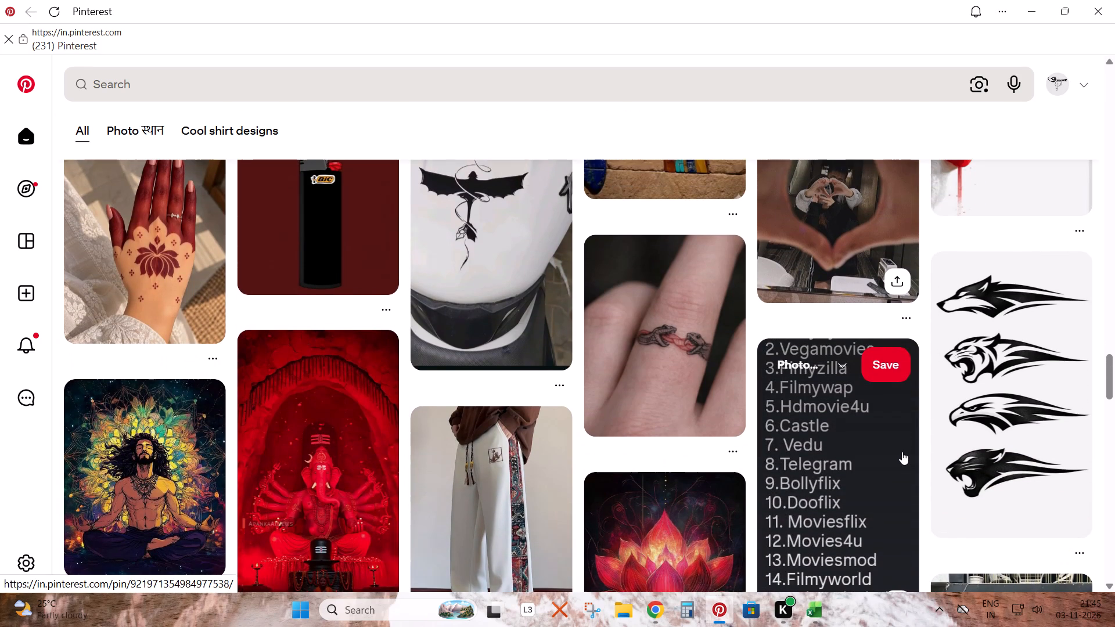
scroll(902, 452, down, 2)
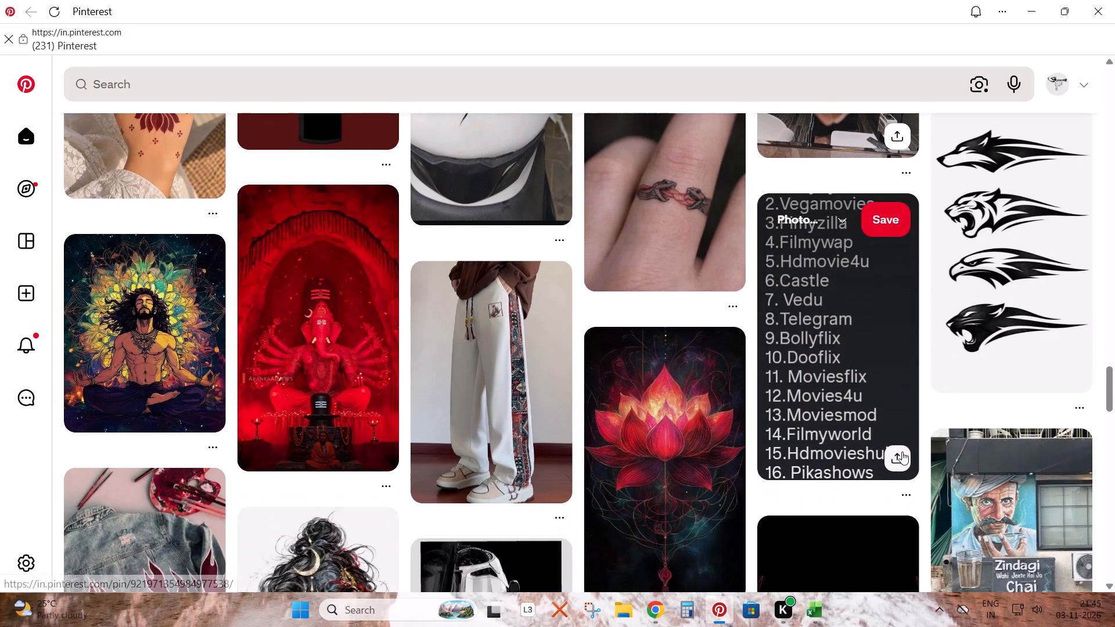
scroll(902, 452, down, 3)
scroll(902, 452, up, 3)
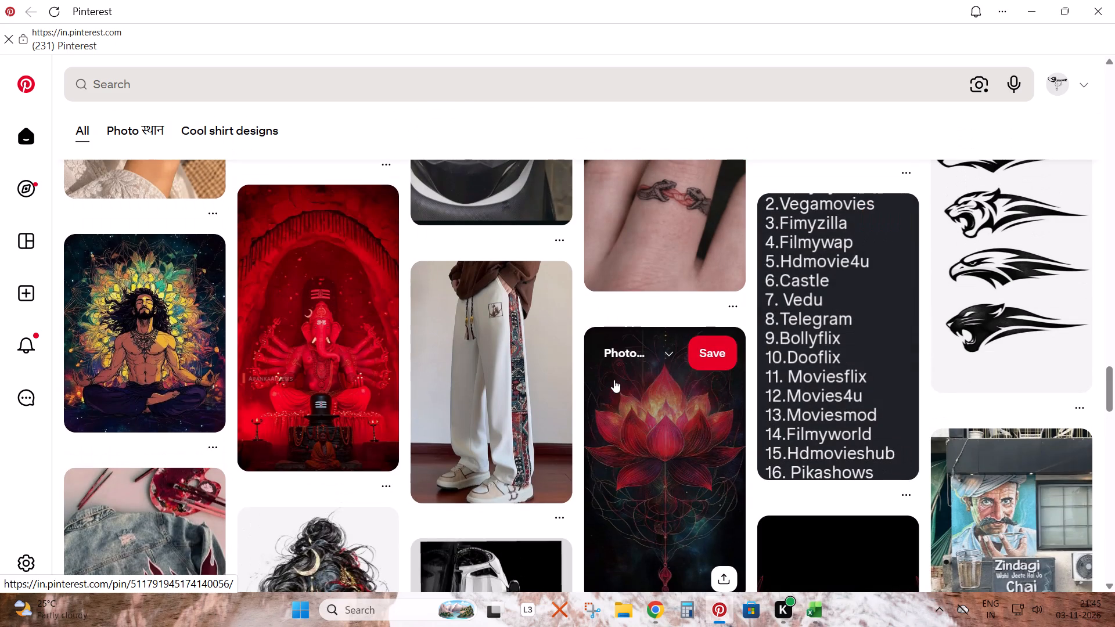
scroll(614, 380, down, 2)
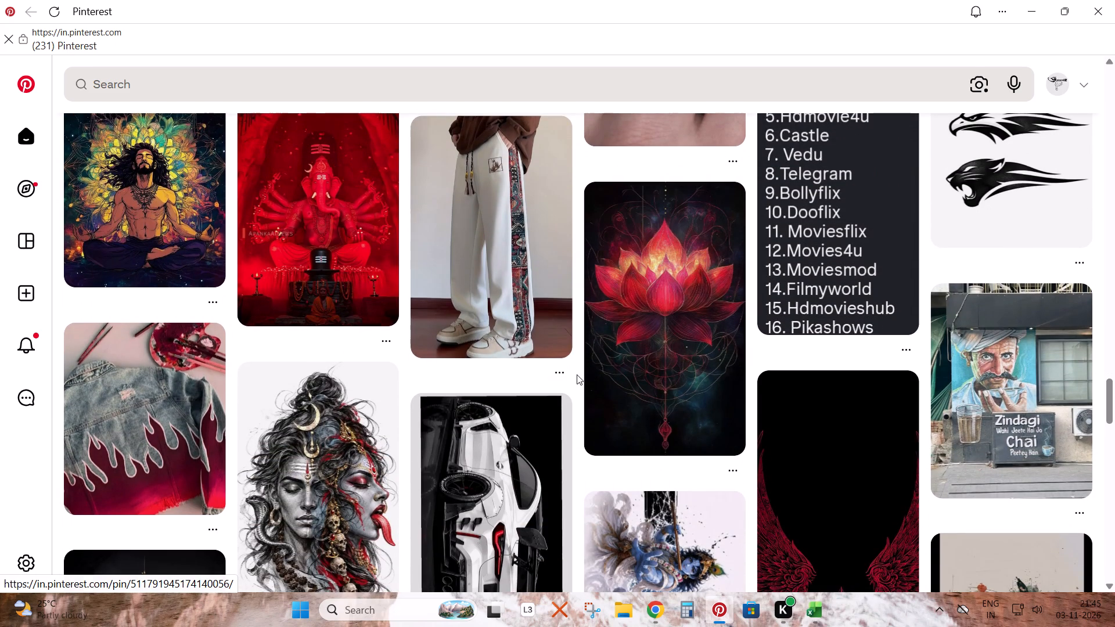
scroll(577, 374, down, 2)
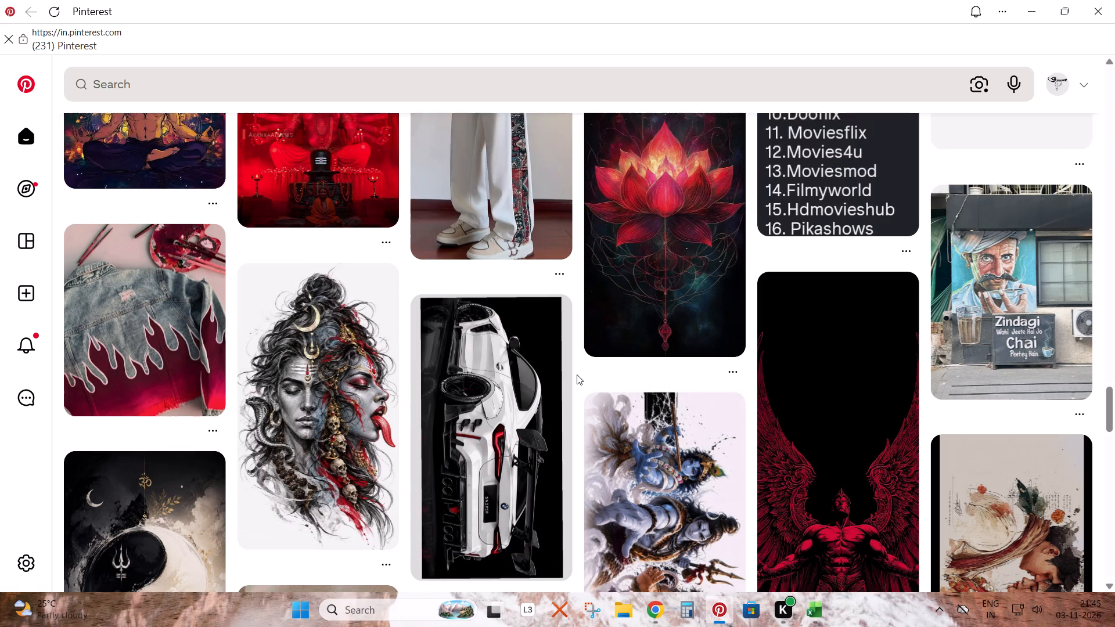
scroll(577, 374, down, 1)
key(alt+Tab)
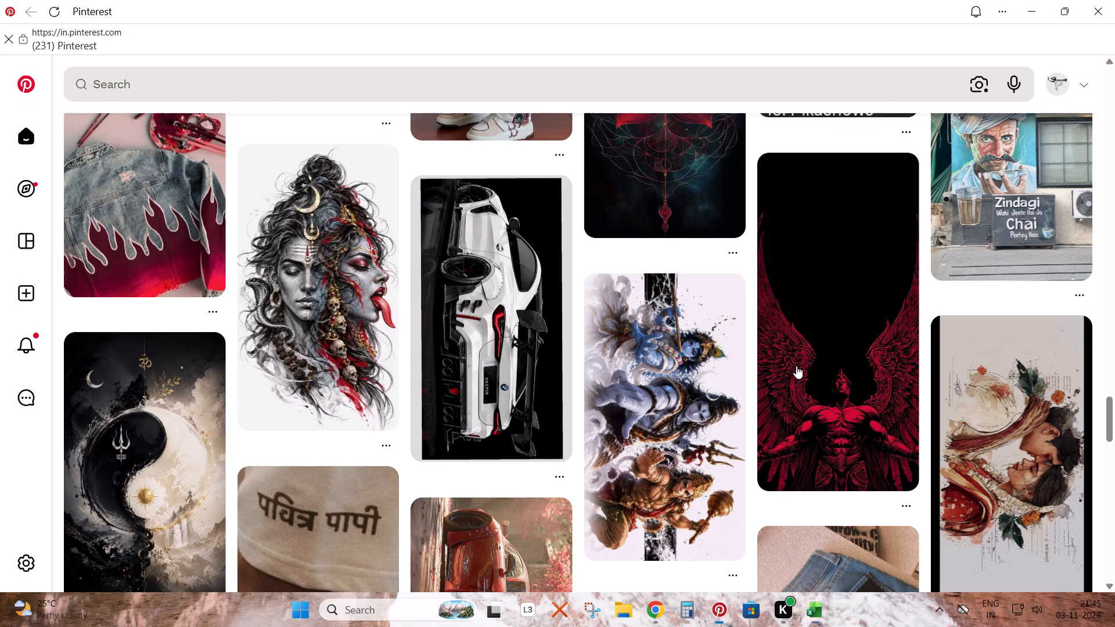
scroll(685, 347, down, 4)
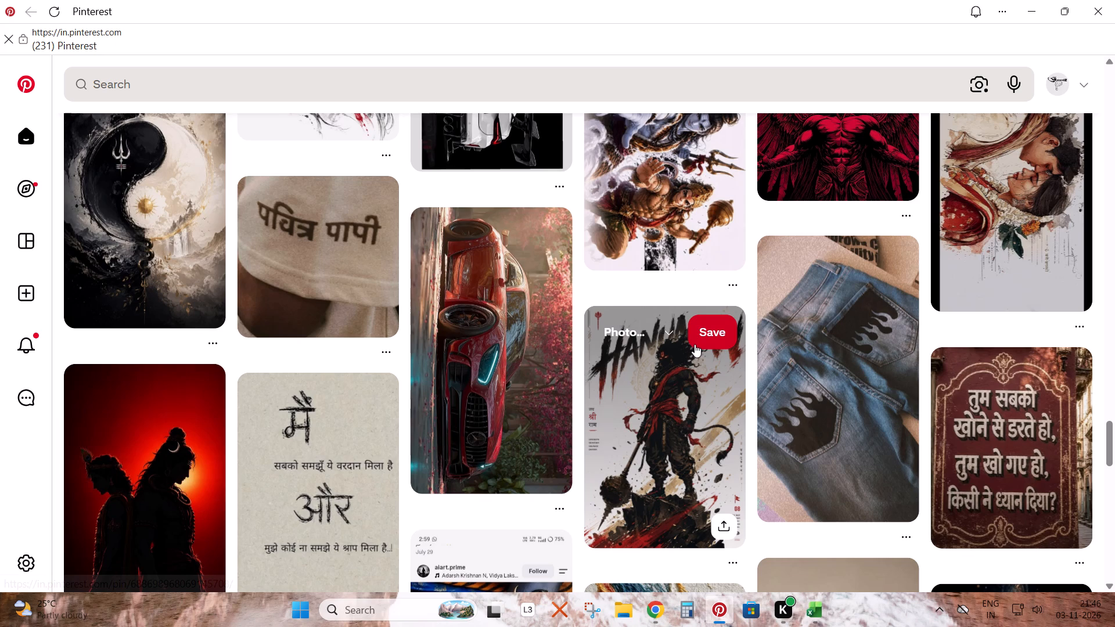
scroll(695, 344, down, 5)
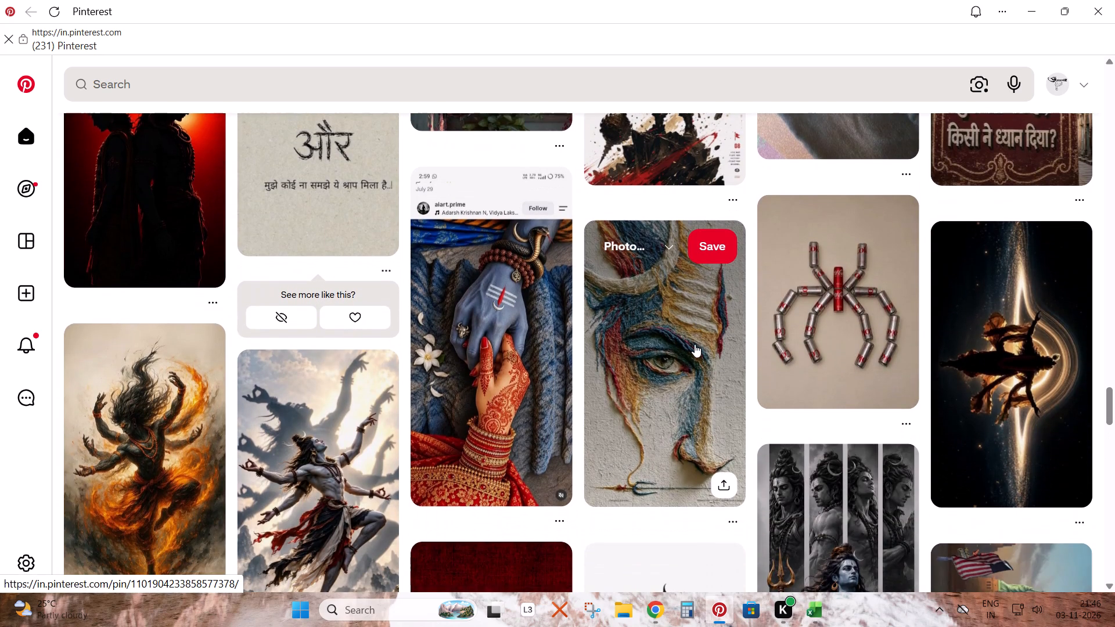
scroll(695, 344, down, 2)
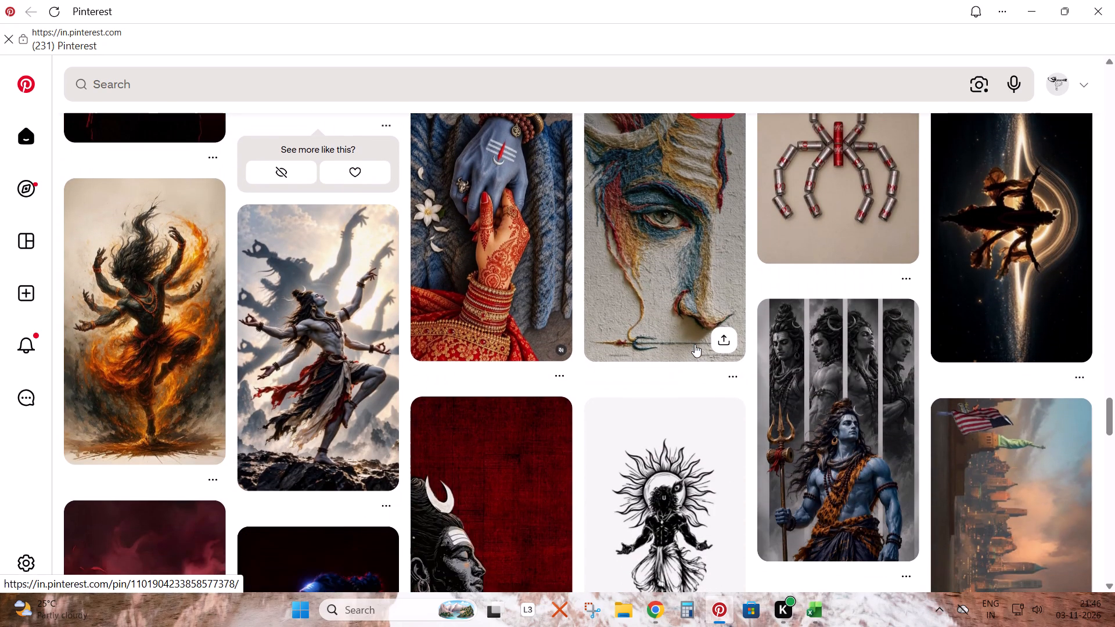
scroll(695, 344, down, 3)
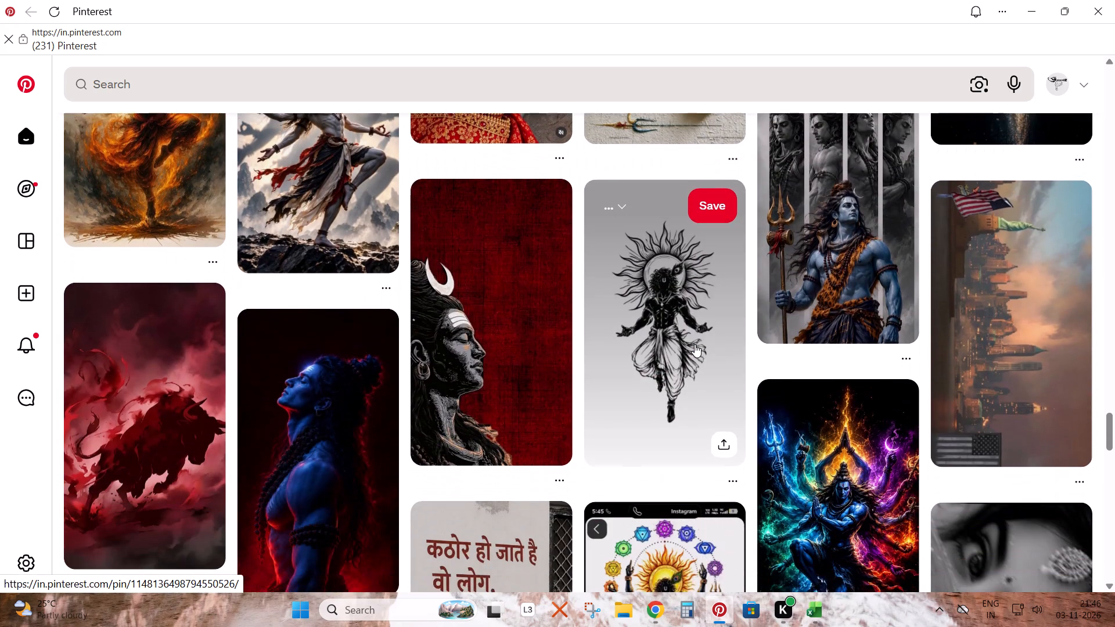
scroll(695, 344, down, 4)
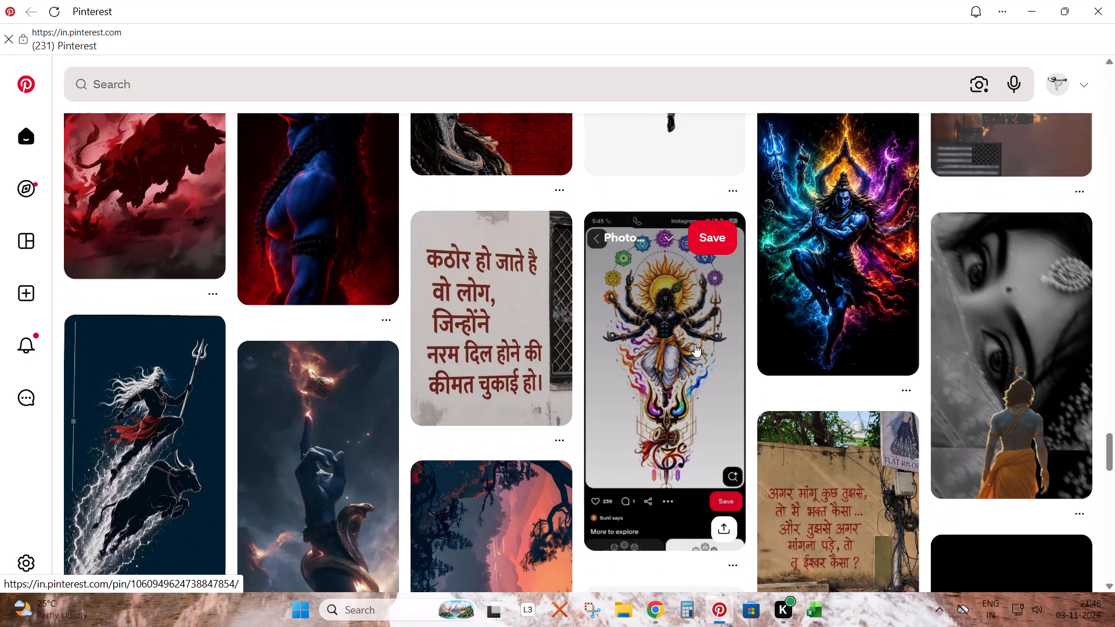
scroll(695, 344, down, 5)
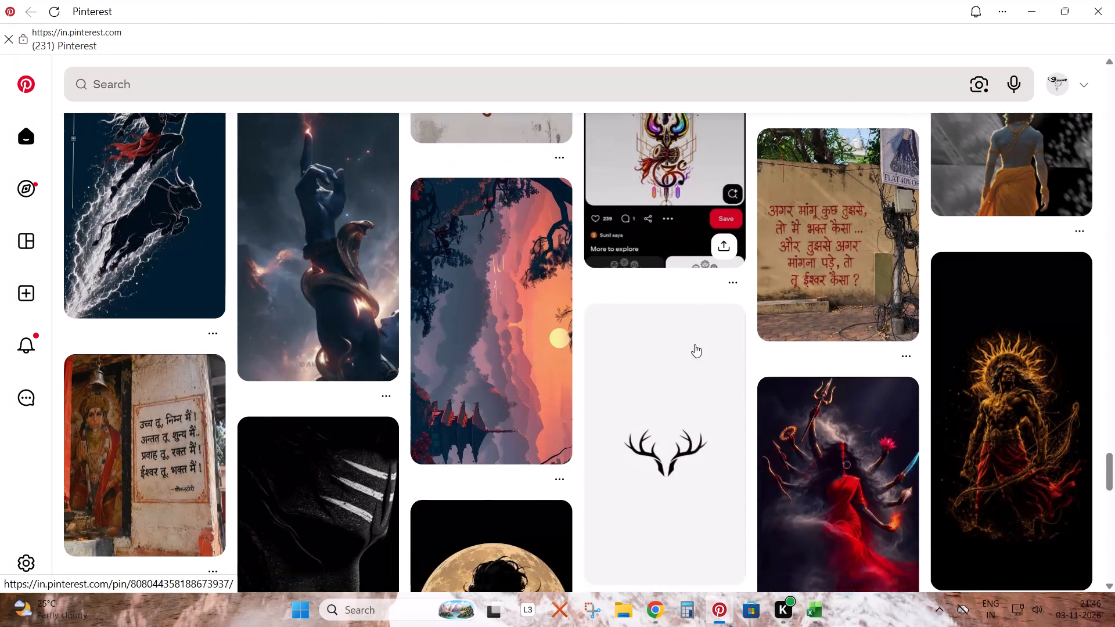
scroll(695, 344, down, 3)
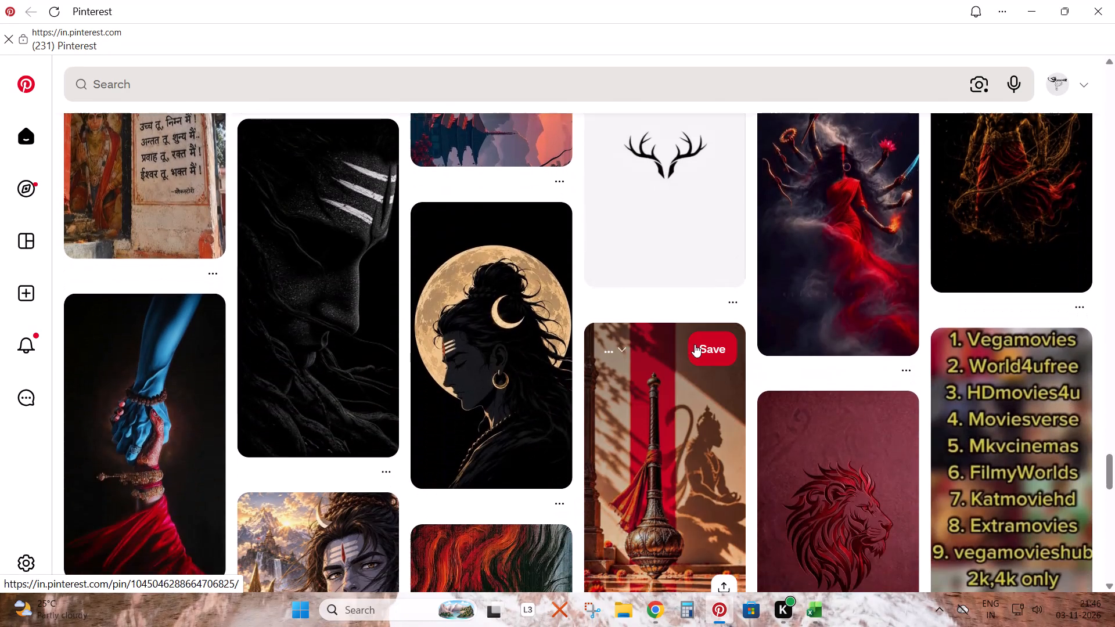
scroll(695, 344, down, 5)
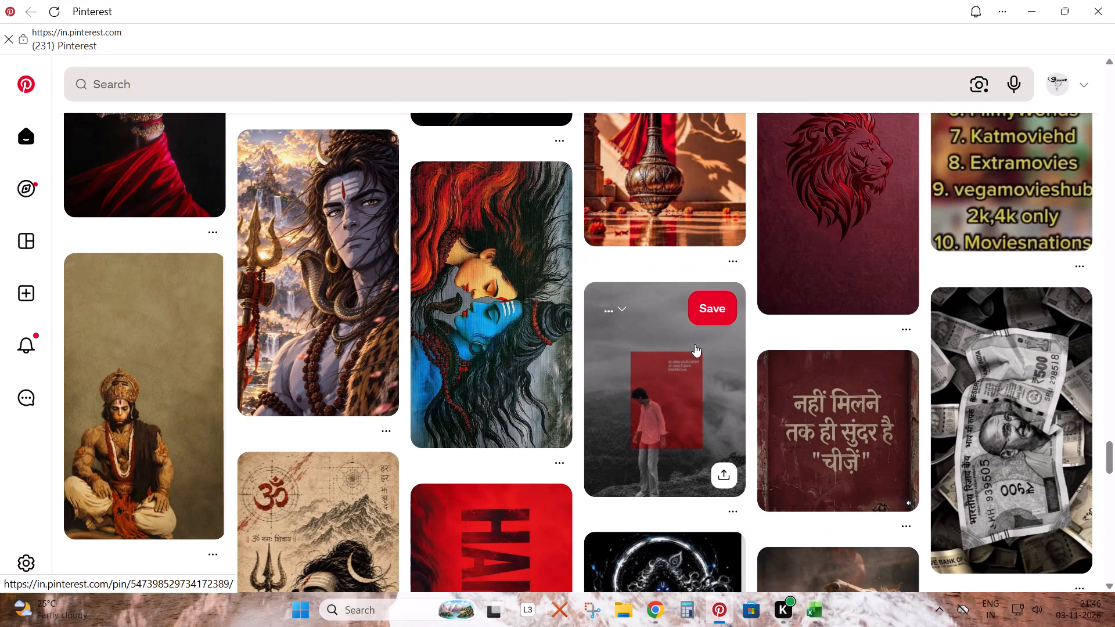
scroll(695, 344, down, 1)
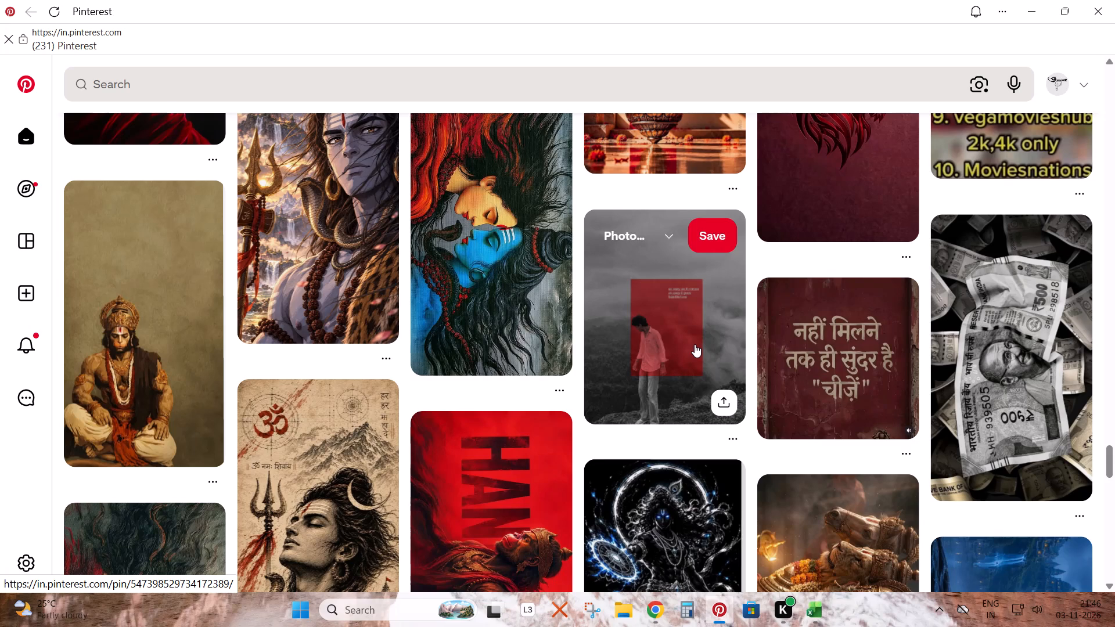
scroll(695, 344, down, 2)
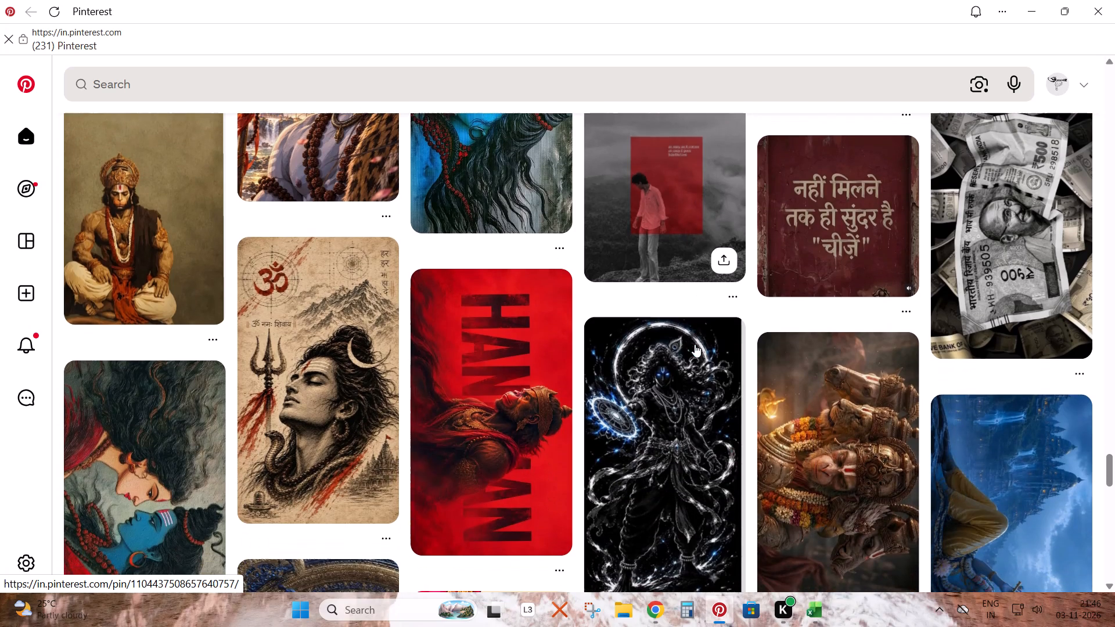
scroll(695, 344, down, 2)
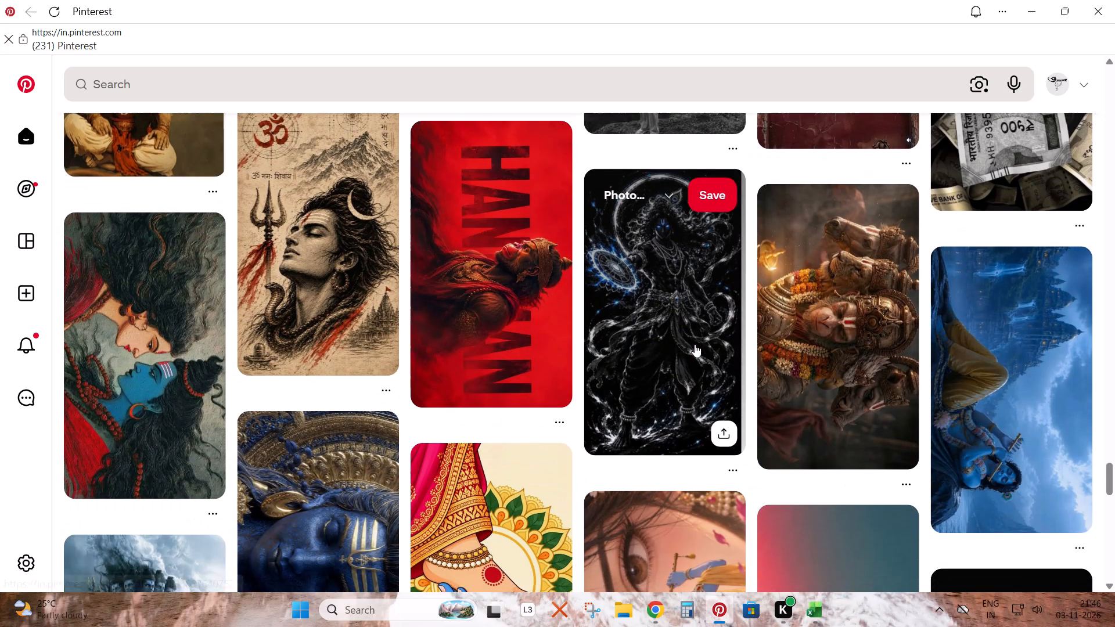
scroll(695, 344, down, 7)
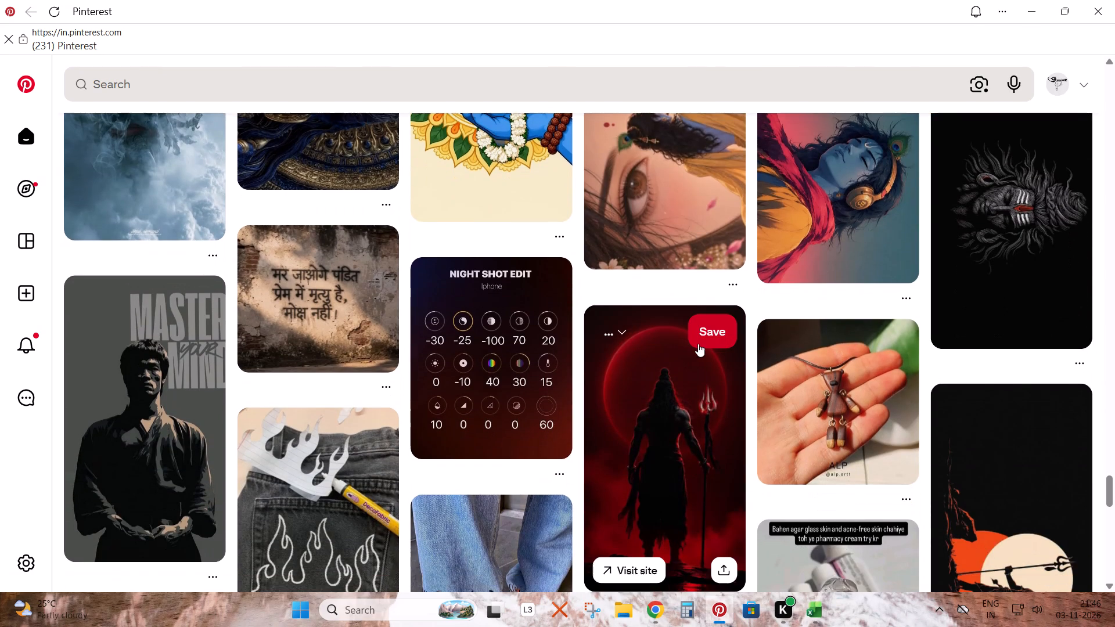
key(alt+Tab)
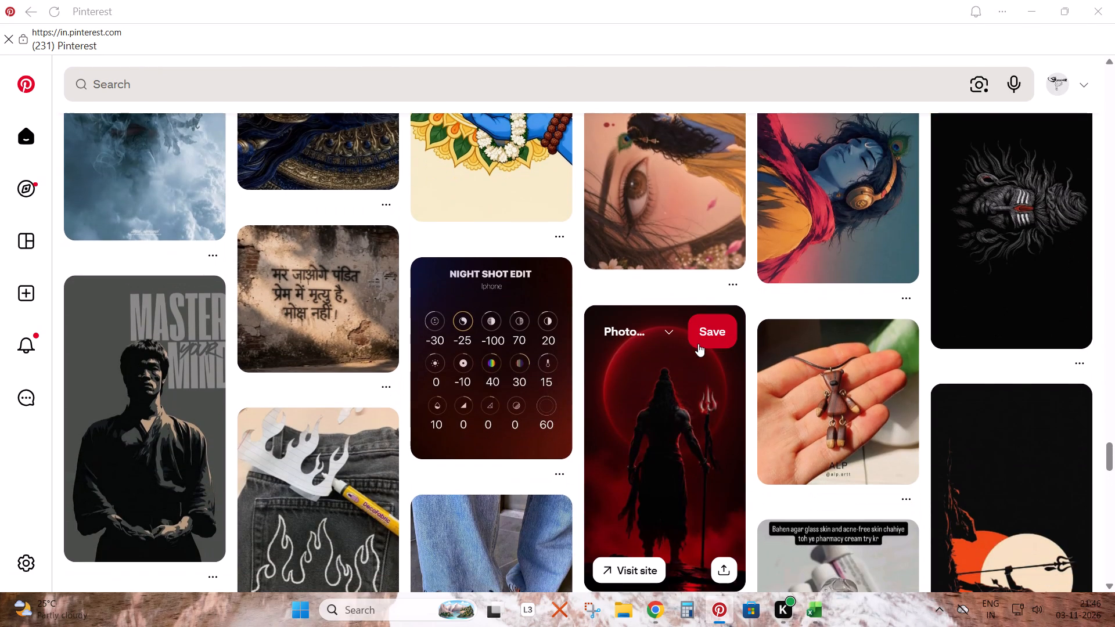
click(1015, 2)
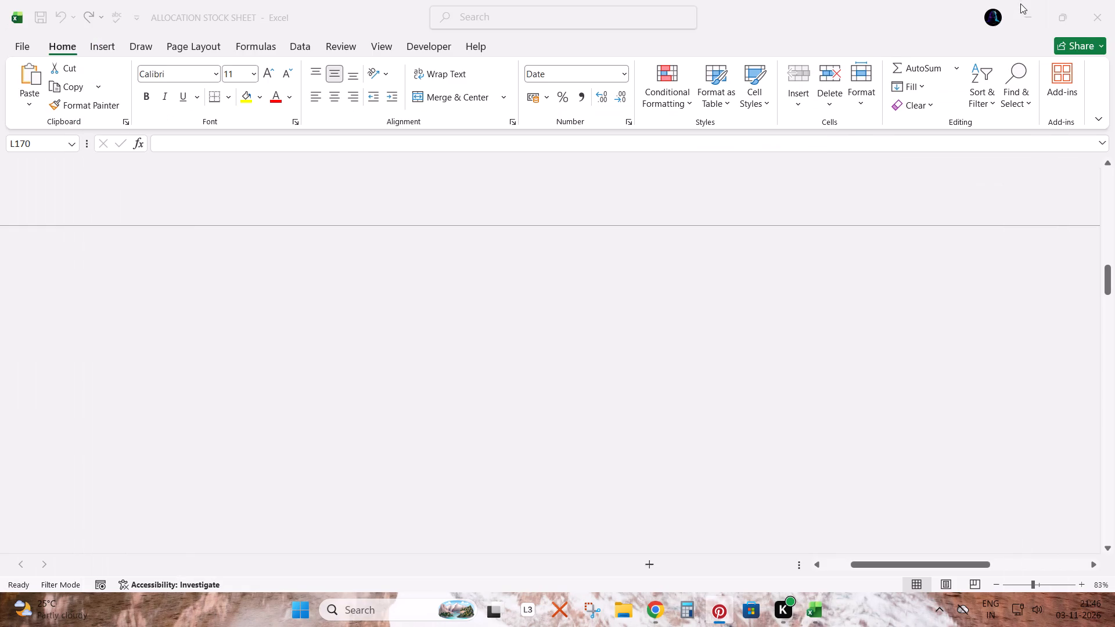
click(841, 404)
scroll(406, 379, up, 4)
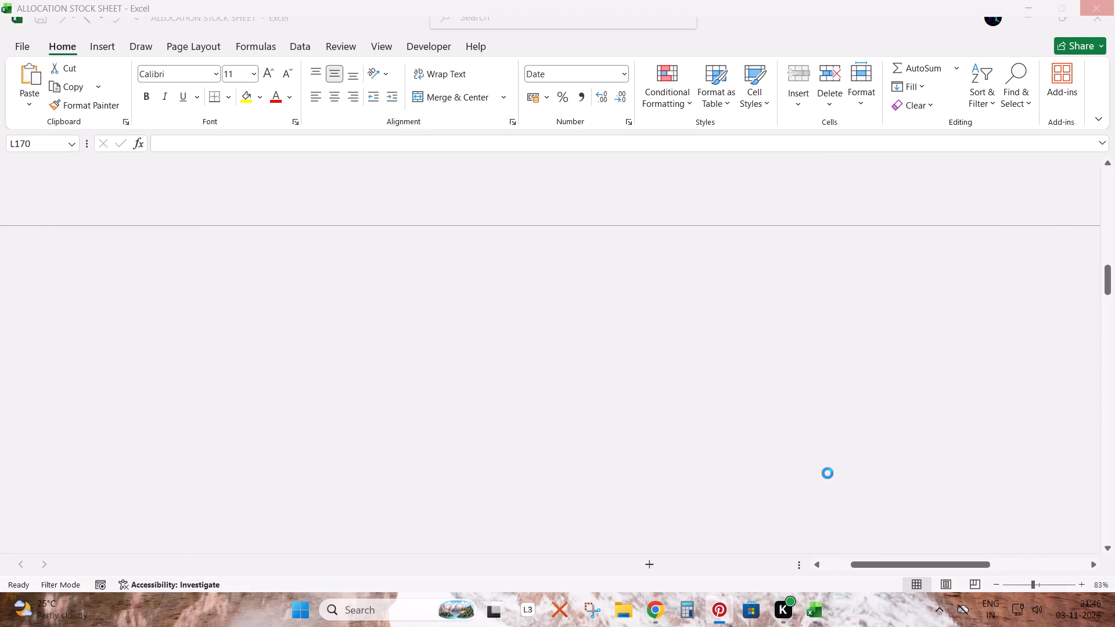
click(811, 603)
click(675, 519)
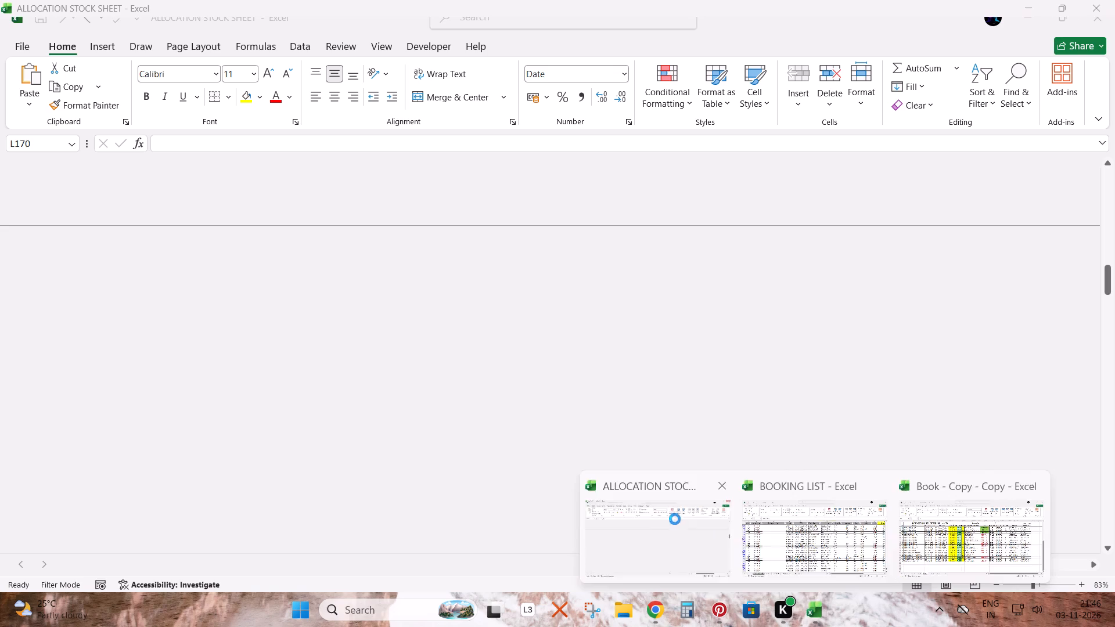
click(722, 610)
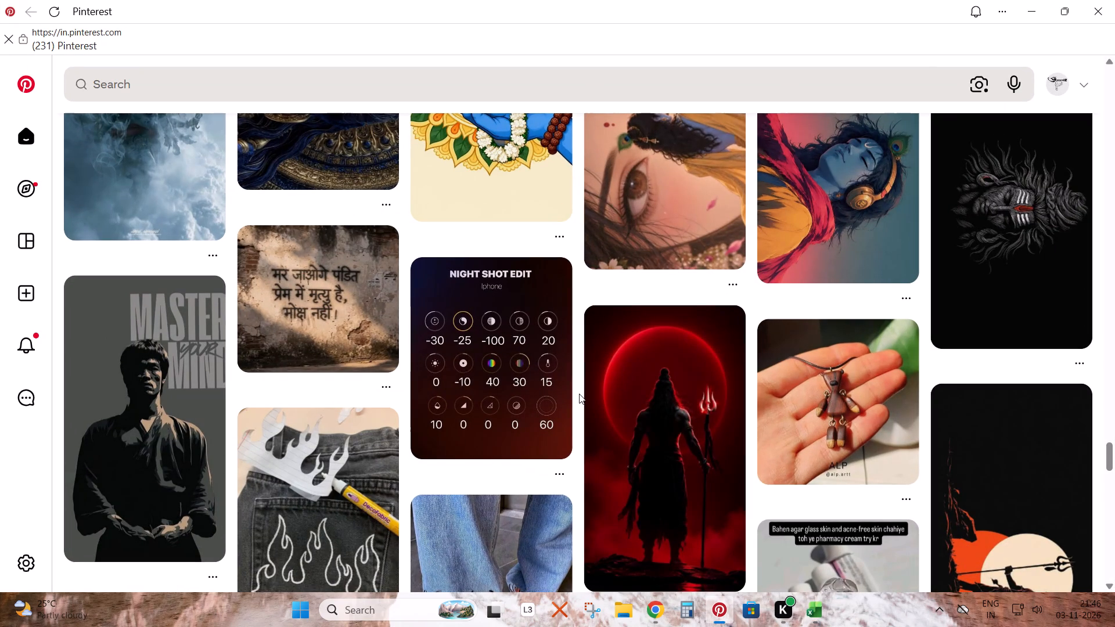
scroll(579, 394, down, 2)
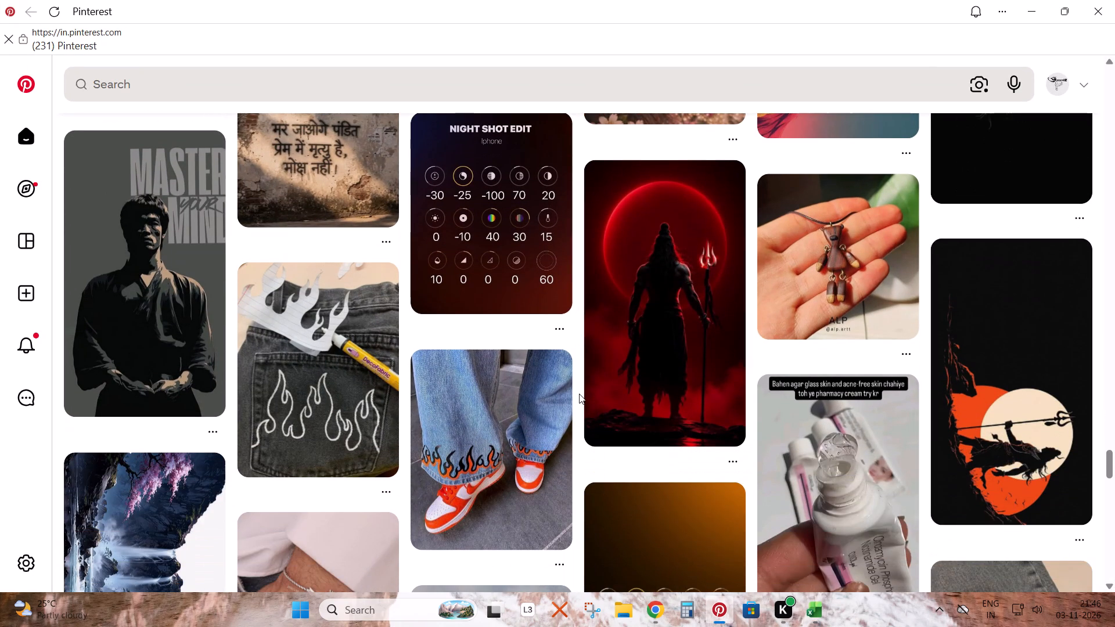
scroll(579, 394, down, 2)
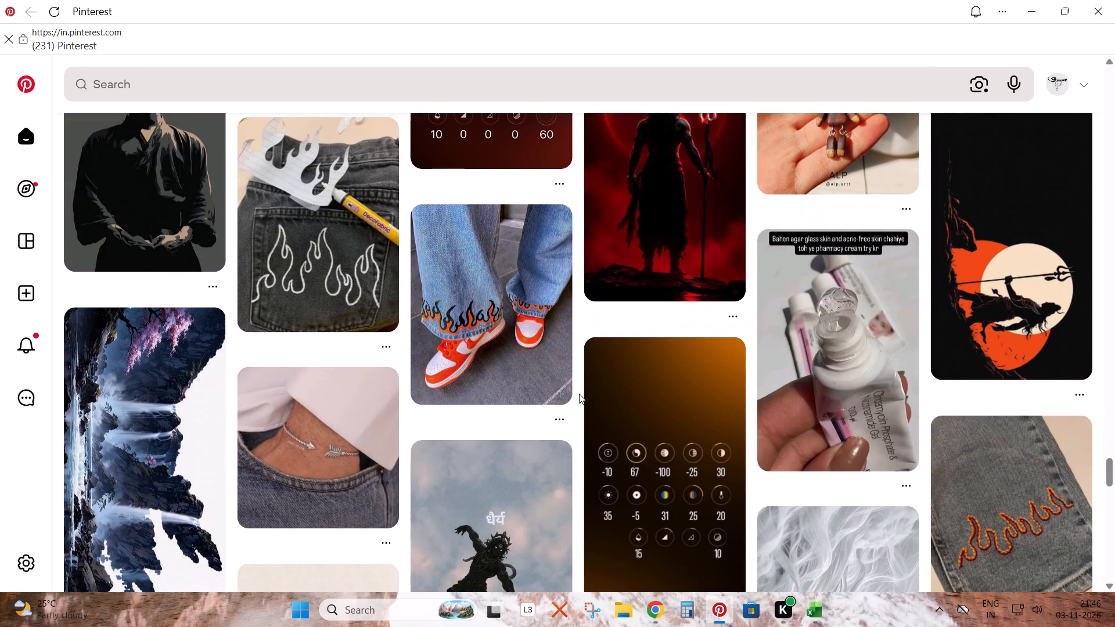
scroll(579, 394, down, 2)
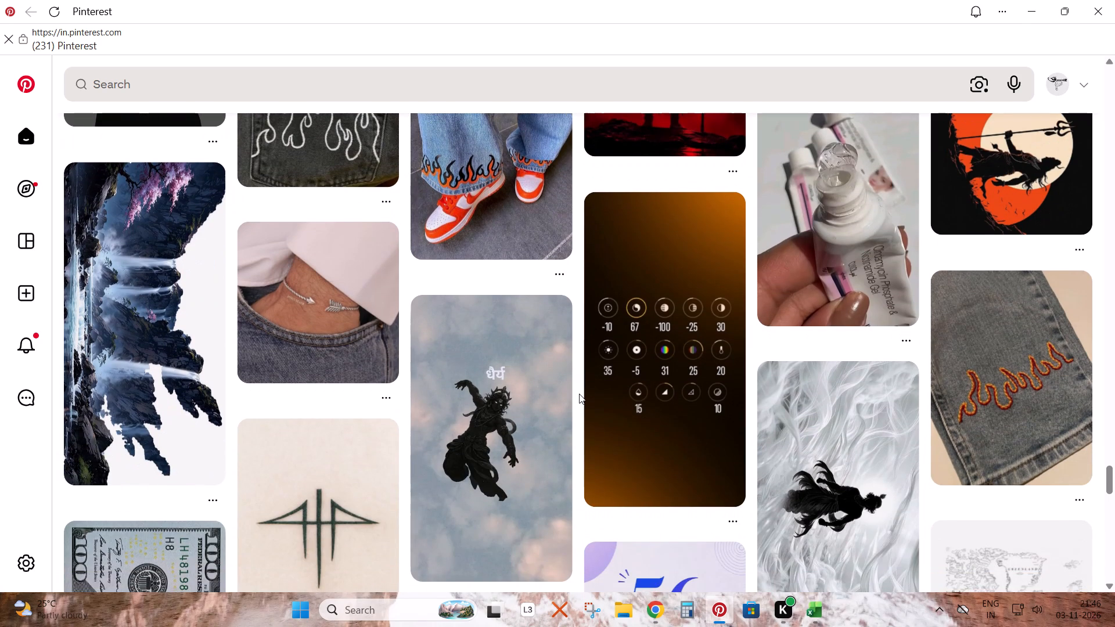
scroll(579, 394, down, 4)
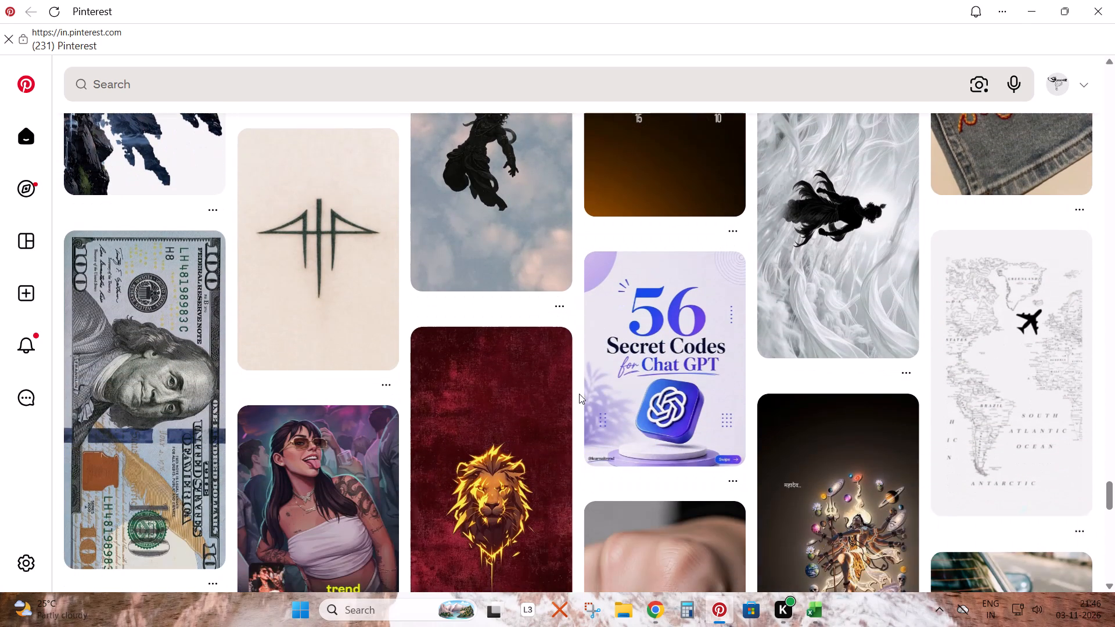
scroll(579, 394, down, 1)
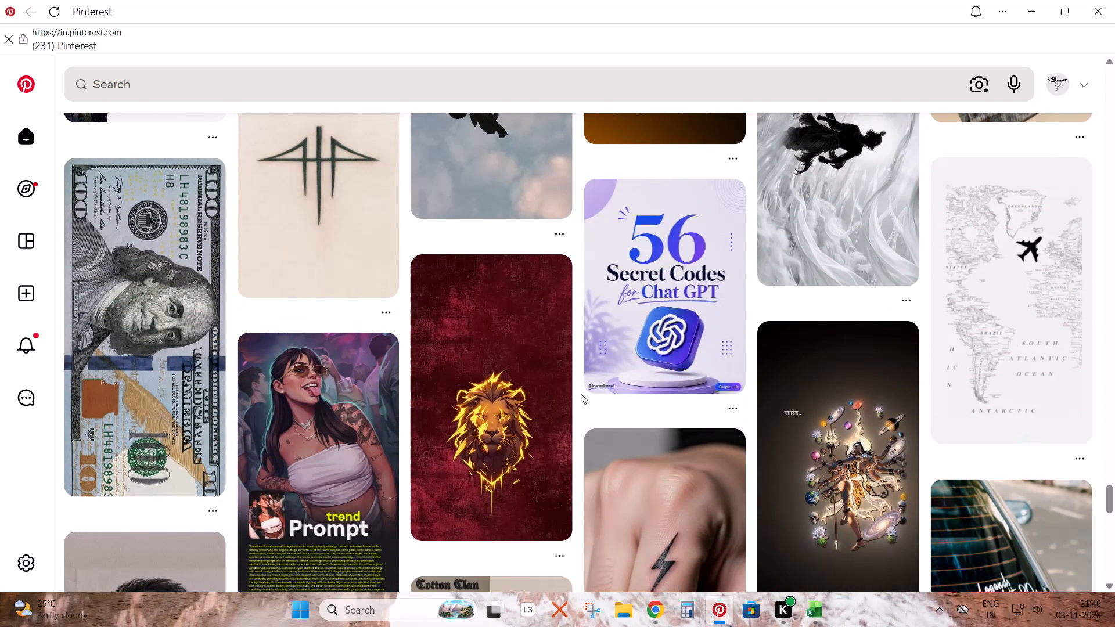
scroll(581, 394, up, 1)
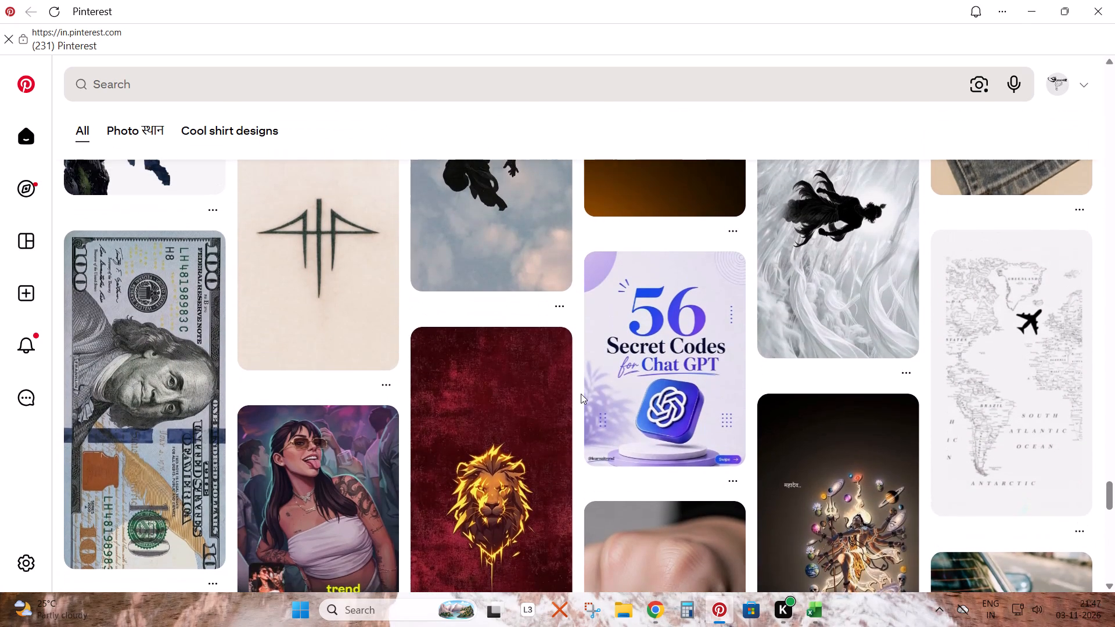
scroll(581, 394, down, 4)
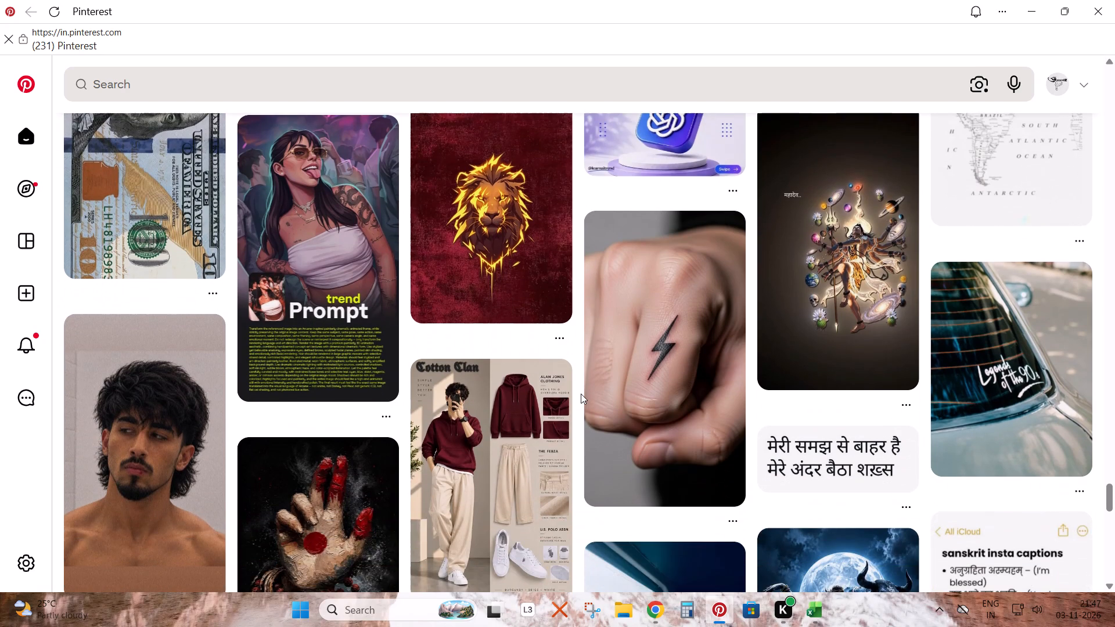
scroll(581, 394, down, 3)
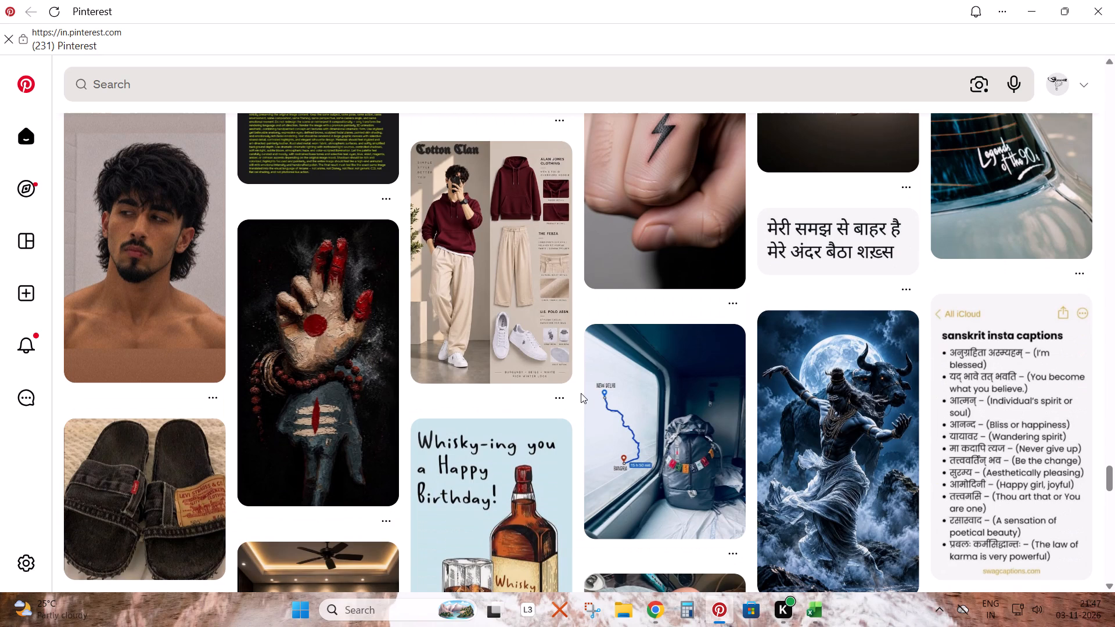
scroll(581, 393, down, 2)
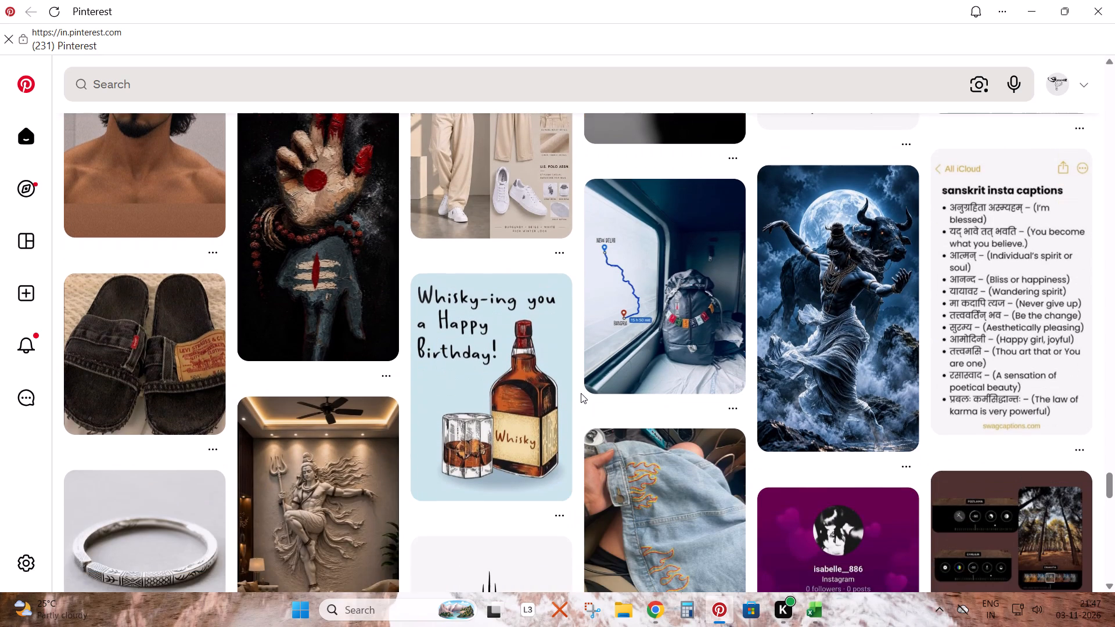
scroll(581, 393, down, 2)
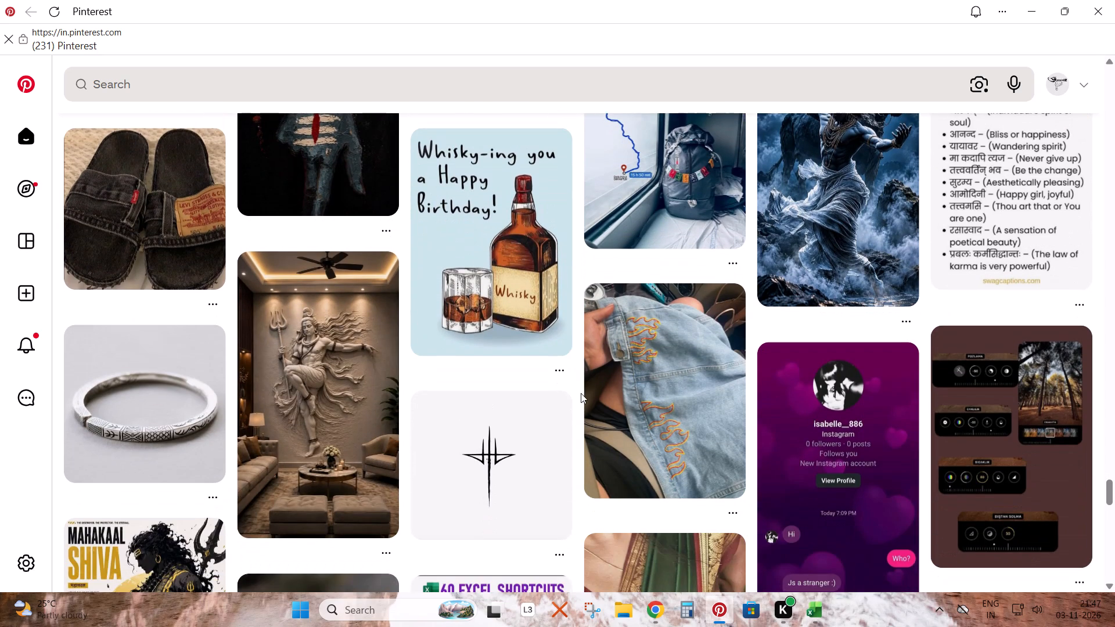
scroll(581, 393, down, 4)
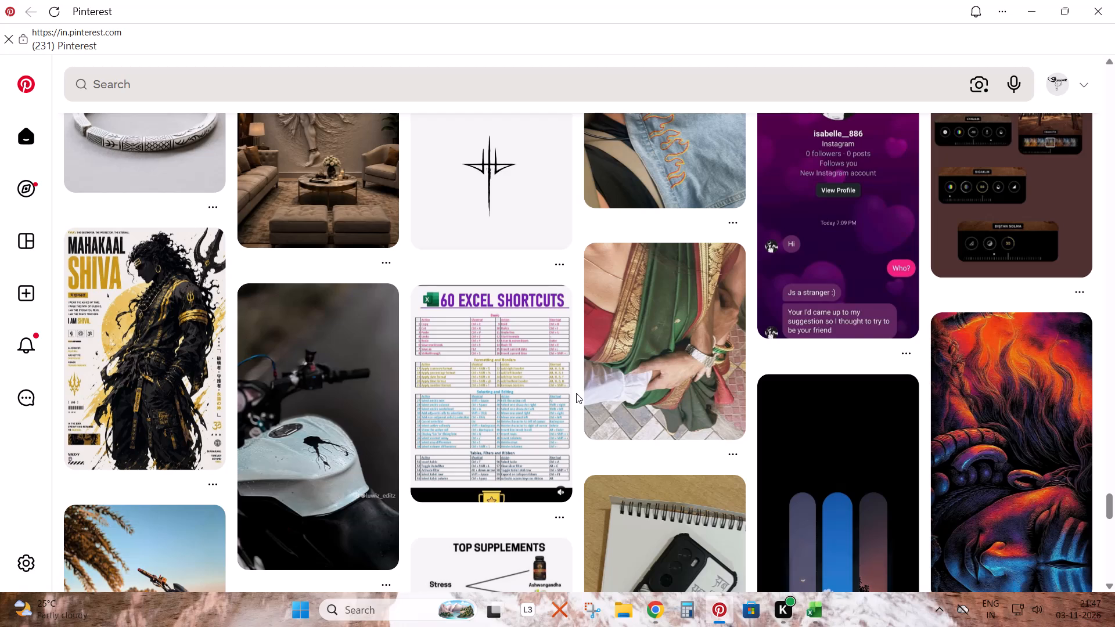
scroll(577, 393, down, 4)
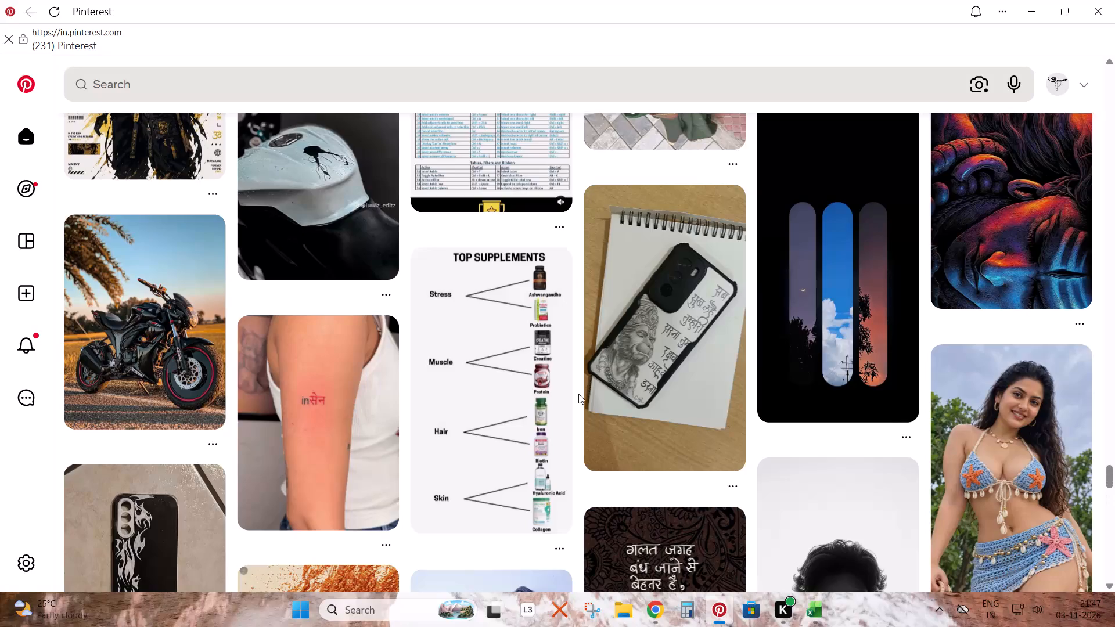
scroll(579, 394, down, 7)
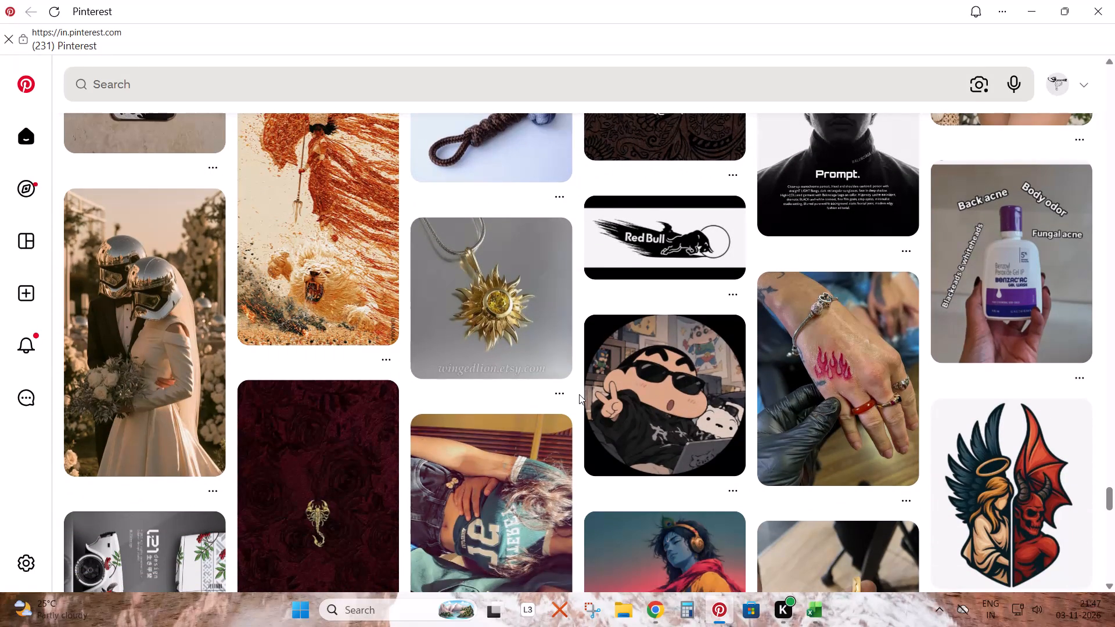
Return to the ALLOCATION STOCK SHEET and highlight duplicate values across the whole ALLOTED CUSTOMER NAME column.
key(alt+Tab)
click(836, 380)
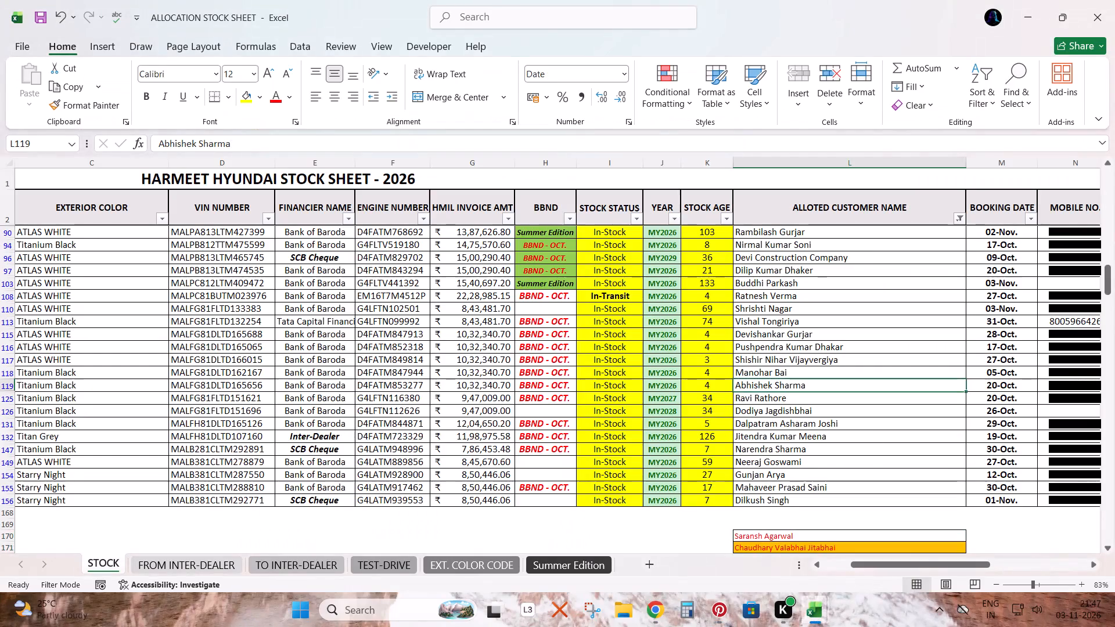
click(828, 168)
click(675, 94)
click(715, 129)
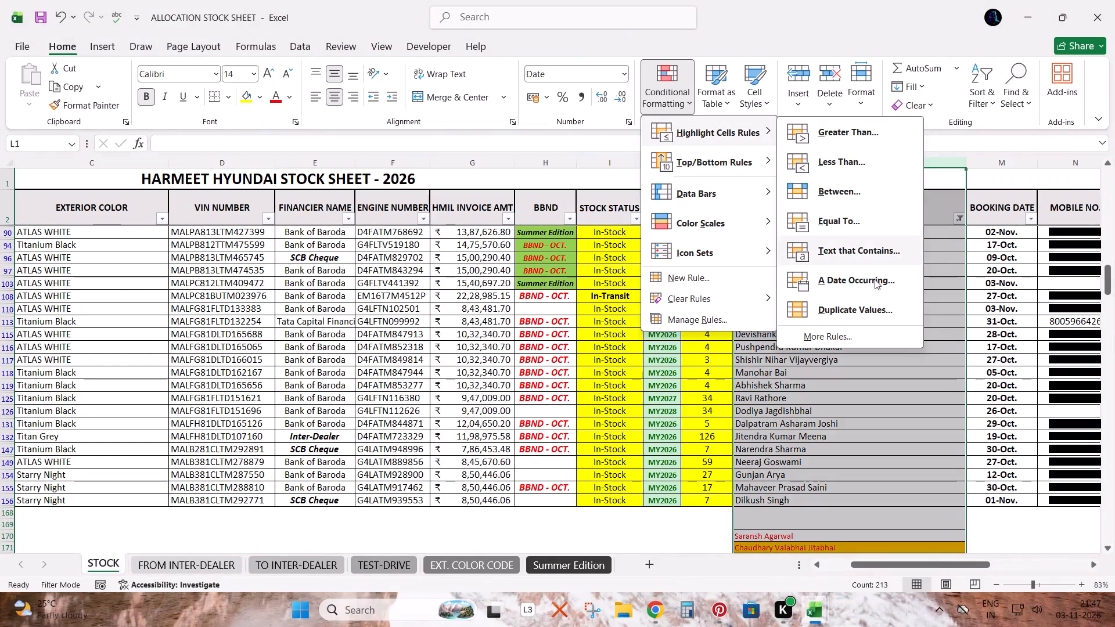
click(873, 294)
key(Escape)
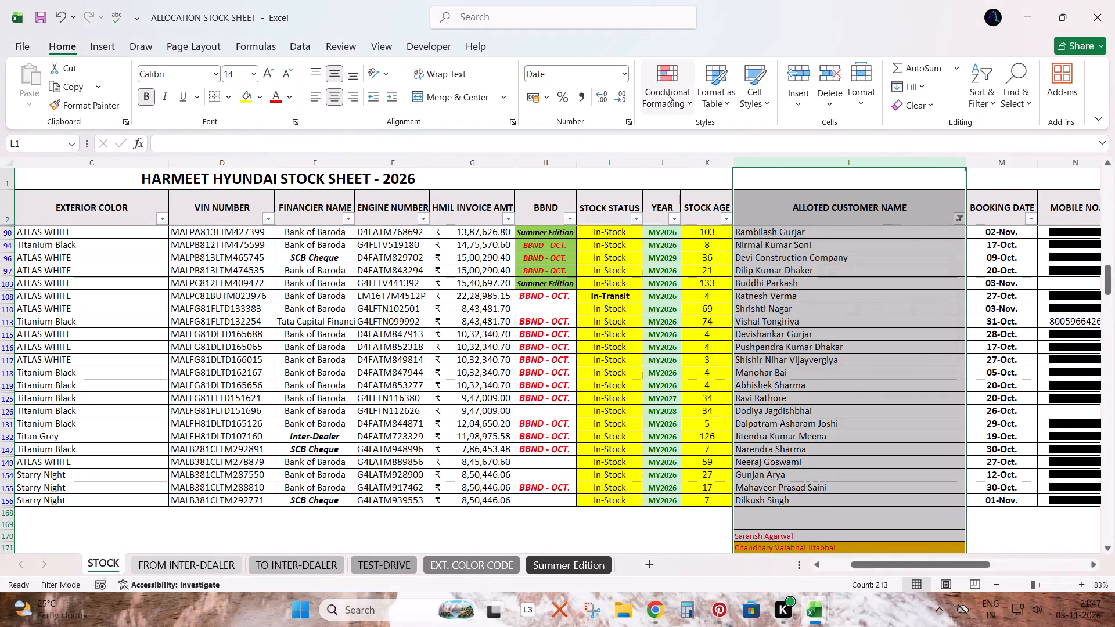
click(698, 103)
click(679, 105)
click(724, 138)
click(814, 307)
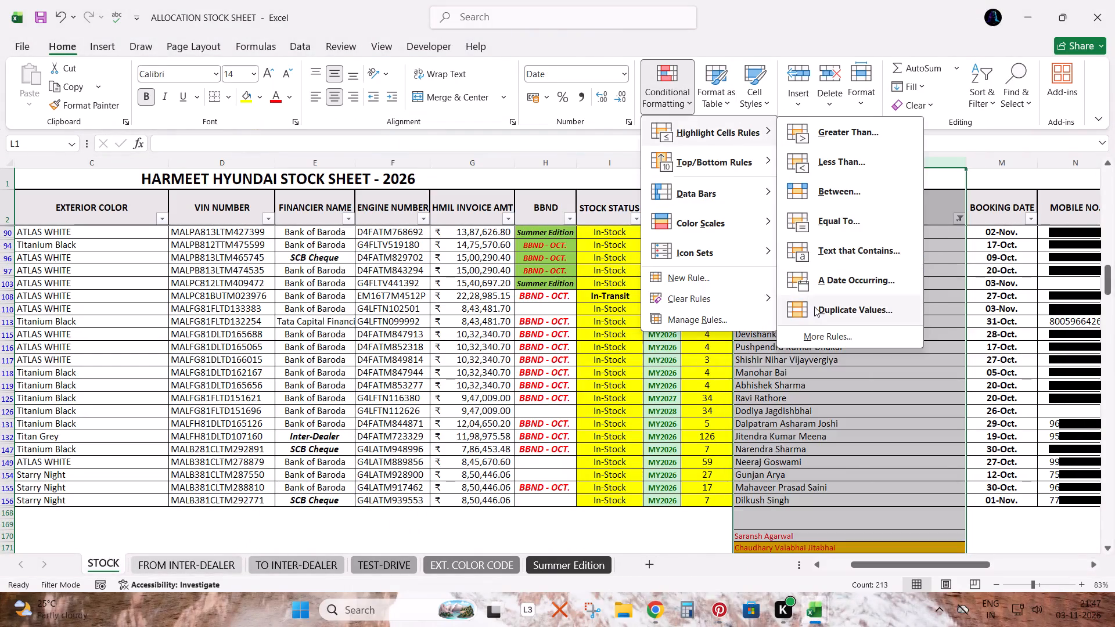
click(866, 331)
Examine the ALLOTED CUSTOMER NAME column for allotted and pasted booking names that are not marked as duplicates.
scroll(837, 399, up, 15)
scroll(837, 395, down, 1)
scroll(837, 395, up, 2)
scroll(839, 394, down, 9)
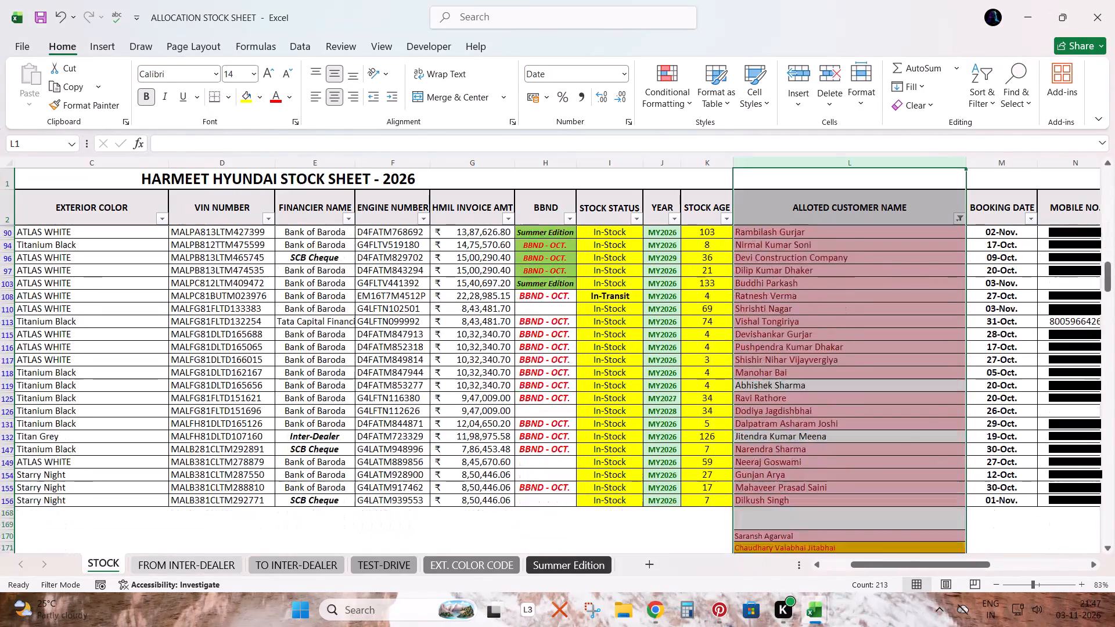
scroll(836, 391, down, 17)
scroll(836, 391, down, 6)
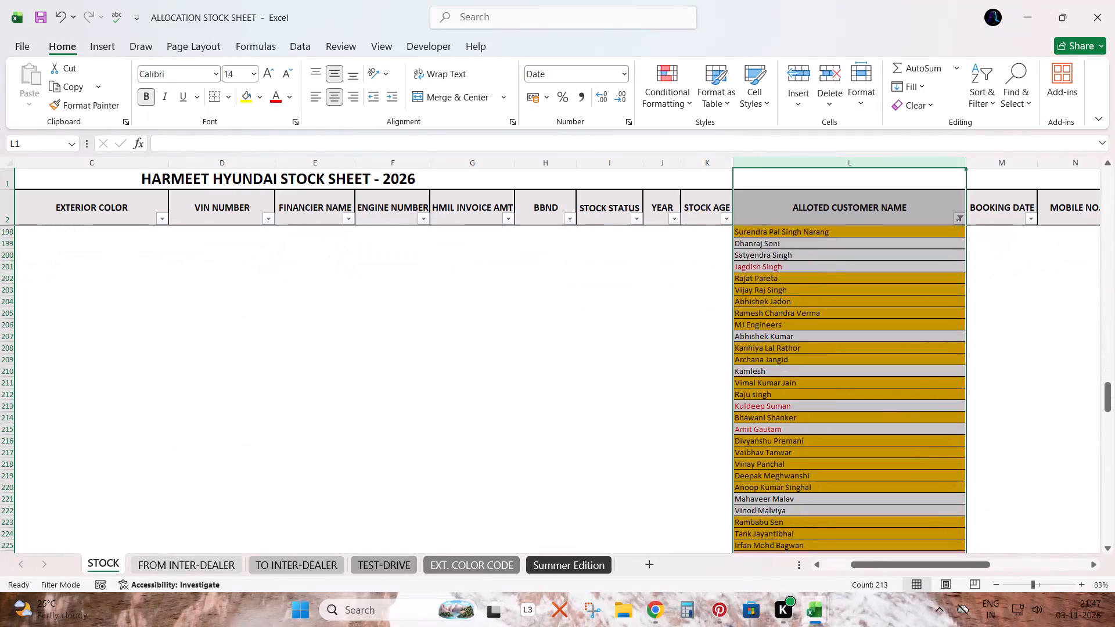
scroll(836, 391, down, 3)
scroll(836, 391, up, 4)
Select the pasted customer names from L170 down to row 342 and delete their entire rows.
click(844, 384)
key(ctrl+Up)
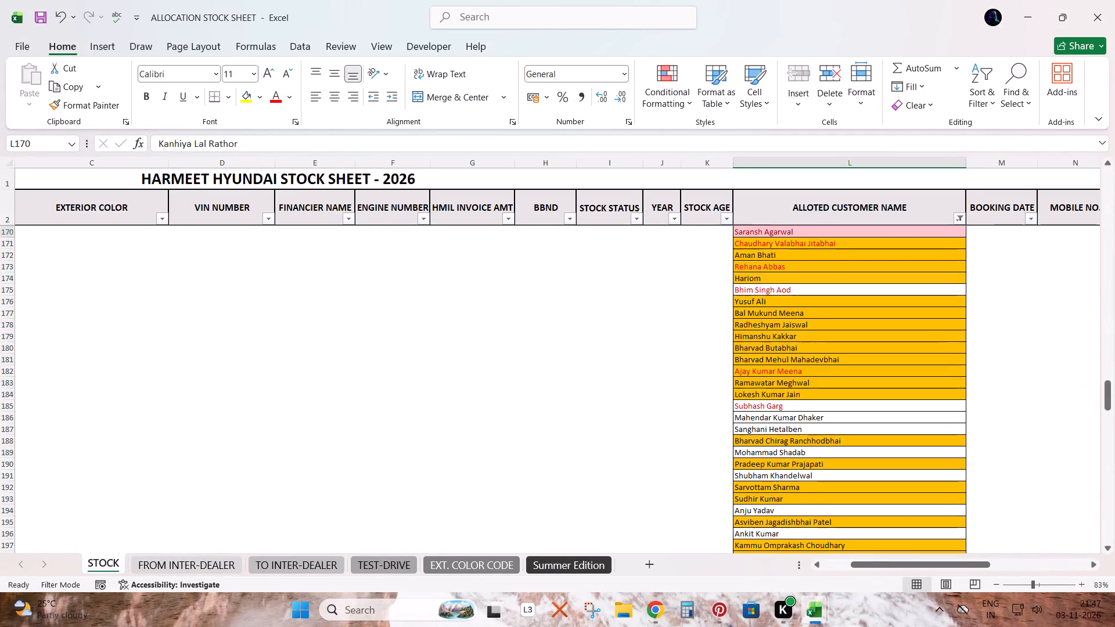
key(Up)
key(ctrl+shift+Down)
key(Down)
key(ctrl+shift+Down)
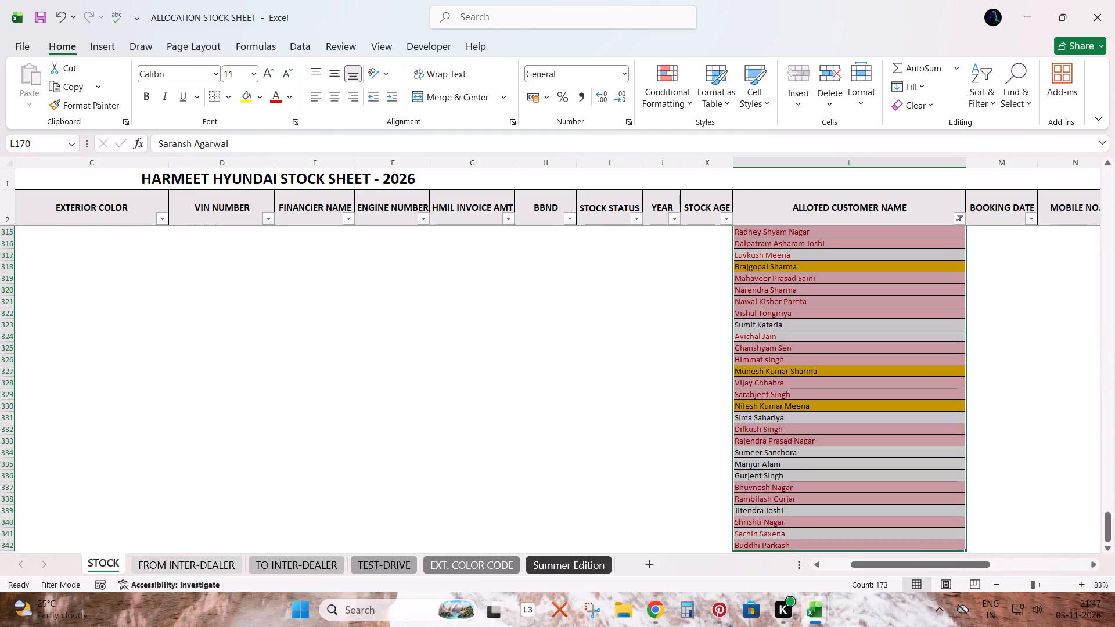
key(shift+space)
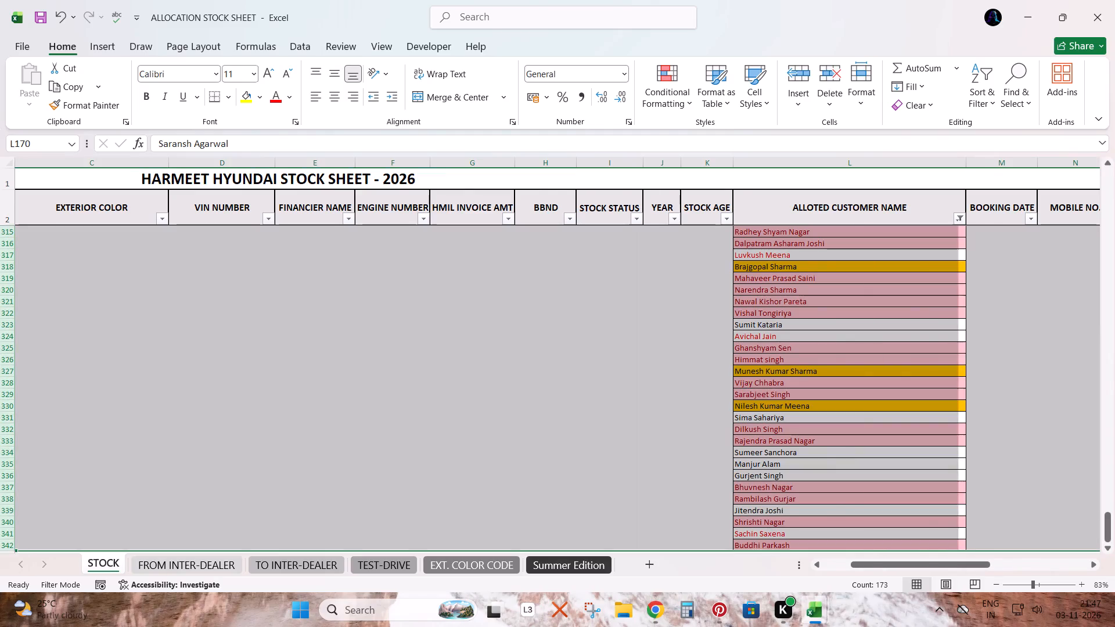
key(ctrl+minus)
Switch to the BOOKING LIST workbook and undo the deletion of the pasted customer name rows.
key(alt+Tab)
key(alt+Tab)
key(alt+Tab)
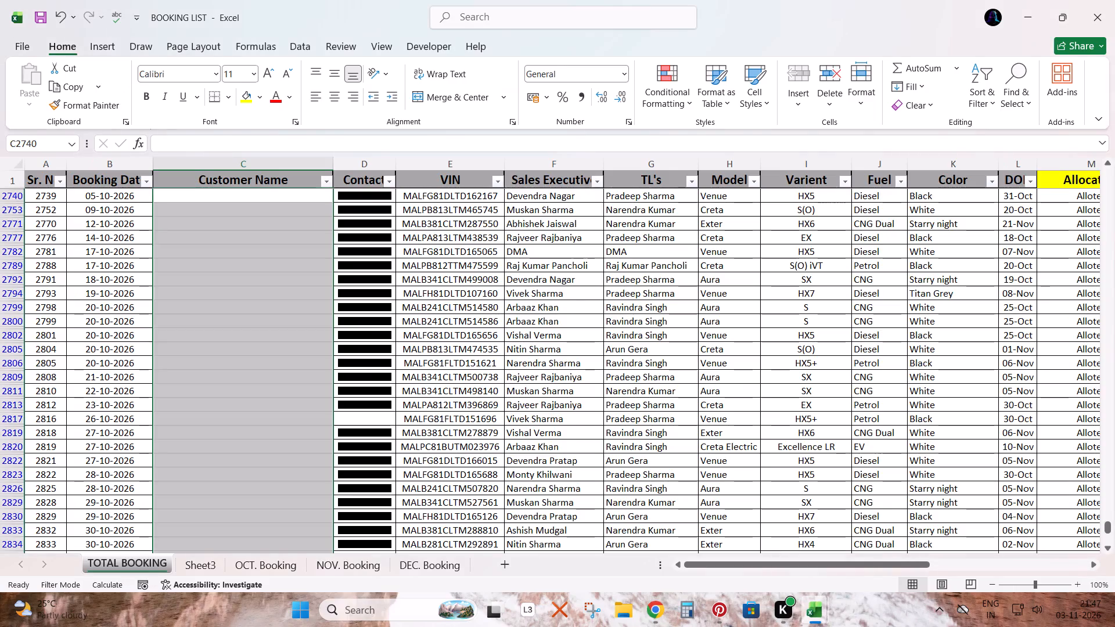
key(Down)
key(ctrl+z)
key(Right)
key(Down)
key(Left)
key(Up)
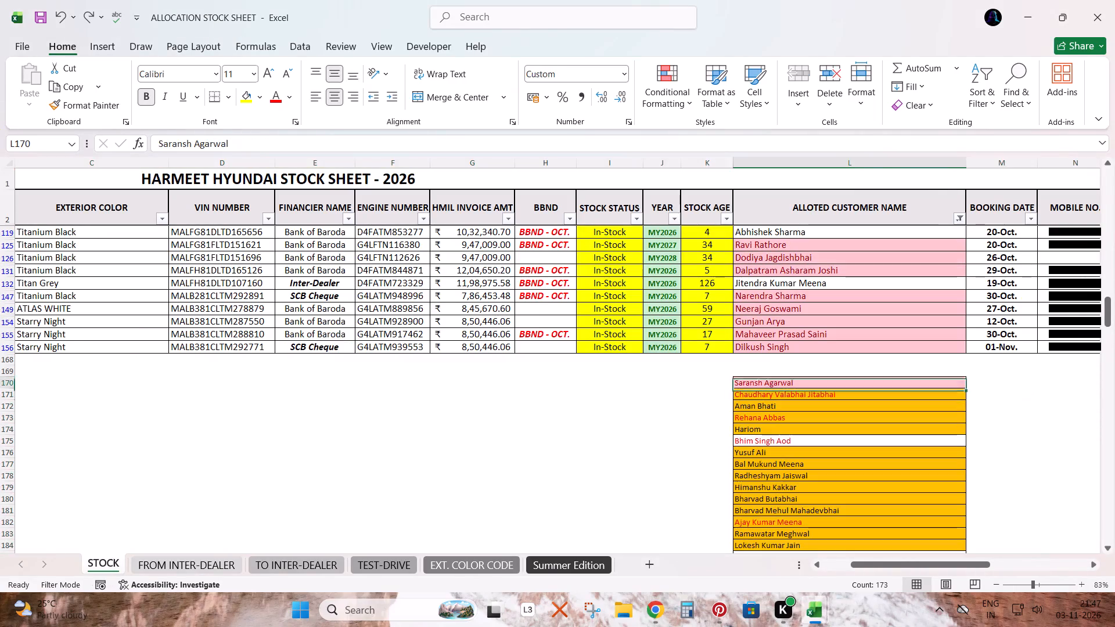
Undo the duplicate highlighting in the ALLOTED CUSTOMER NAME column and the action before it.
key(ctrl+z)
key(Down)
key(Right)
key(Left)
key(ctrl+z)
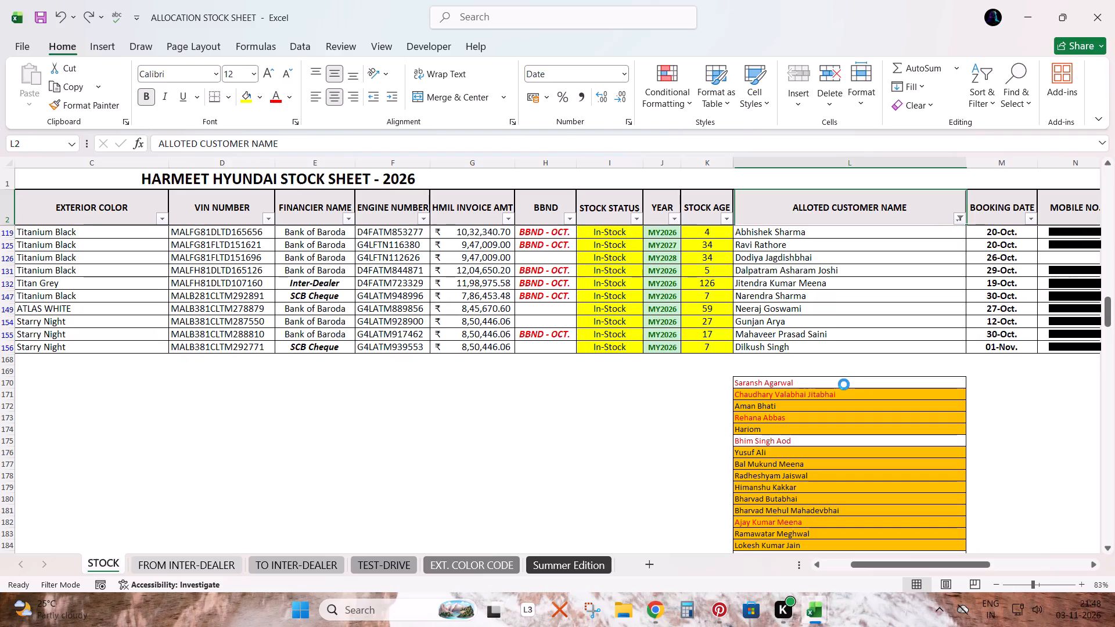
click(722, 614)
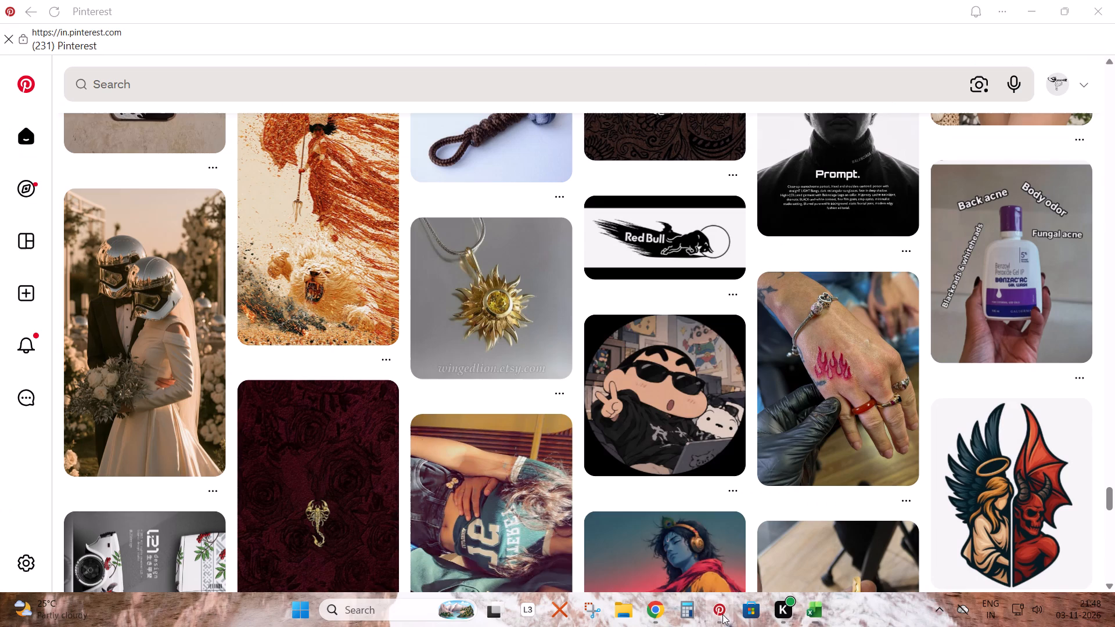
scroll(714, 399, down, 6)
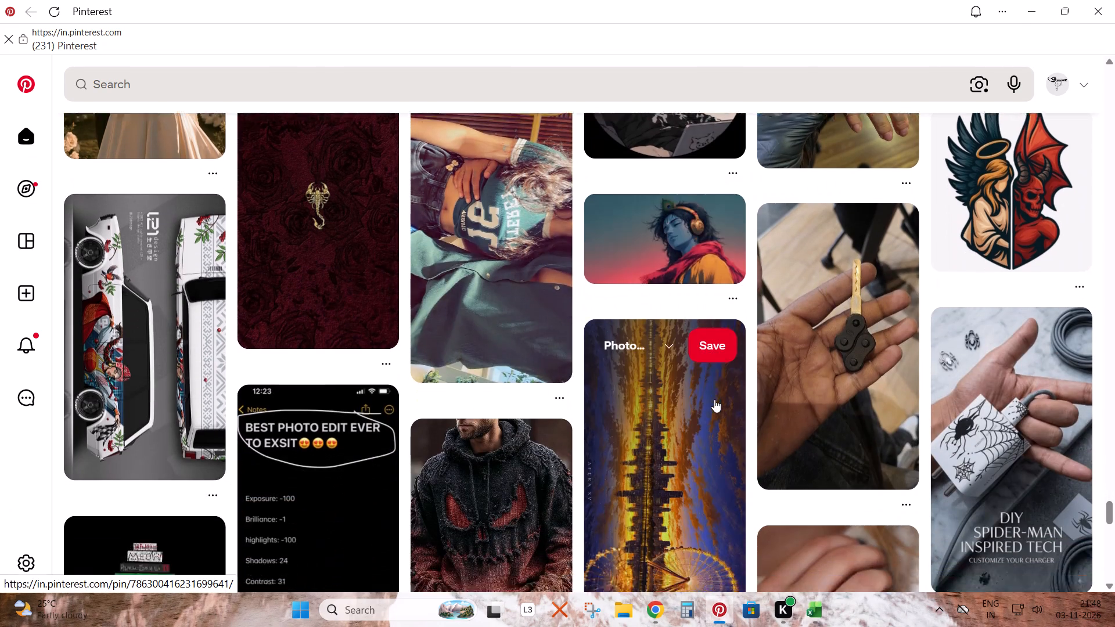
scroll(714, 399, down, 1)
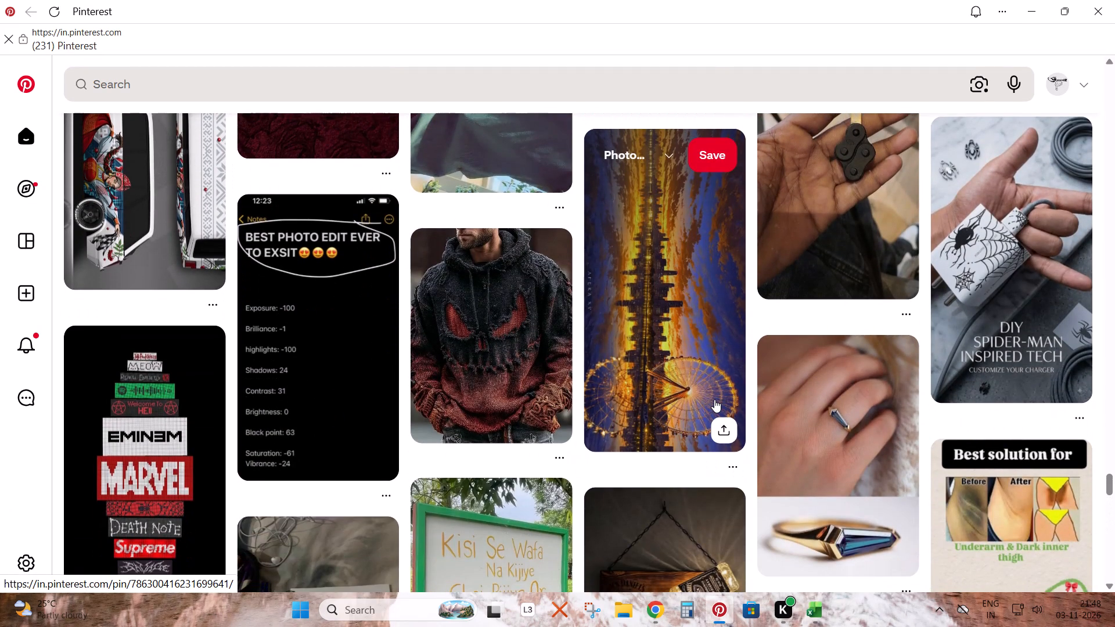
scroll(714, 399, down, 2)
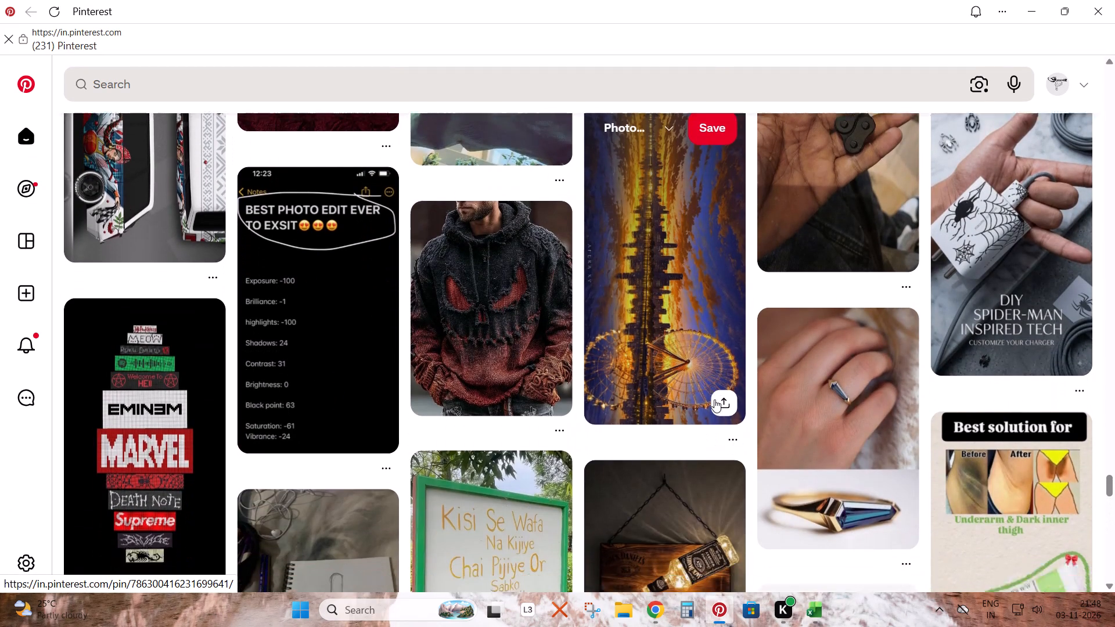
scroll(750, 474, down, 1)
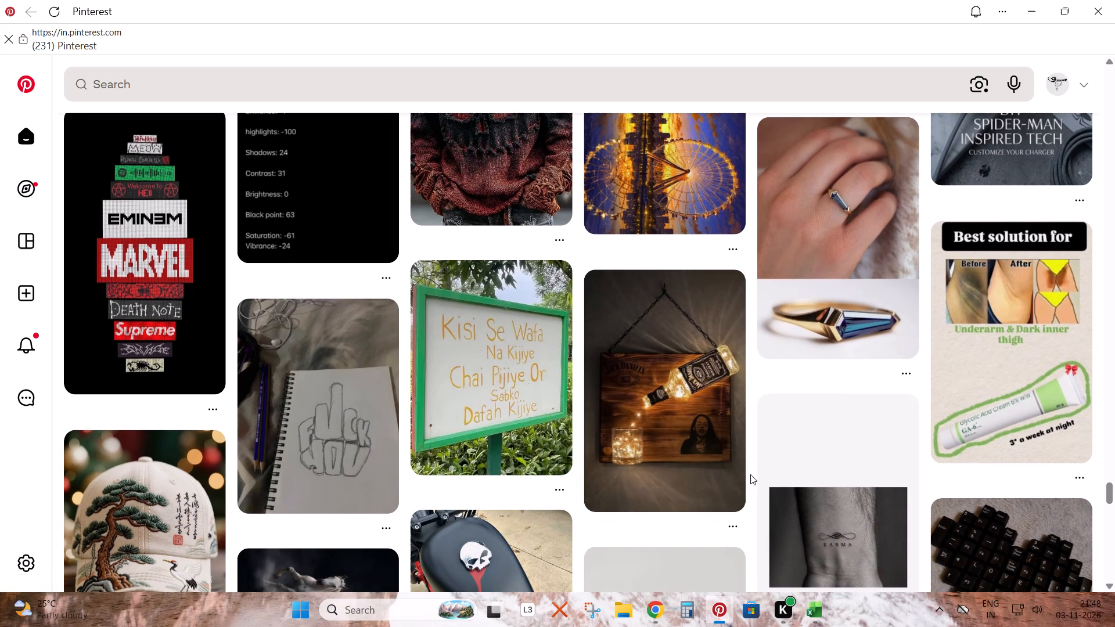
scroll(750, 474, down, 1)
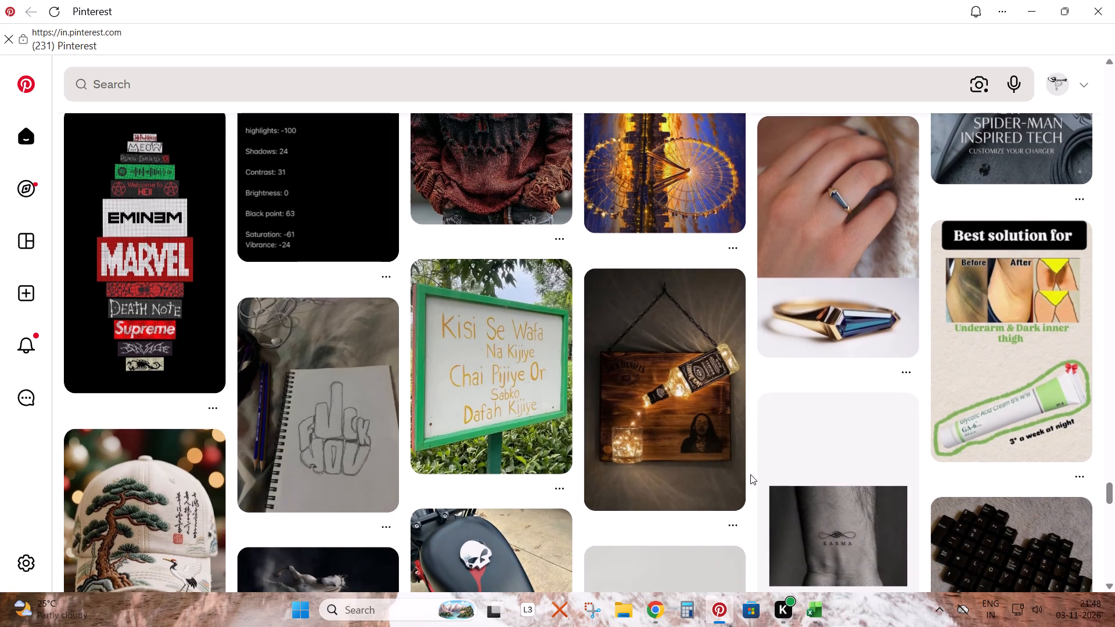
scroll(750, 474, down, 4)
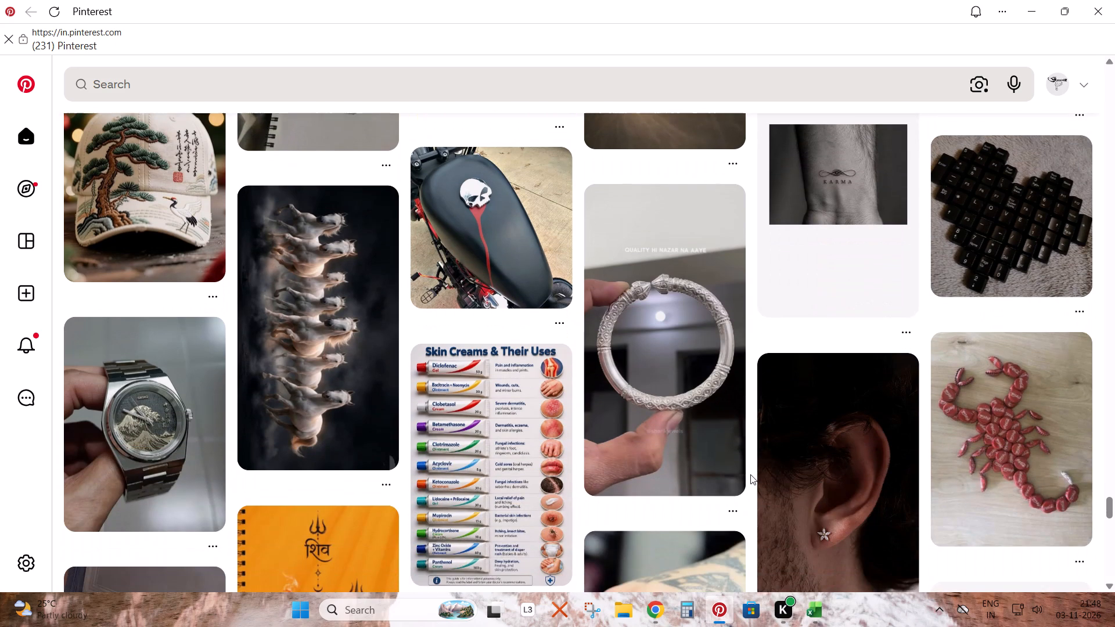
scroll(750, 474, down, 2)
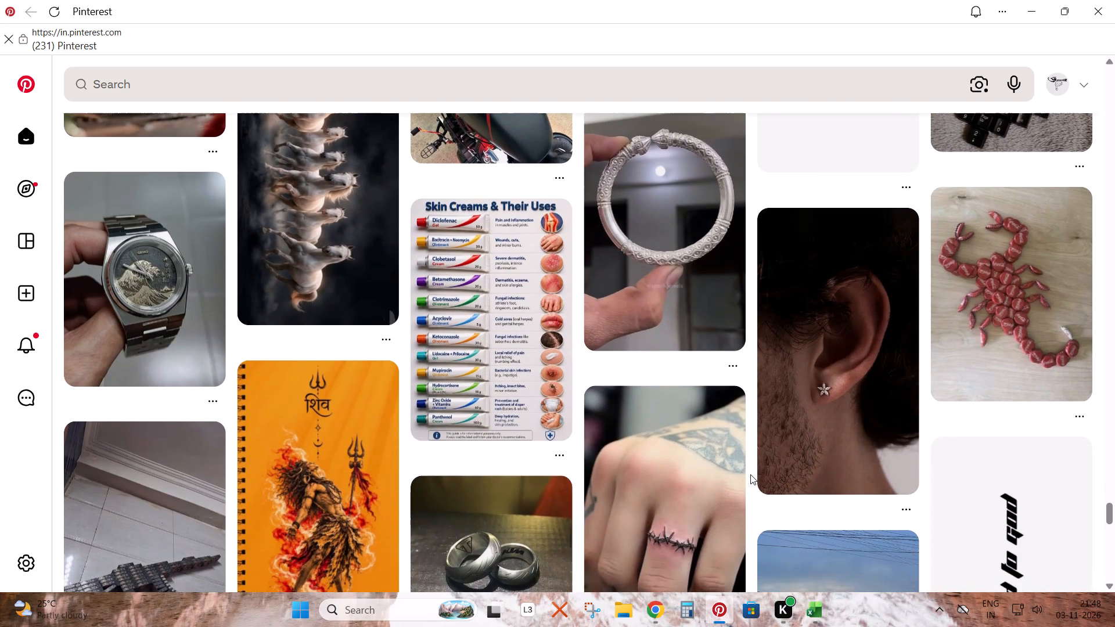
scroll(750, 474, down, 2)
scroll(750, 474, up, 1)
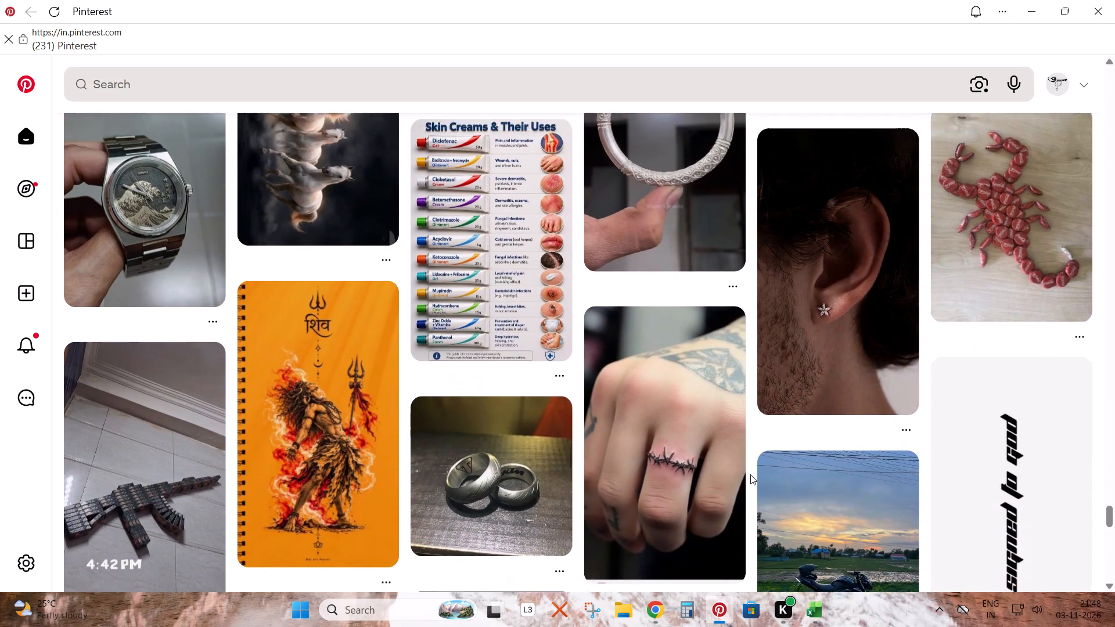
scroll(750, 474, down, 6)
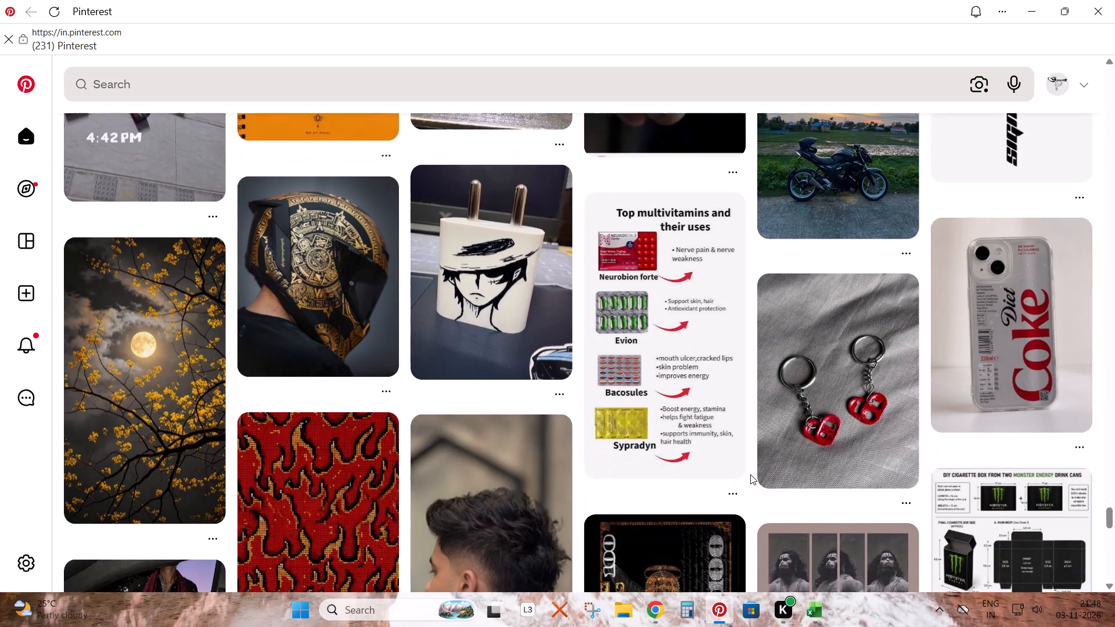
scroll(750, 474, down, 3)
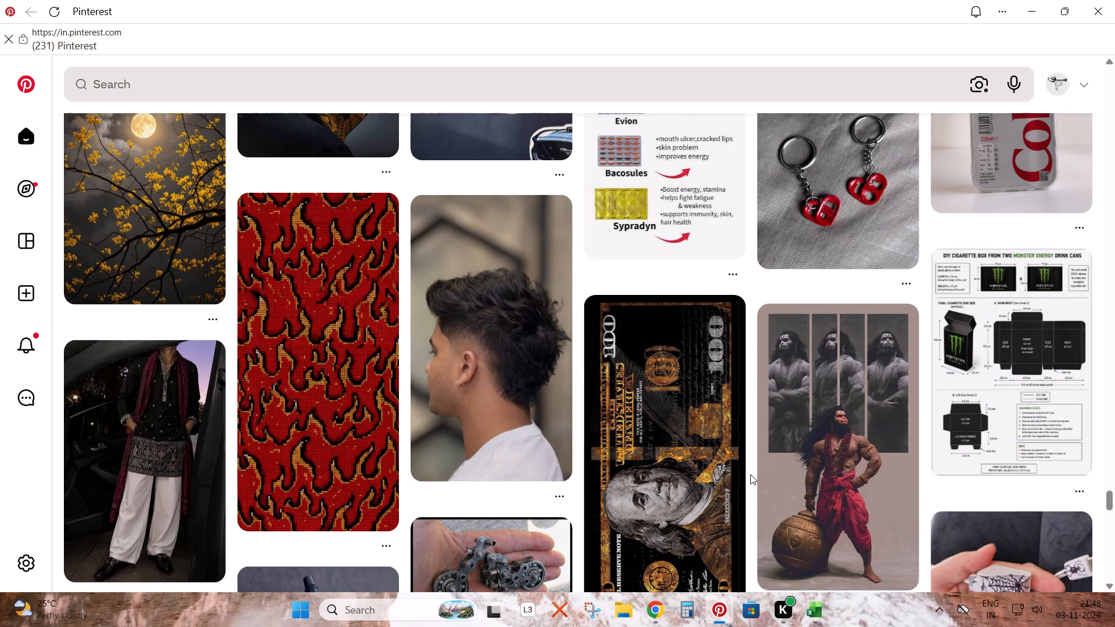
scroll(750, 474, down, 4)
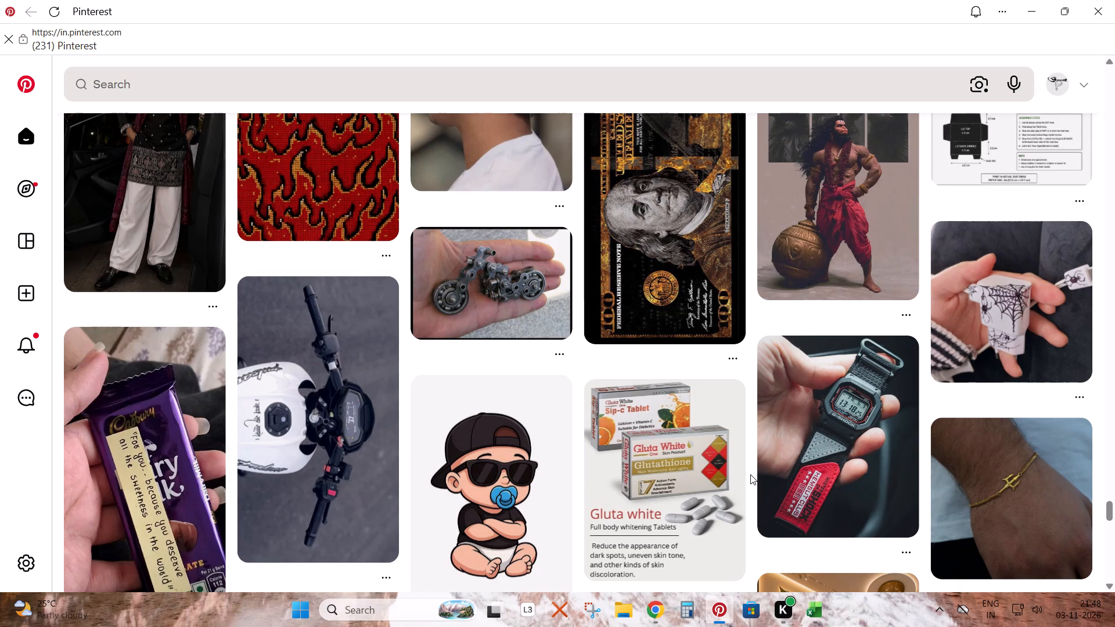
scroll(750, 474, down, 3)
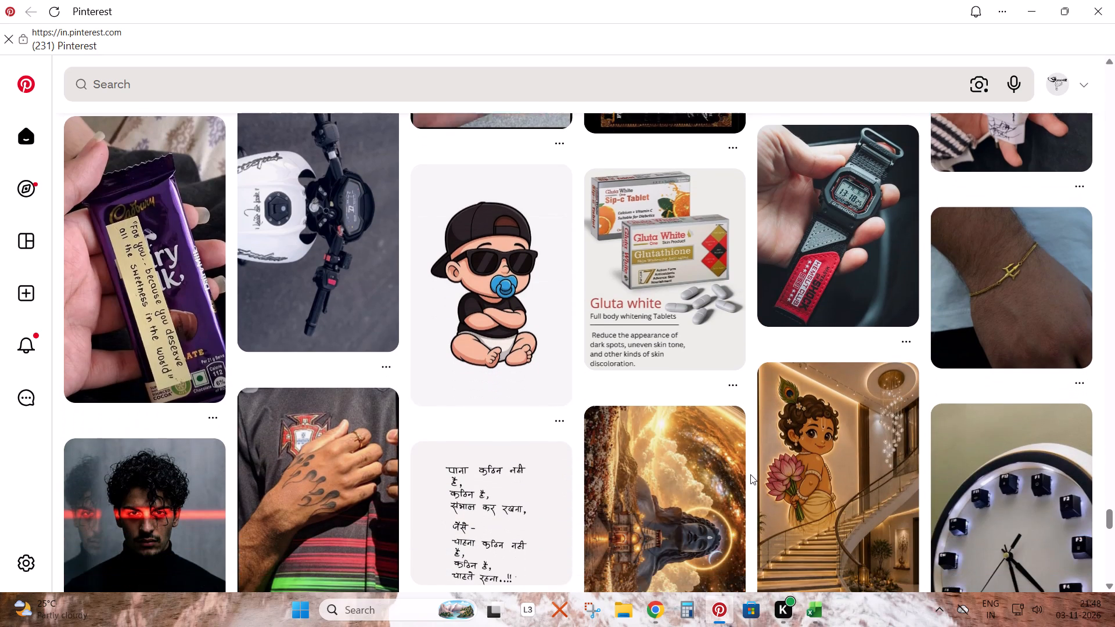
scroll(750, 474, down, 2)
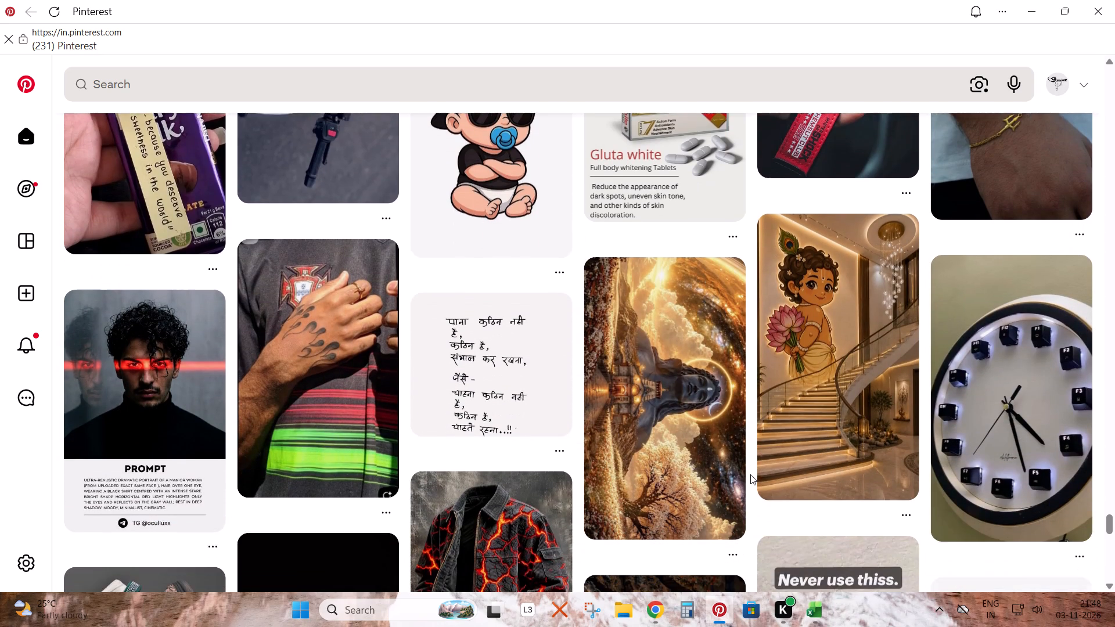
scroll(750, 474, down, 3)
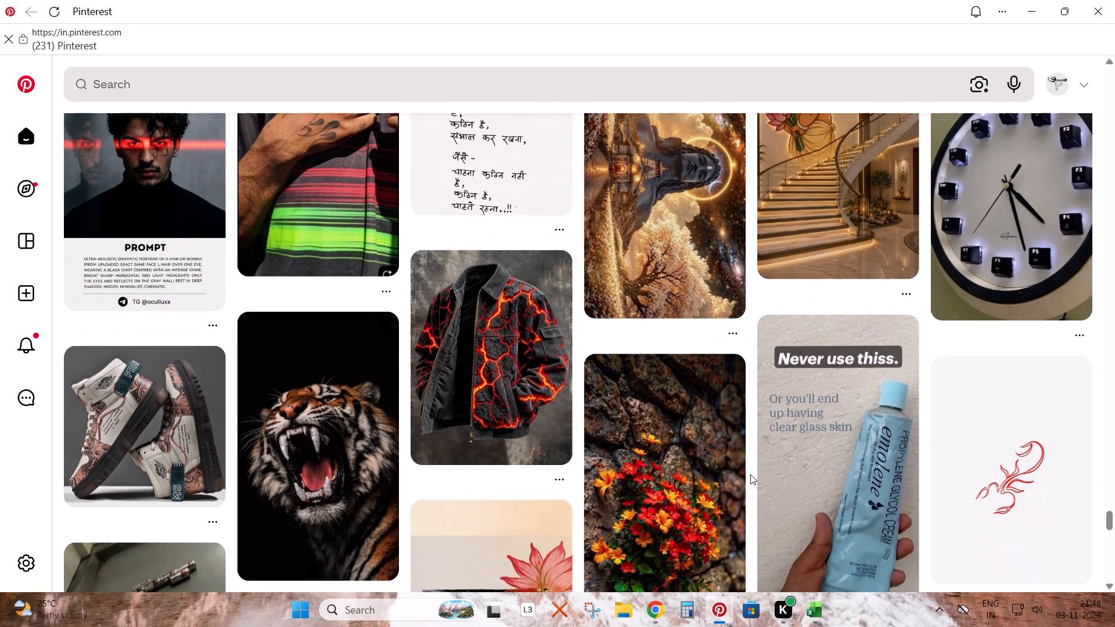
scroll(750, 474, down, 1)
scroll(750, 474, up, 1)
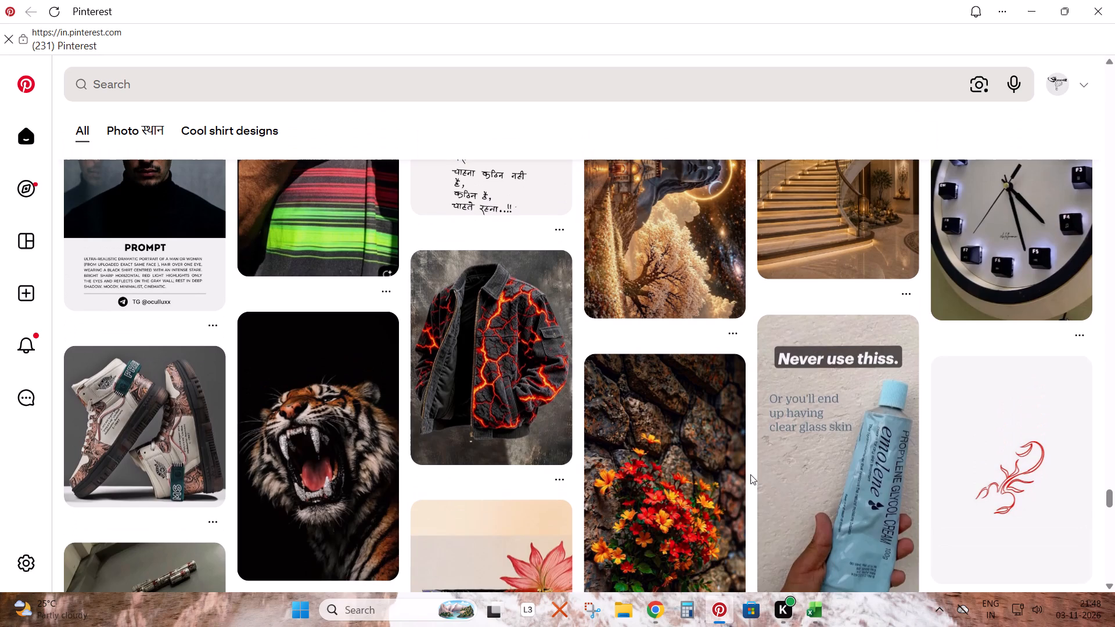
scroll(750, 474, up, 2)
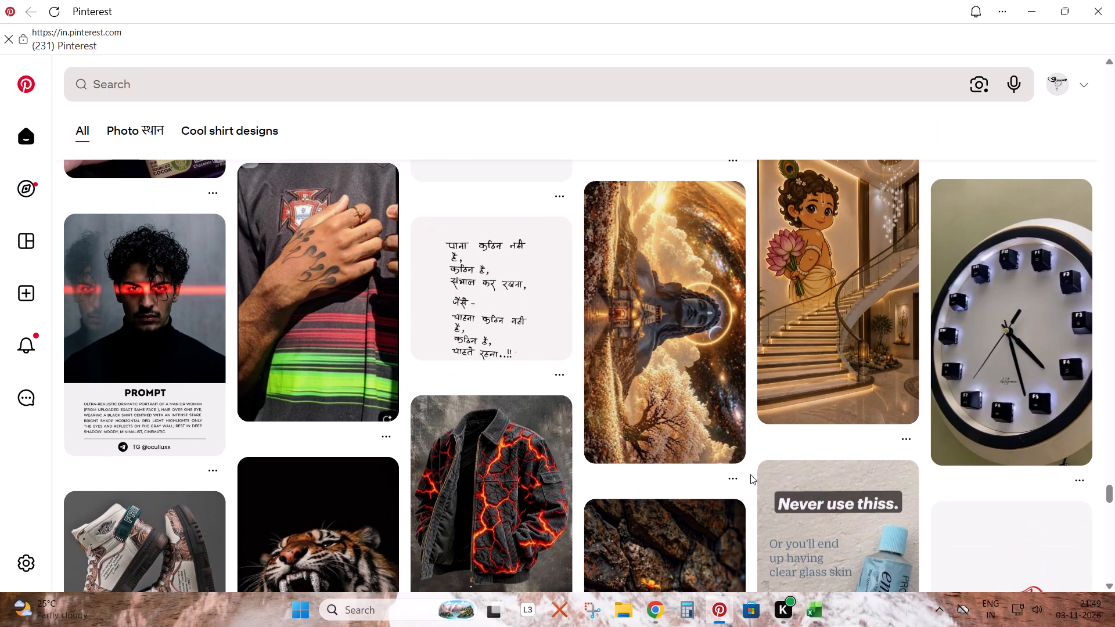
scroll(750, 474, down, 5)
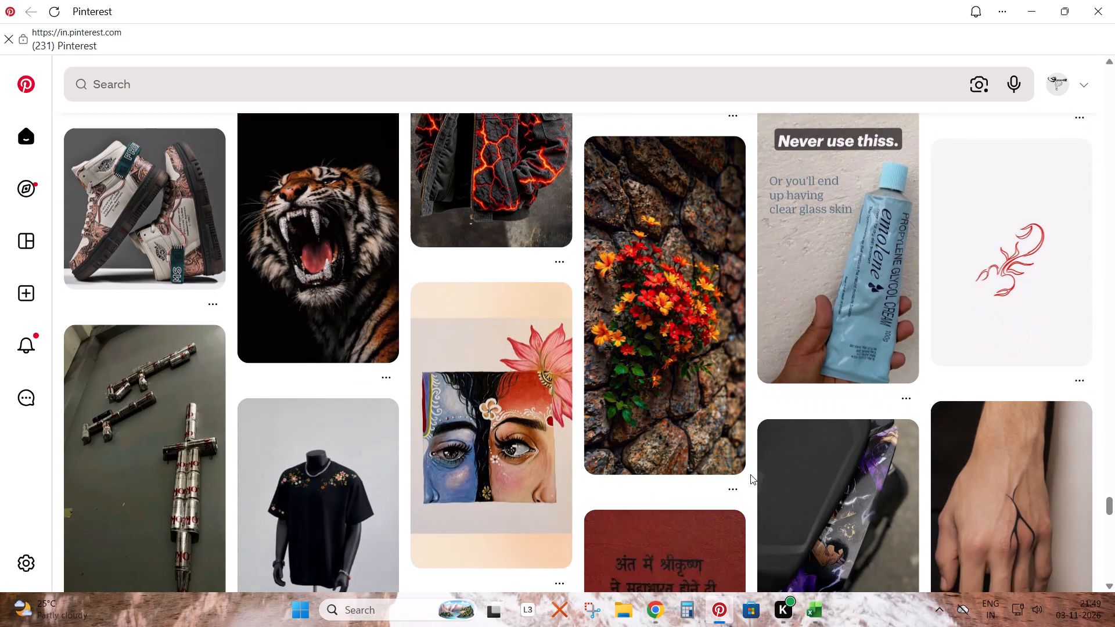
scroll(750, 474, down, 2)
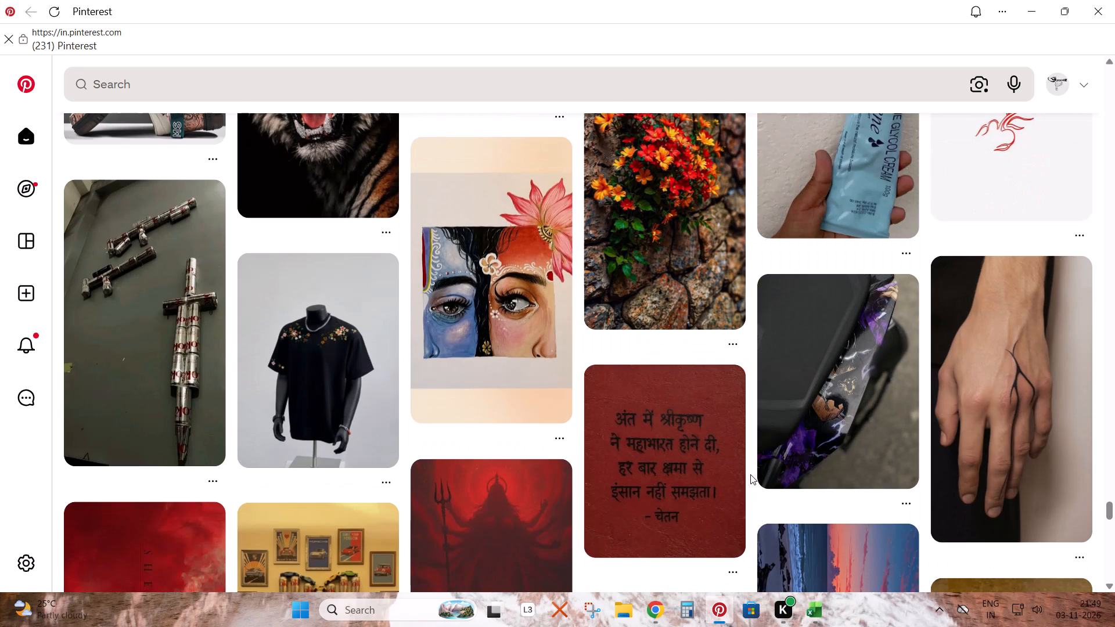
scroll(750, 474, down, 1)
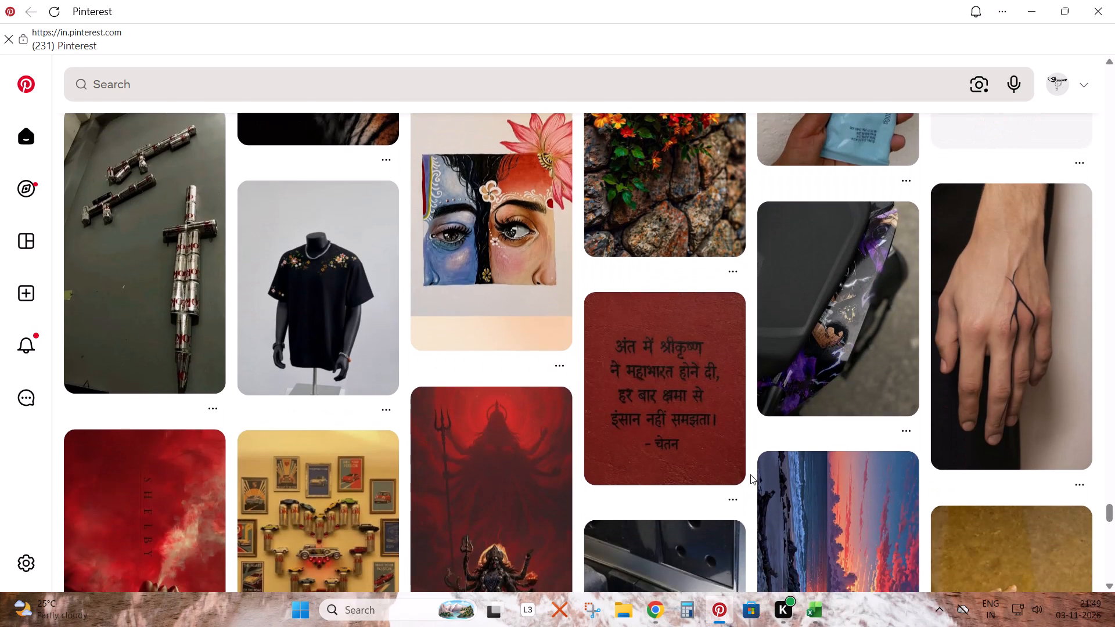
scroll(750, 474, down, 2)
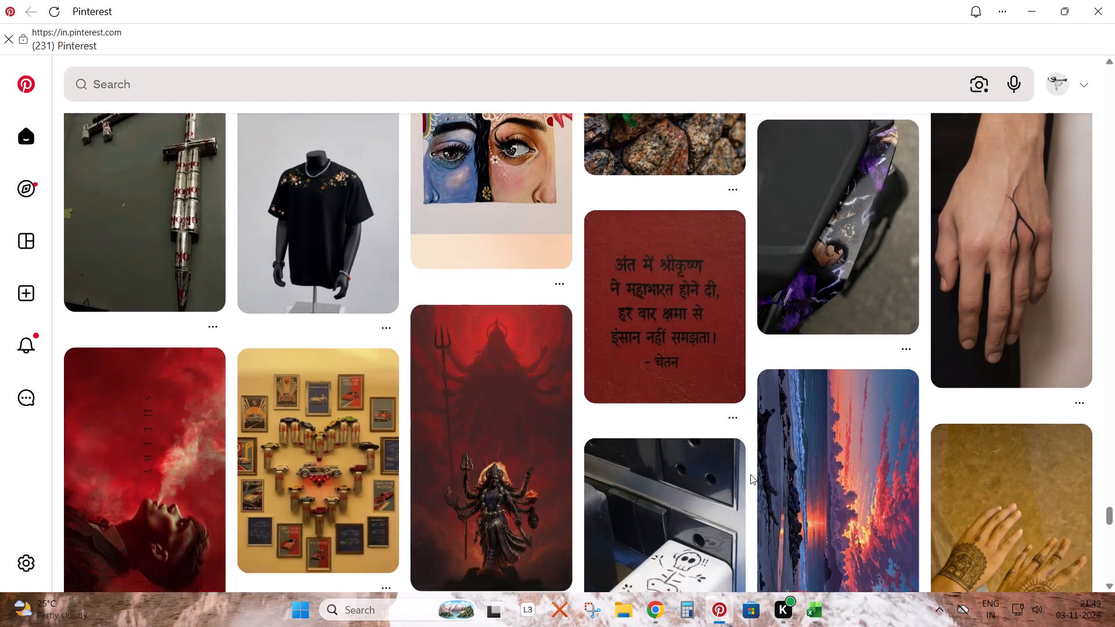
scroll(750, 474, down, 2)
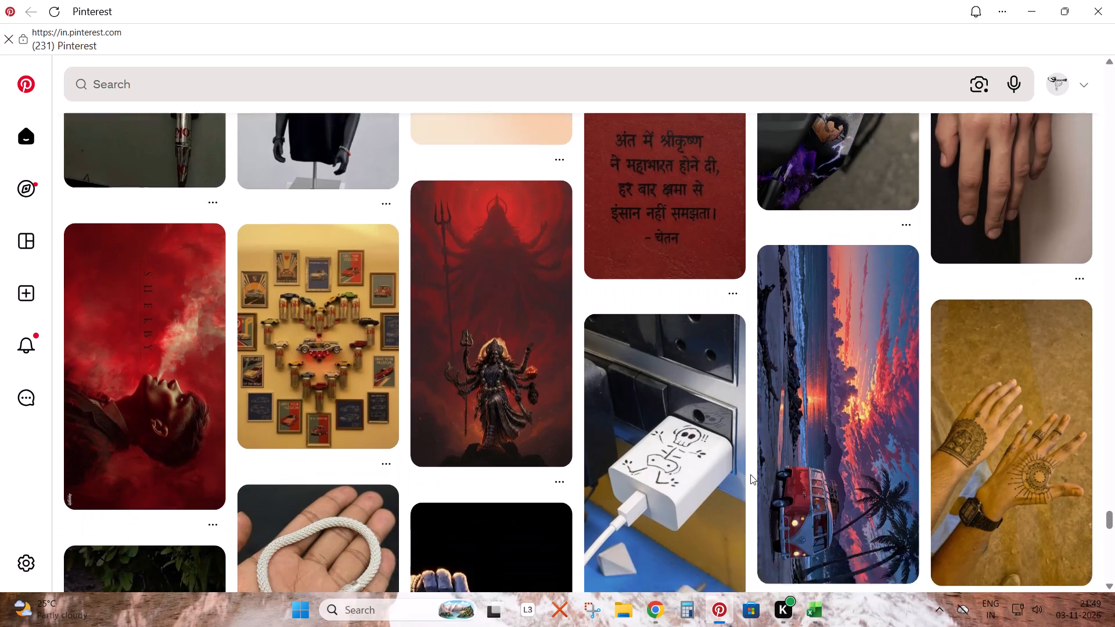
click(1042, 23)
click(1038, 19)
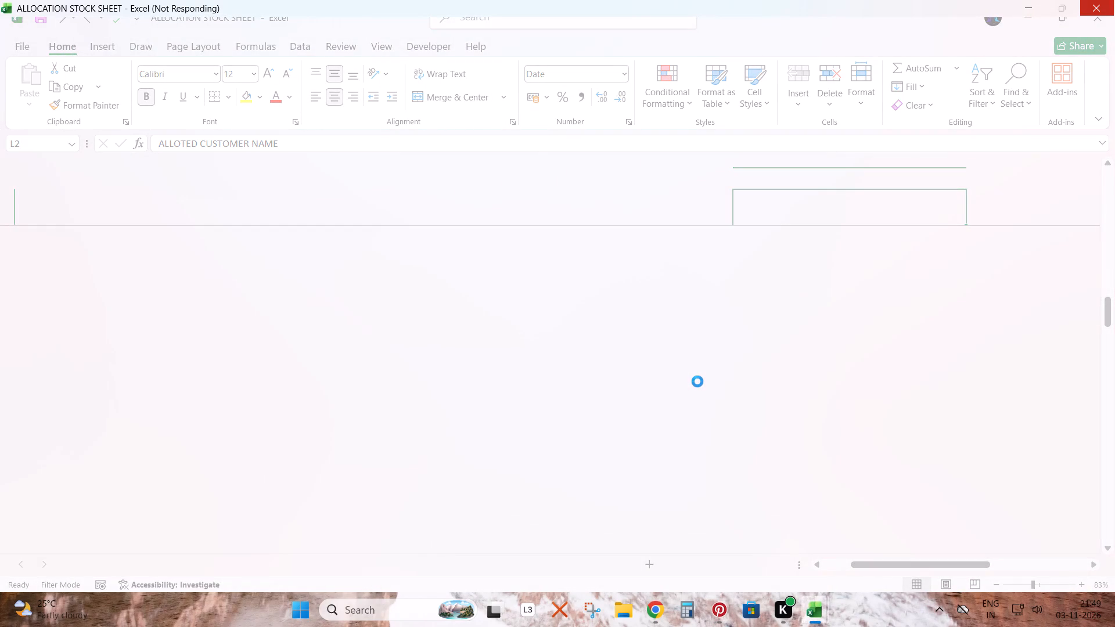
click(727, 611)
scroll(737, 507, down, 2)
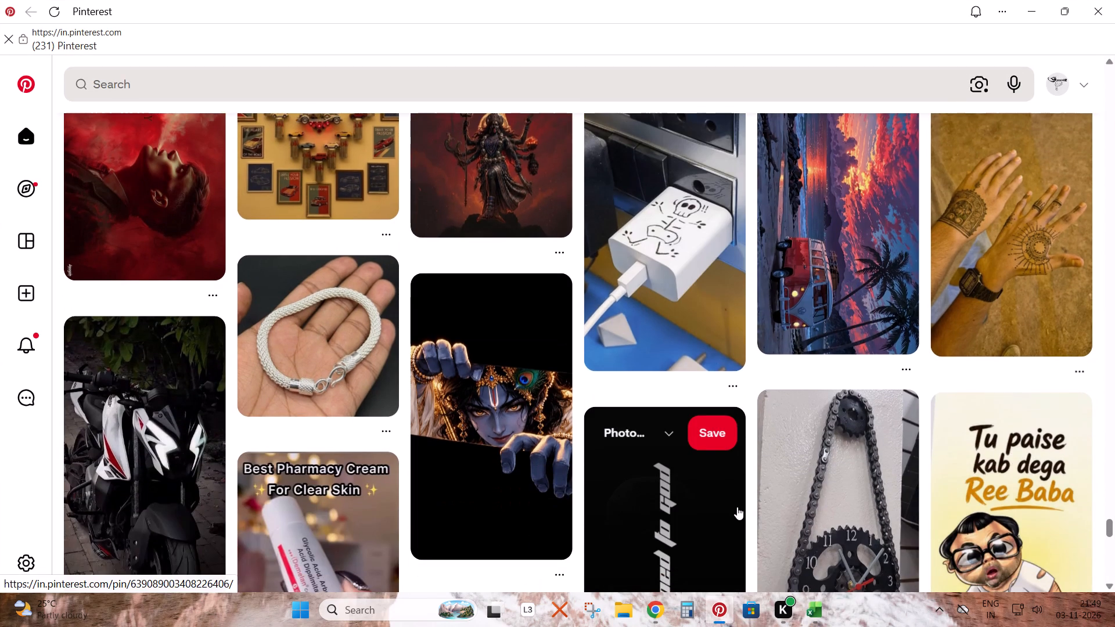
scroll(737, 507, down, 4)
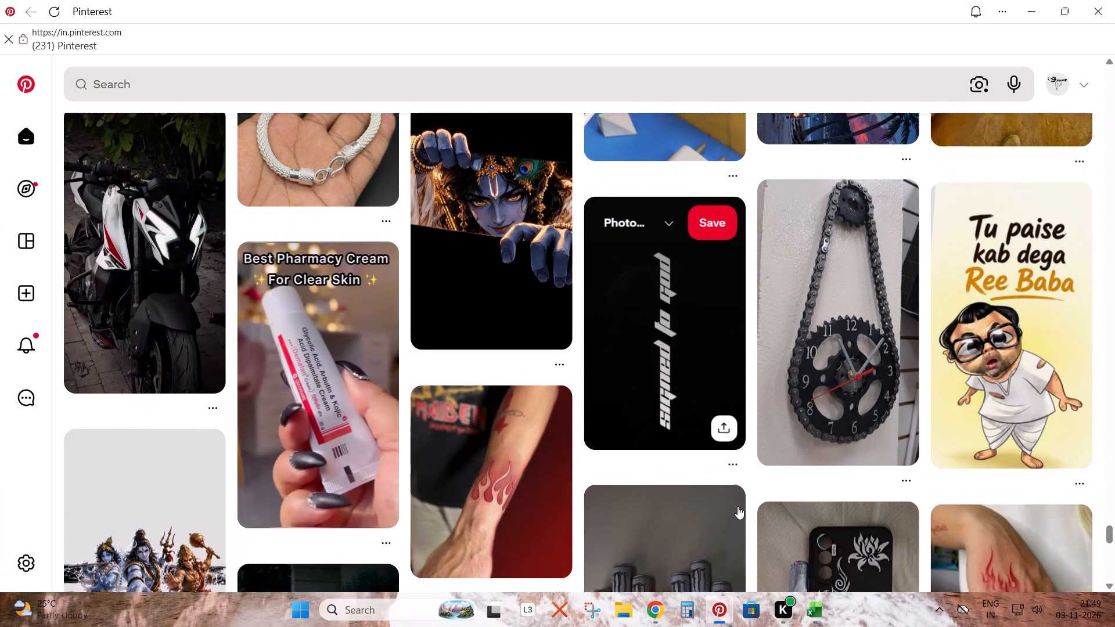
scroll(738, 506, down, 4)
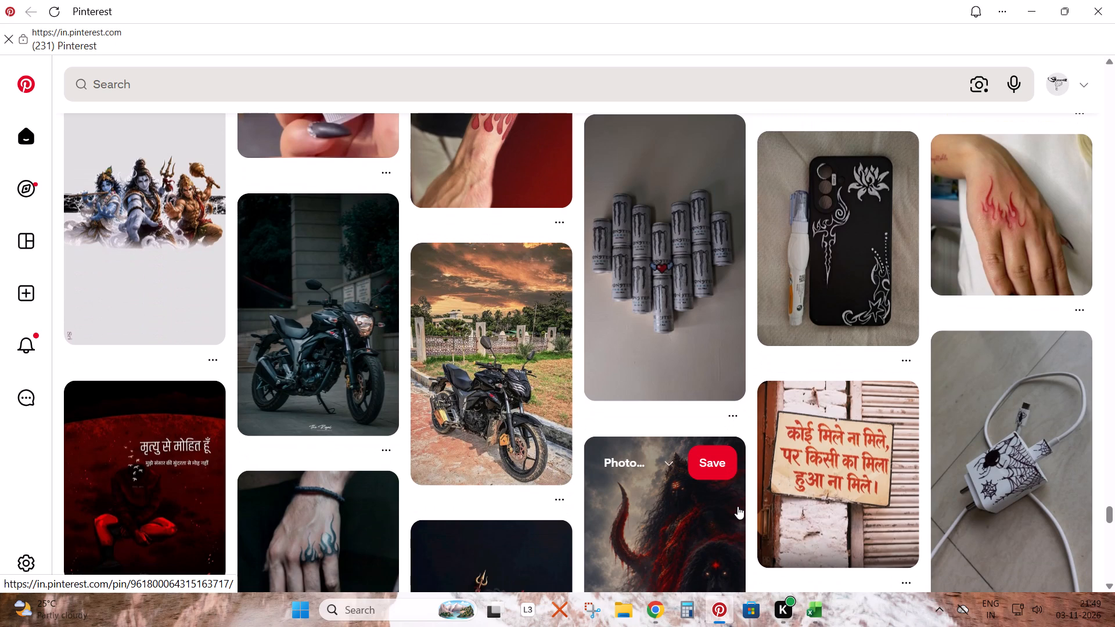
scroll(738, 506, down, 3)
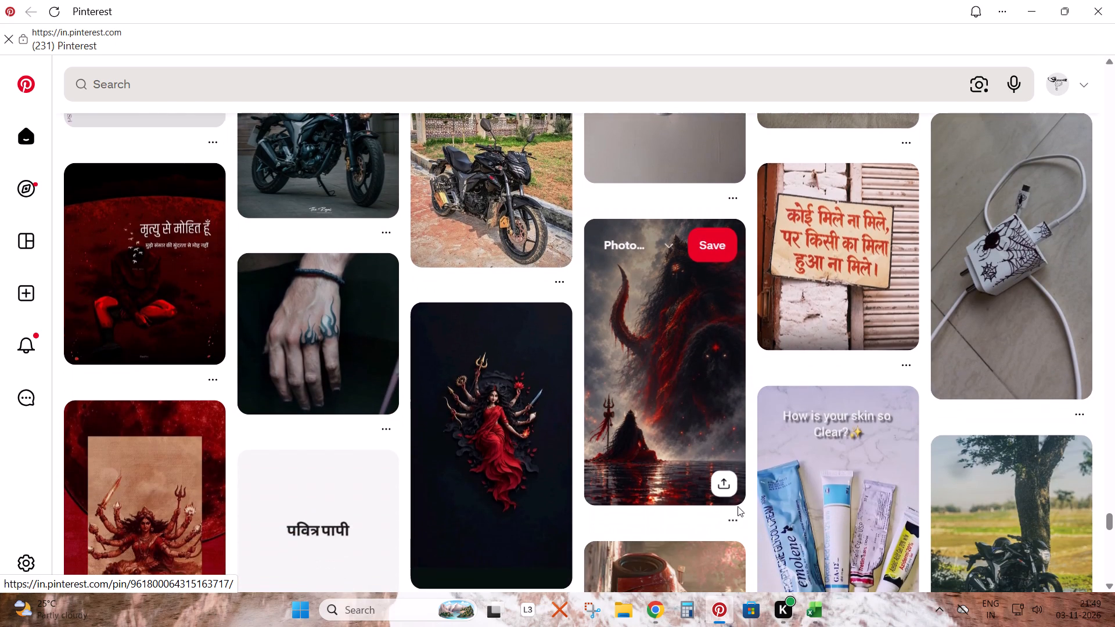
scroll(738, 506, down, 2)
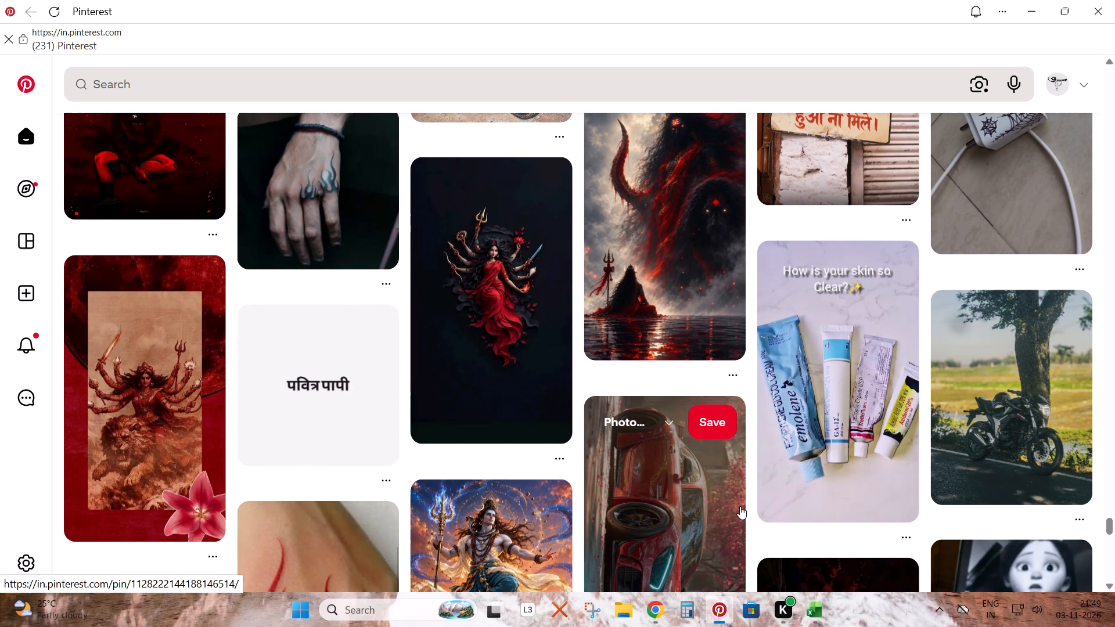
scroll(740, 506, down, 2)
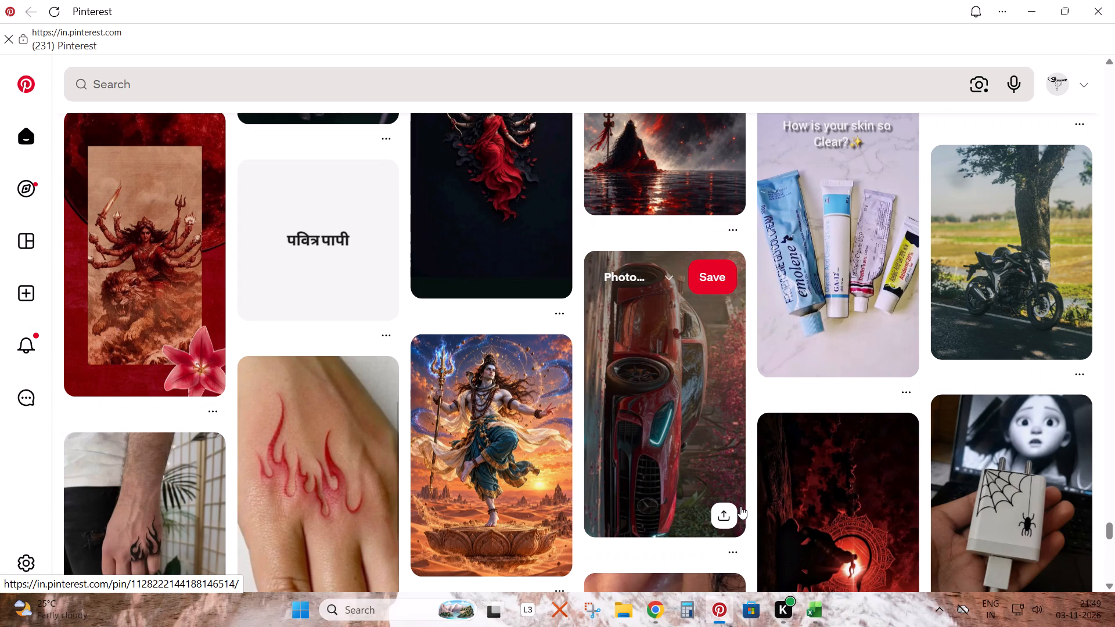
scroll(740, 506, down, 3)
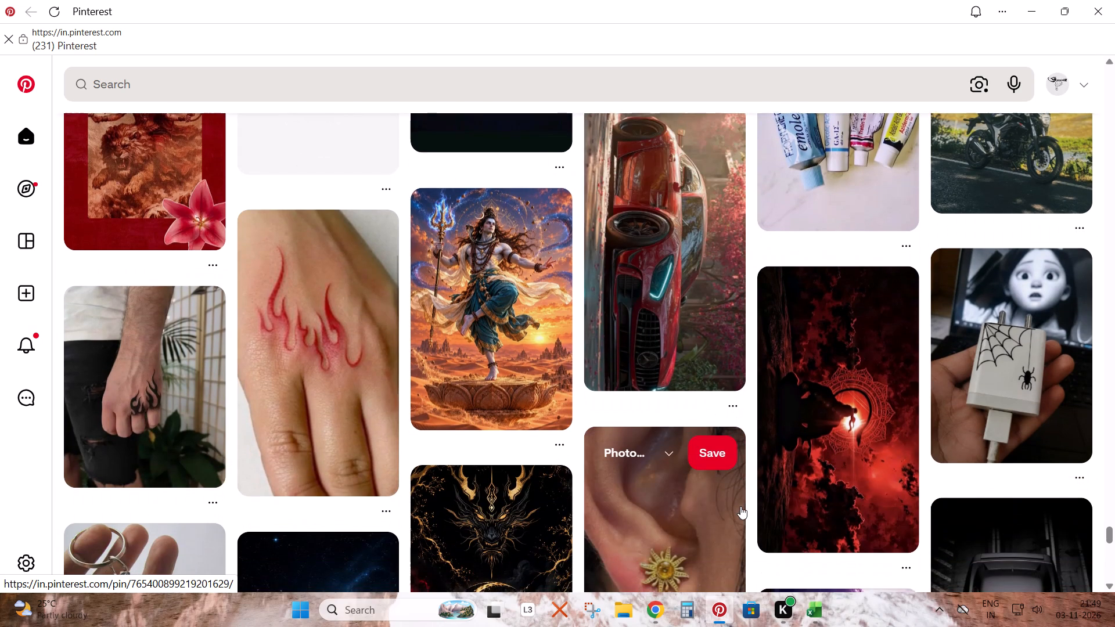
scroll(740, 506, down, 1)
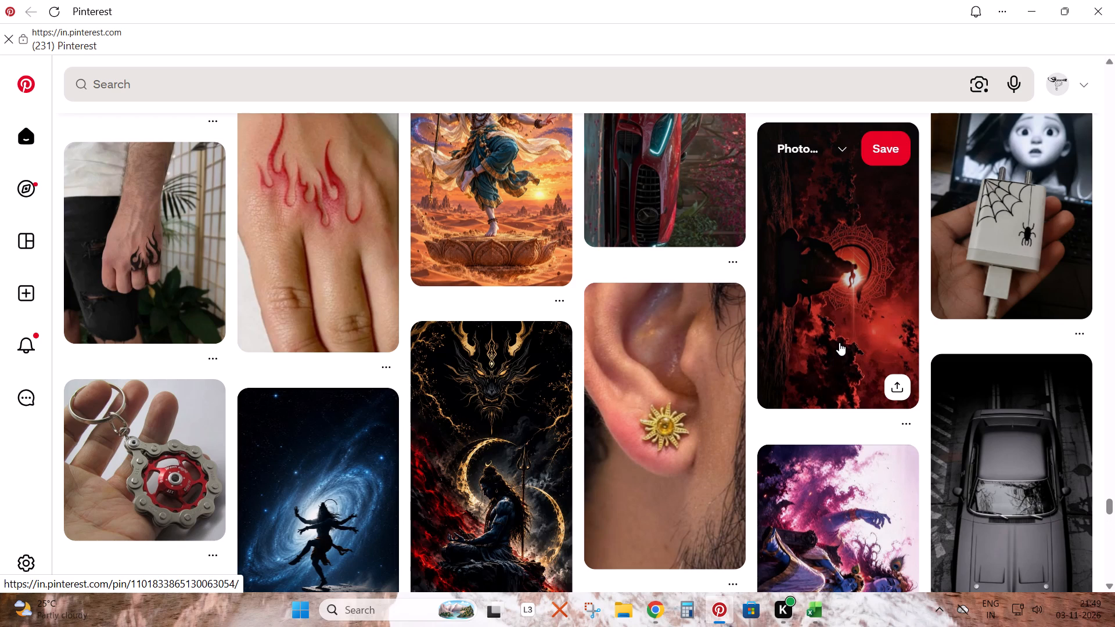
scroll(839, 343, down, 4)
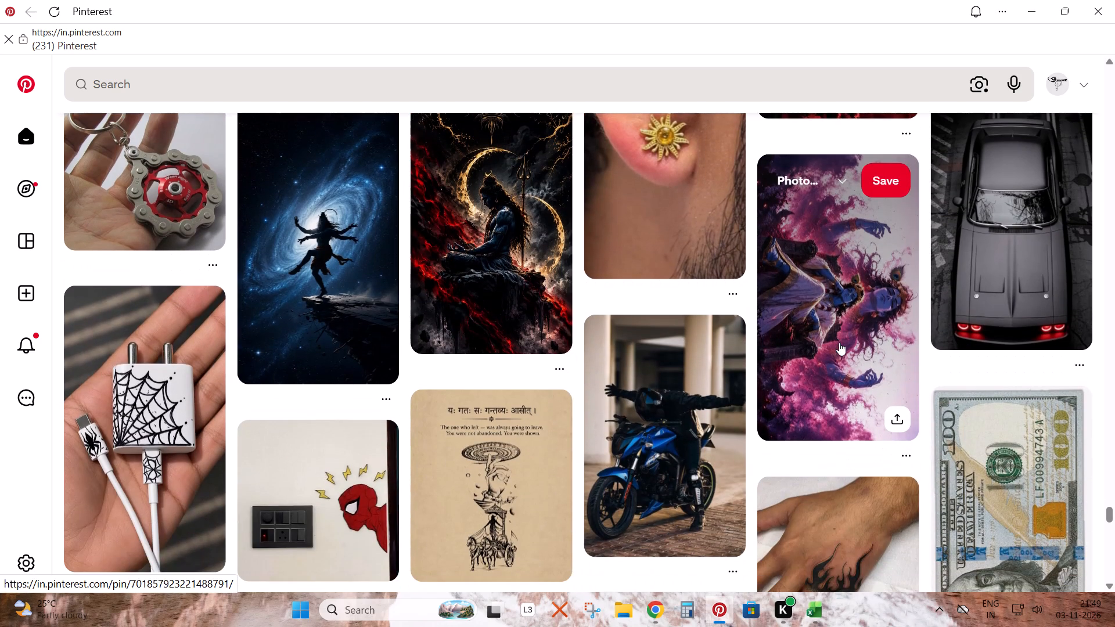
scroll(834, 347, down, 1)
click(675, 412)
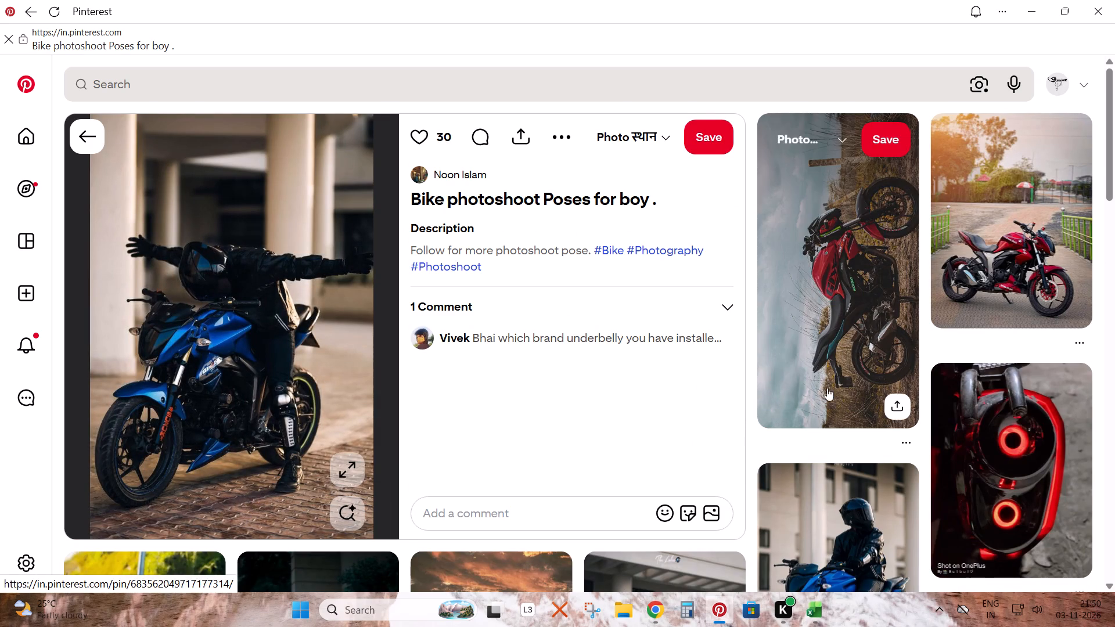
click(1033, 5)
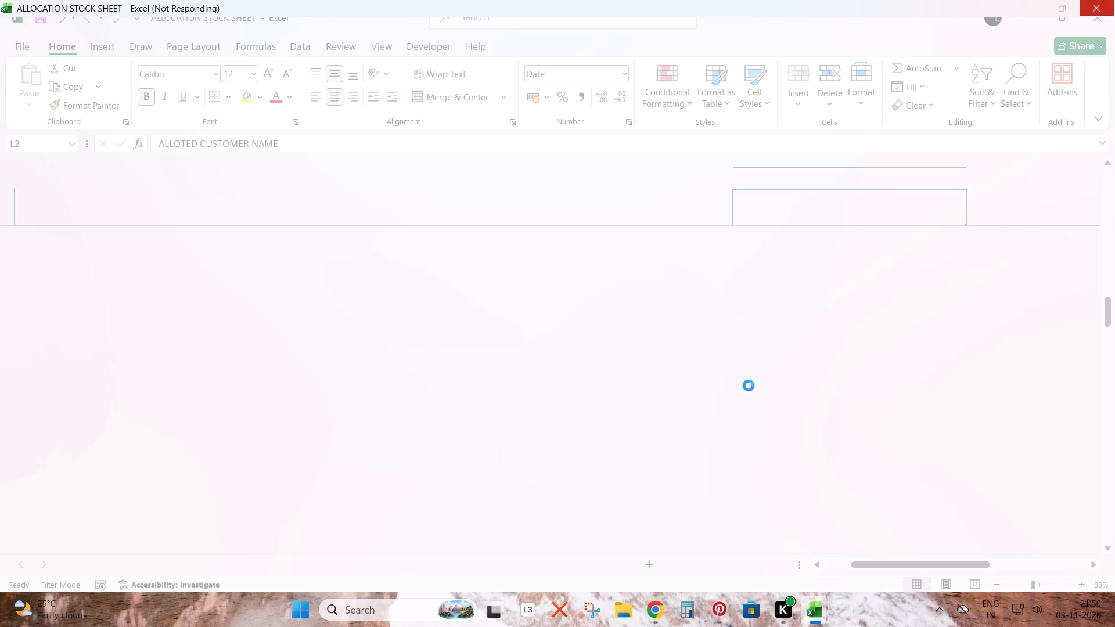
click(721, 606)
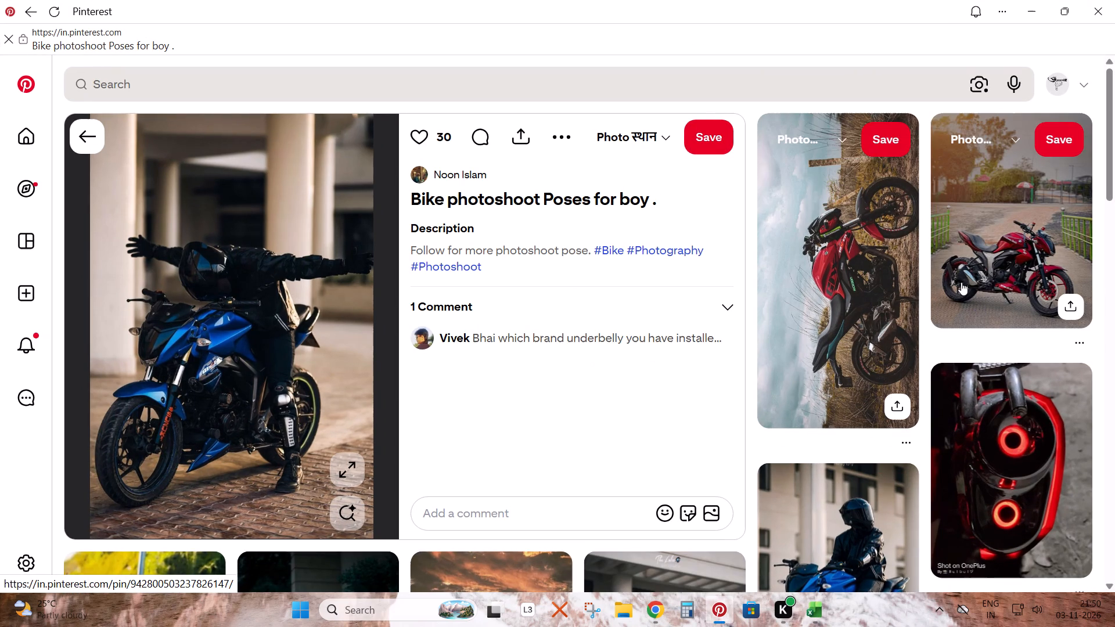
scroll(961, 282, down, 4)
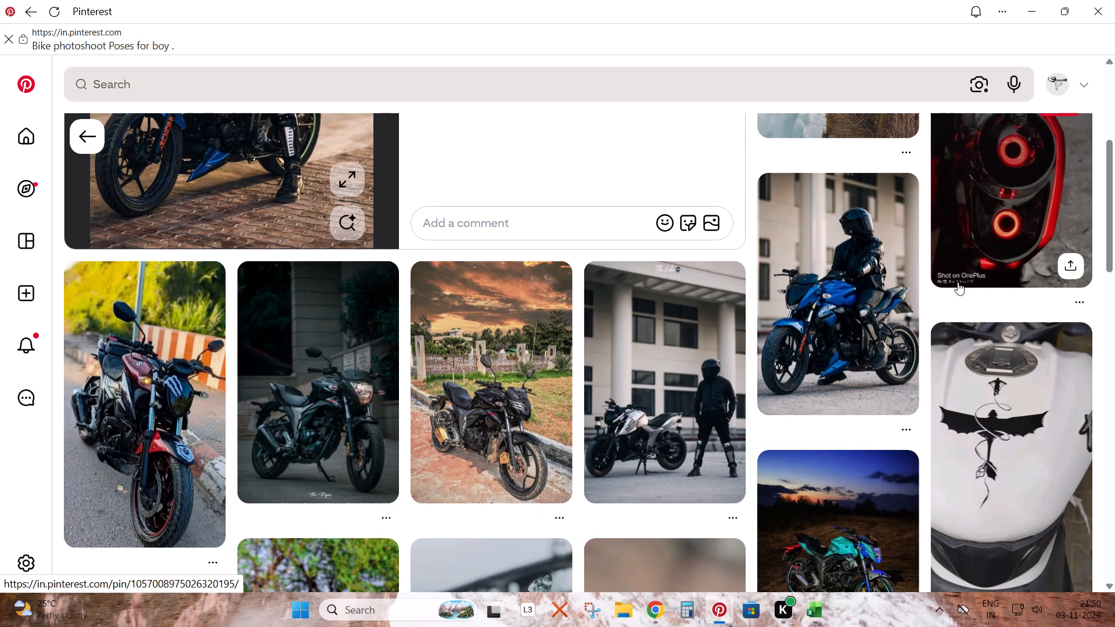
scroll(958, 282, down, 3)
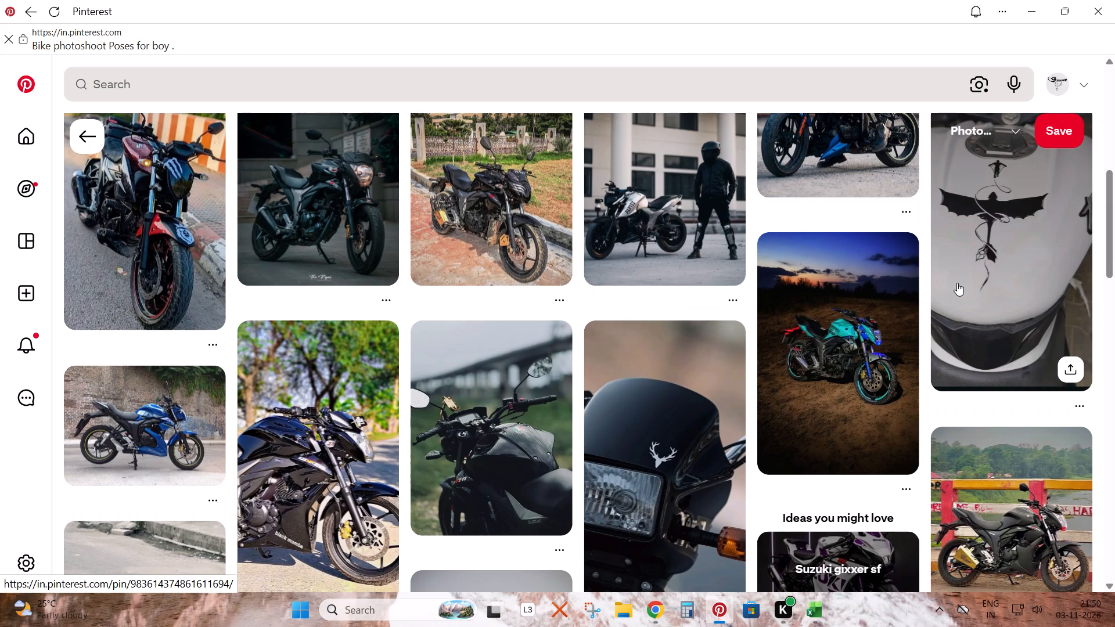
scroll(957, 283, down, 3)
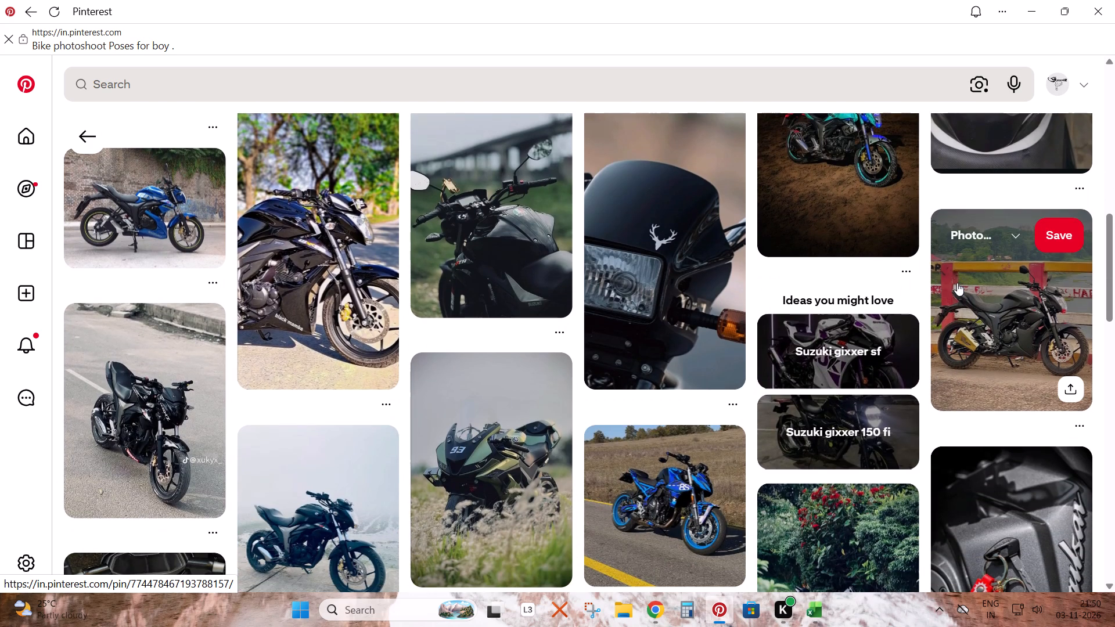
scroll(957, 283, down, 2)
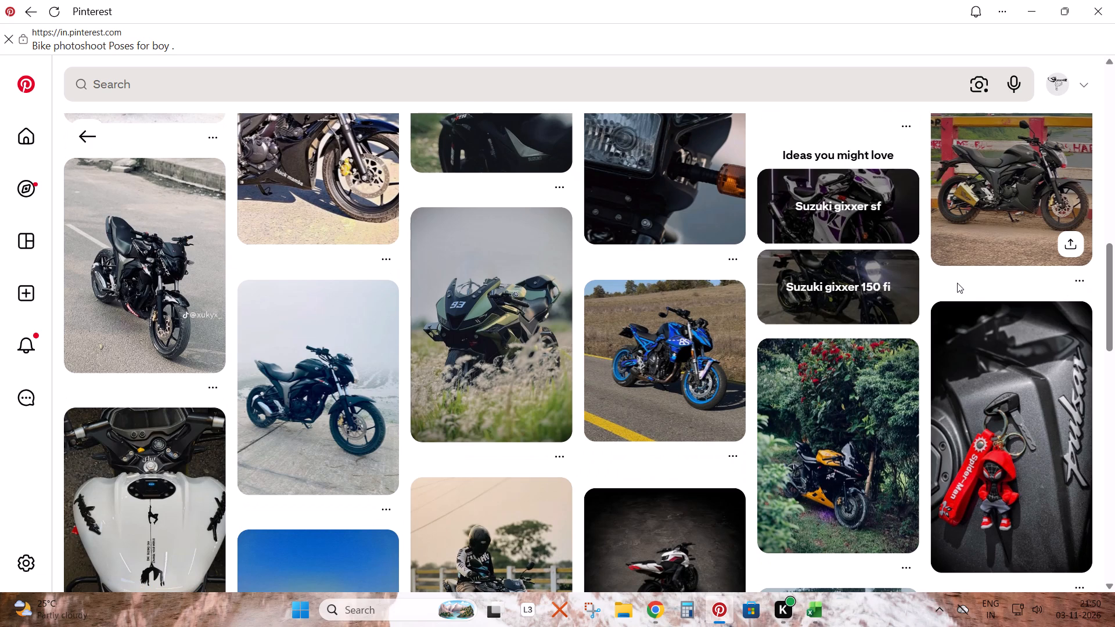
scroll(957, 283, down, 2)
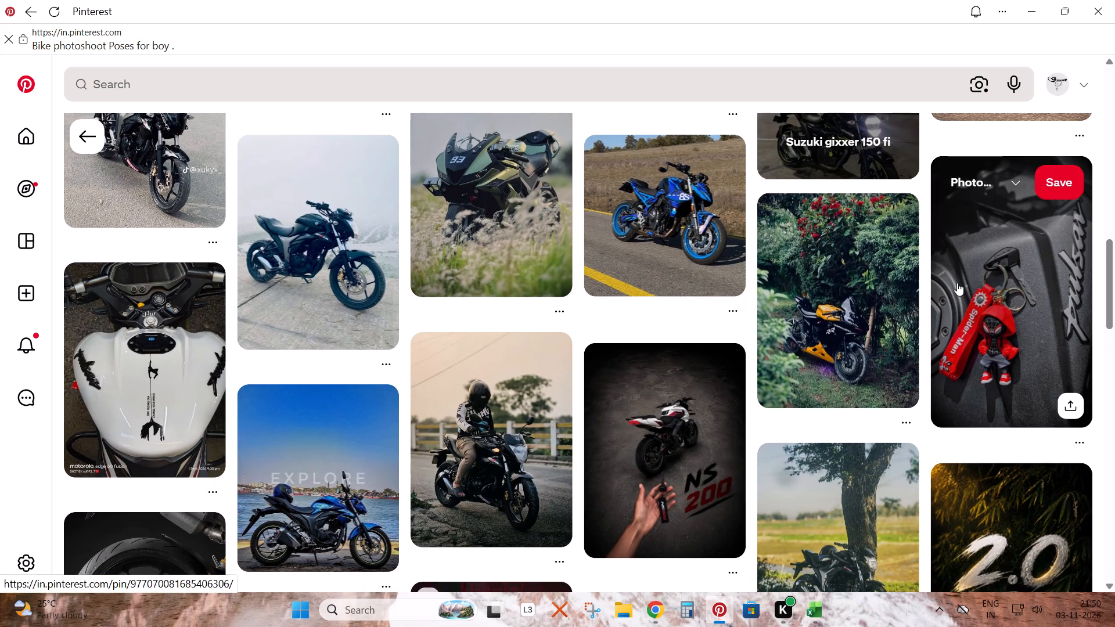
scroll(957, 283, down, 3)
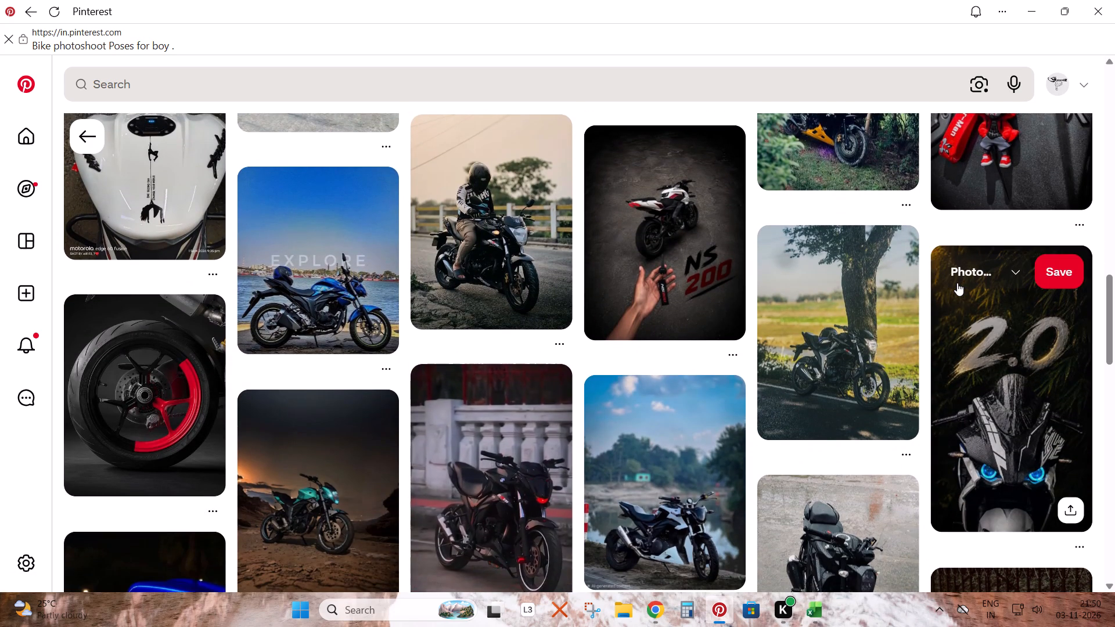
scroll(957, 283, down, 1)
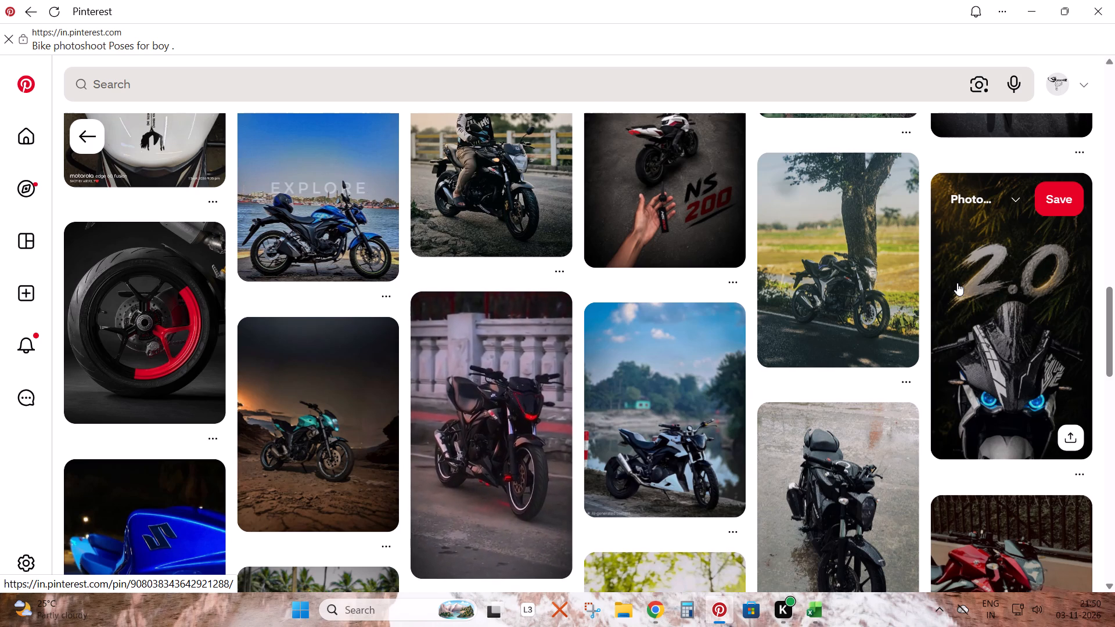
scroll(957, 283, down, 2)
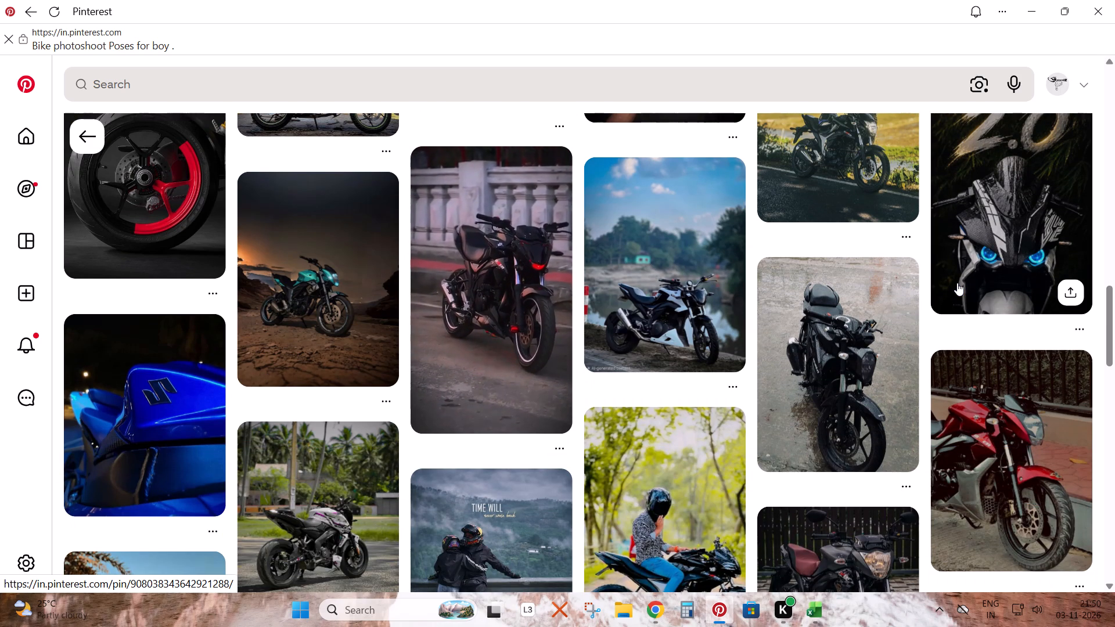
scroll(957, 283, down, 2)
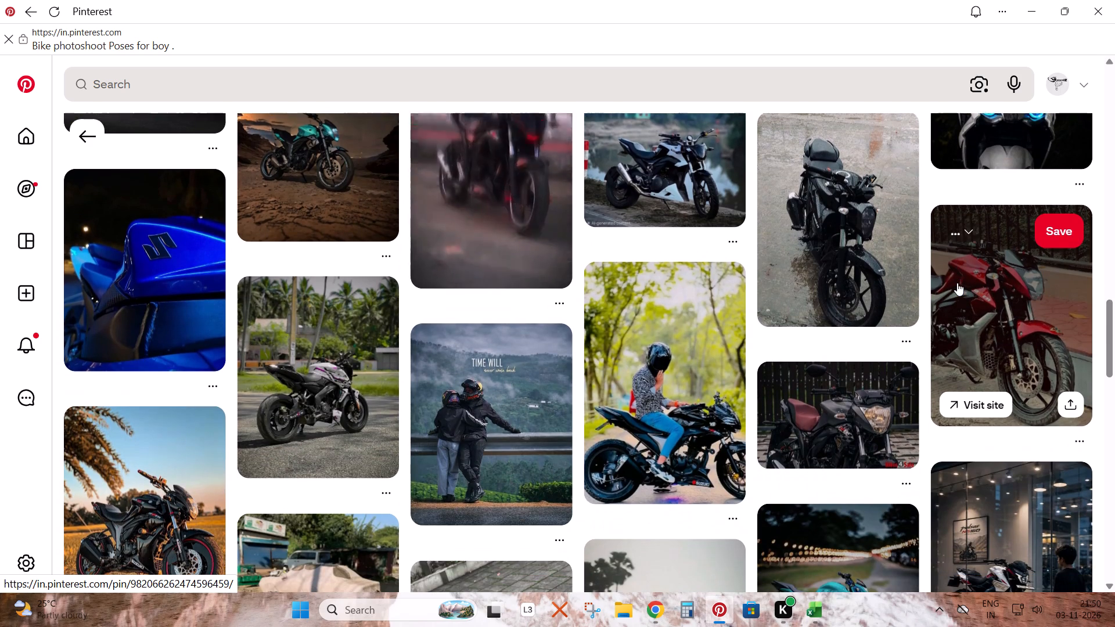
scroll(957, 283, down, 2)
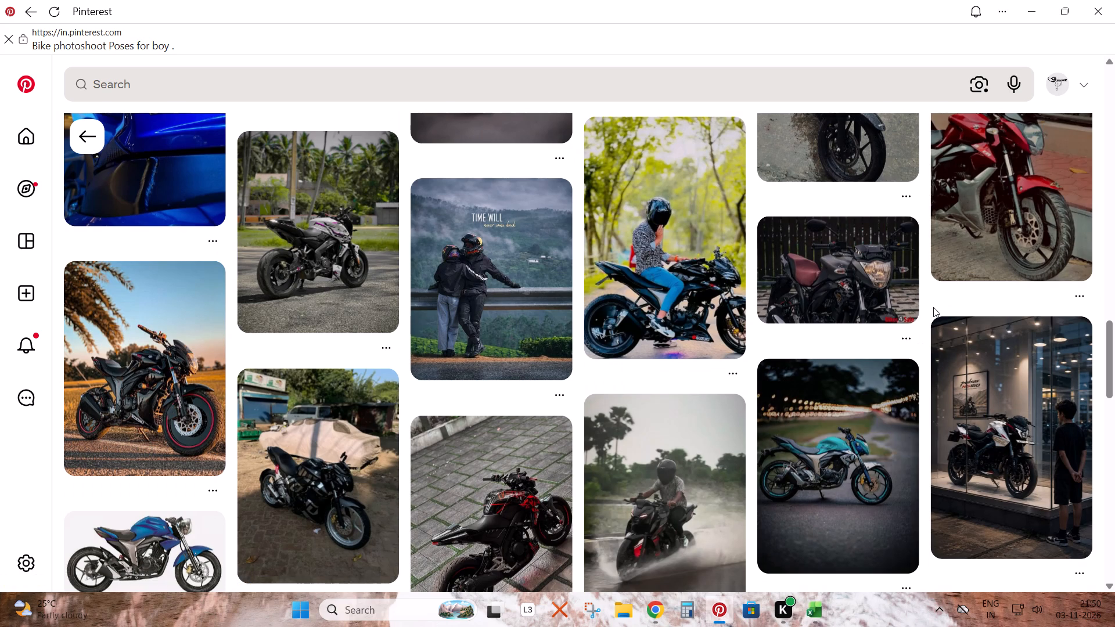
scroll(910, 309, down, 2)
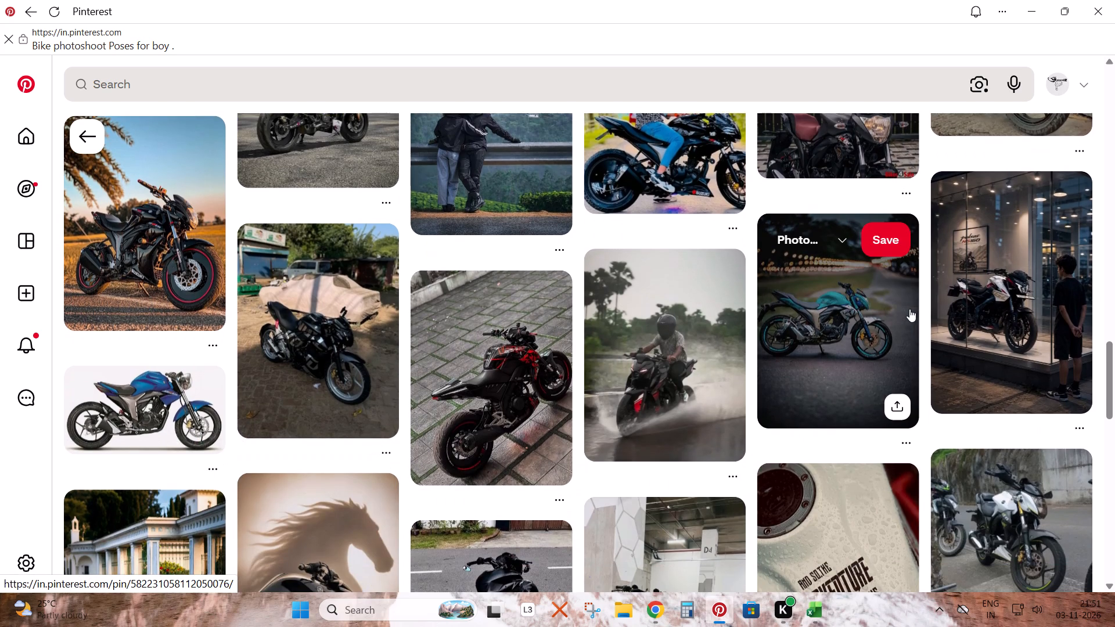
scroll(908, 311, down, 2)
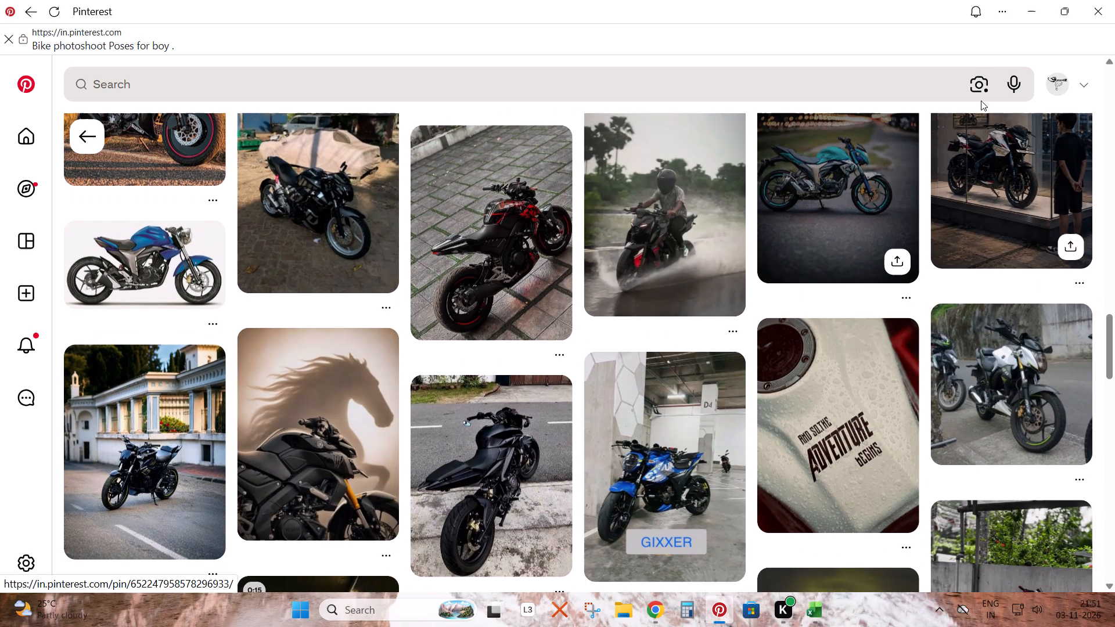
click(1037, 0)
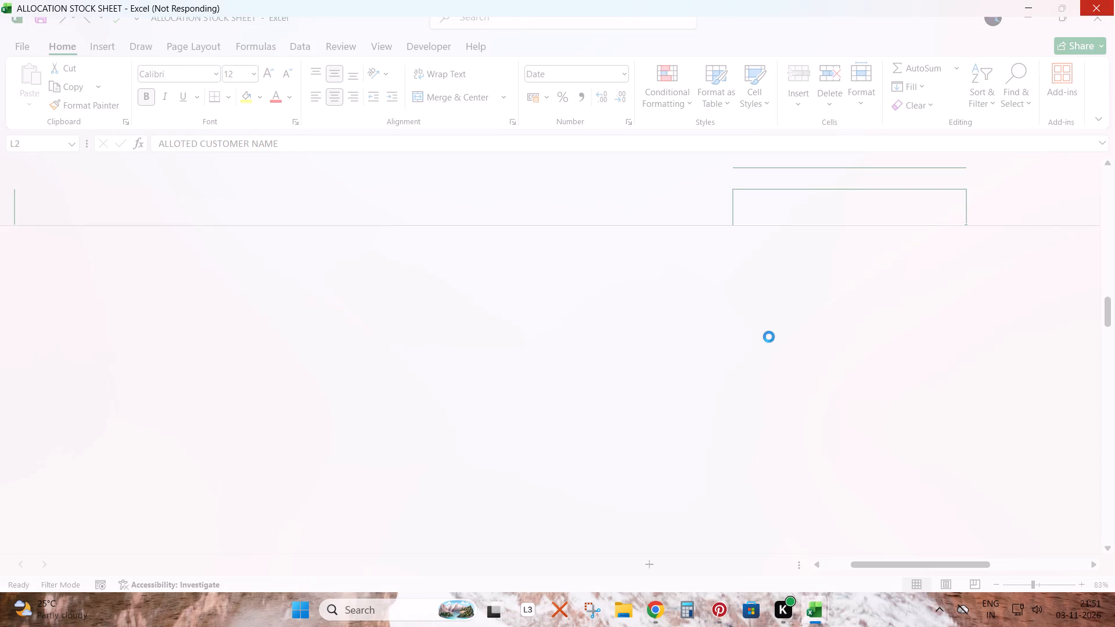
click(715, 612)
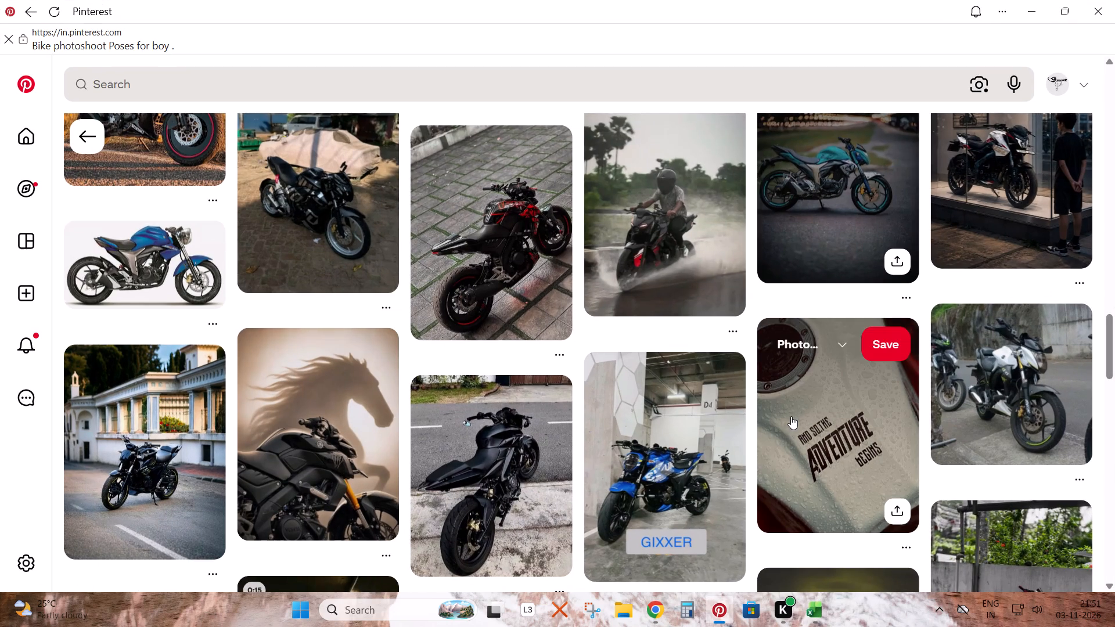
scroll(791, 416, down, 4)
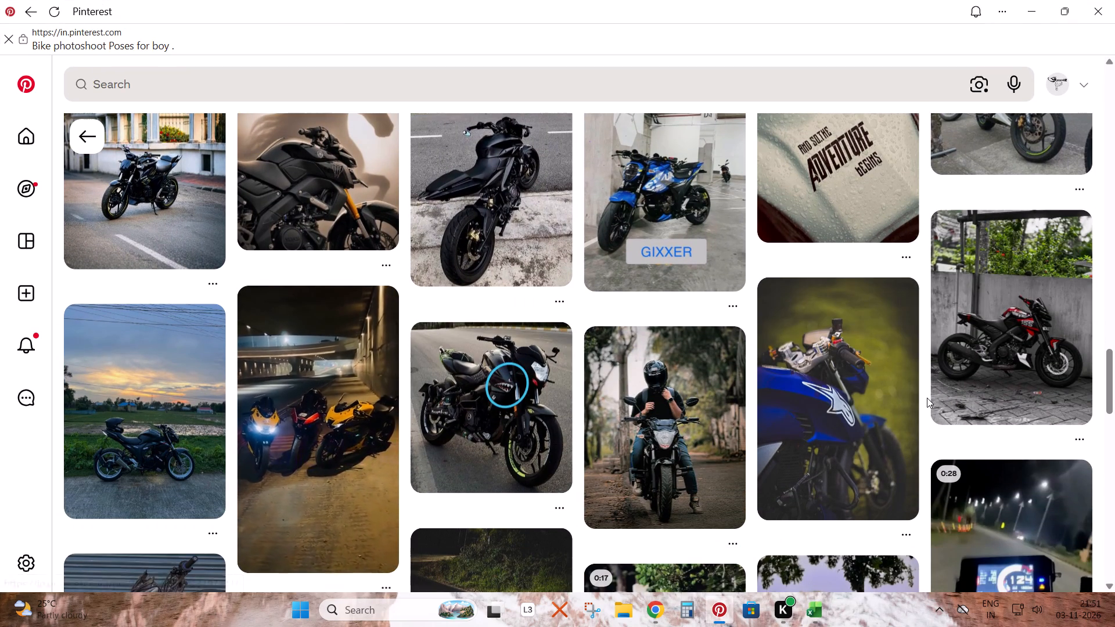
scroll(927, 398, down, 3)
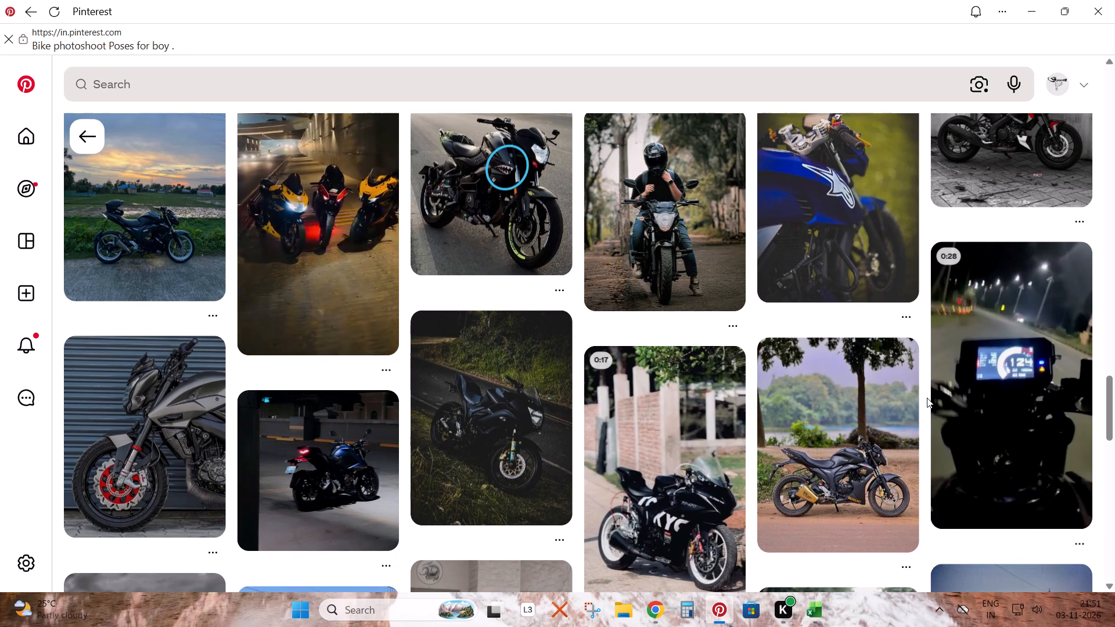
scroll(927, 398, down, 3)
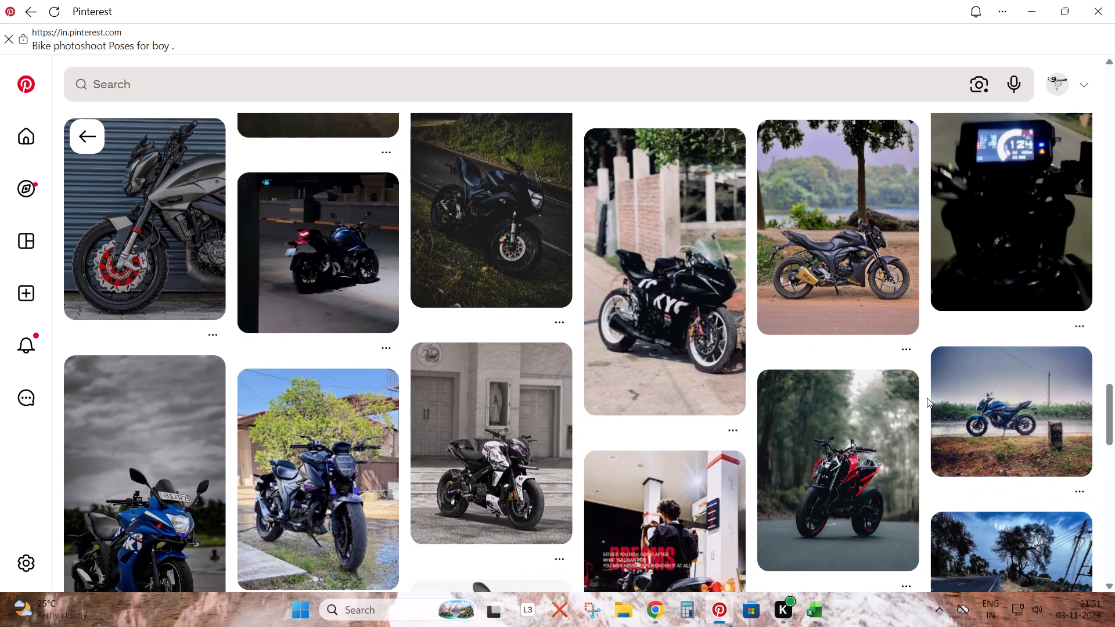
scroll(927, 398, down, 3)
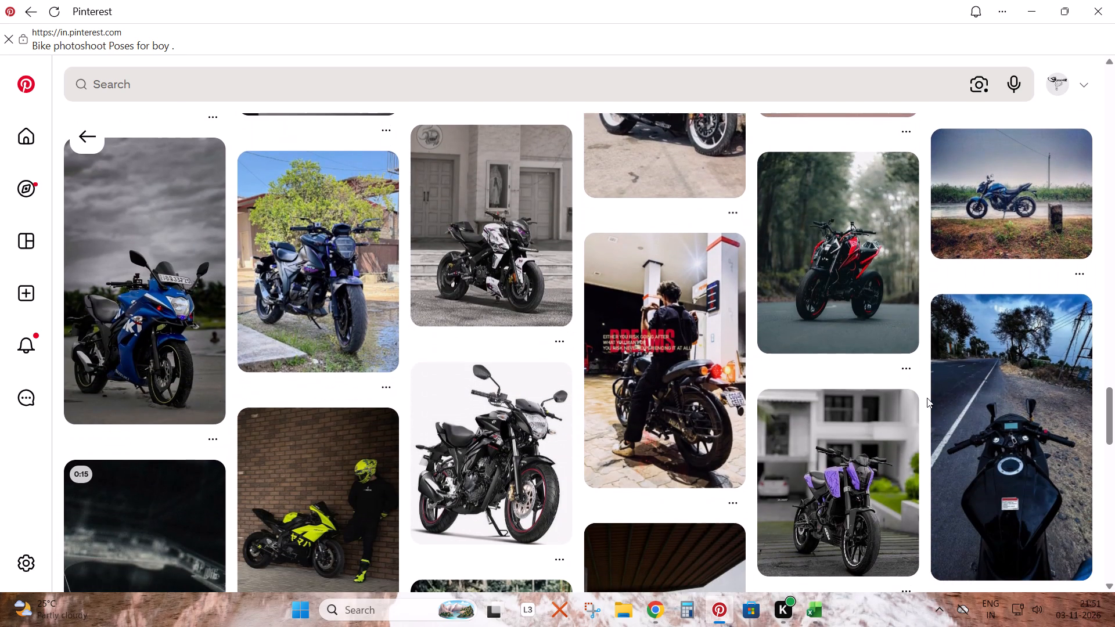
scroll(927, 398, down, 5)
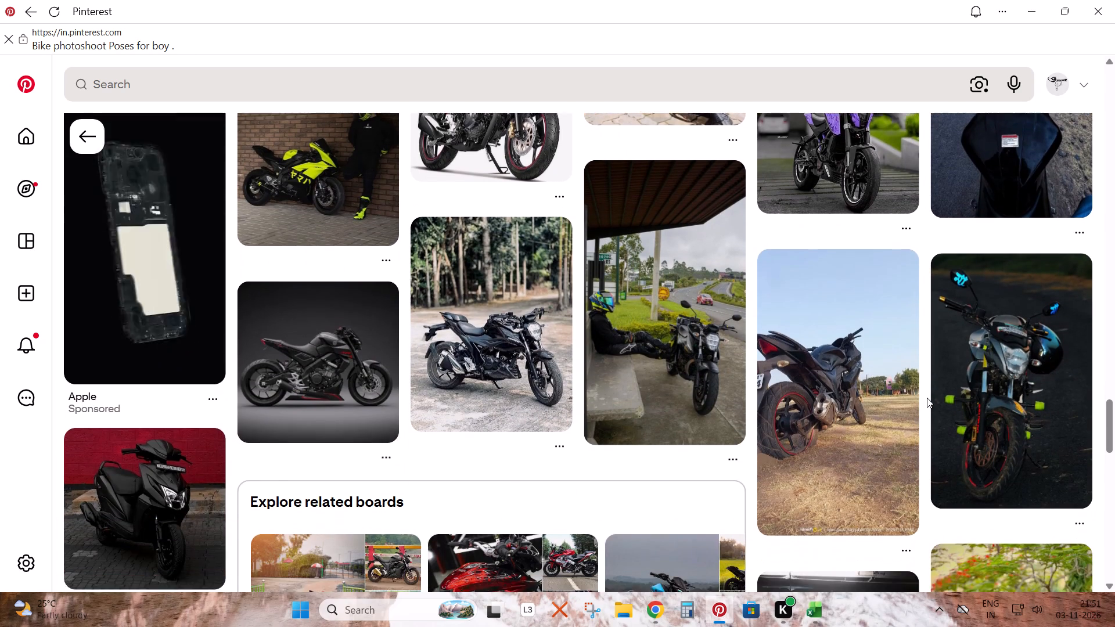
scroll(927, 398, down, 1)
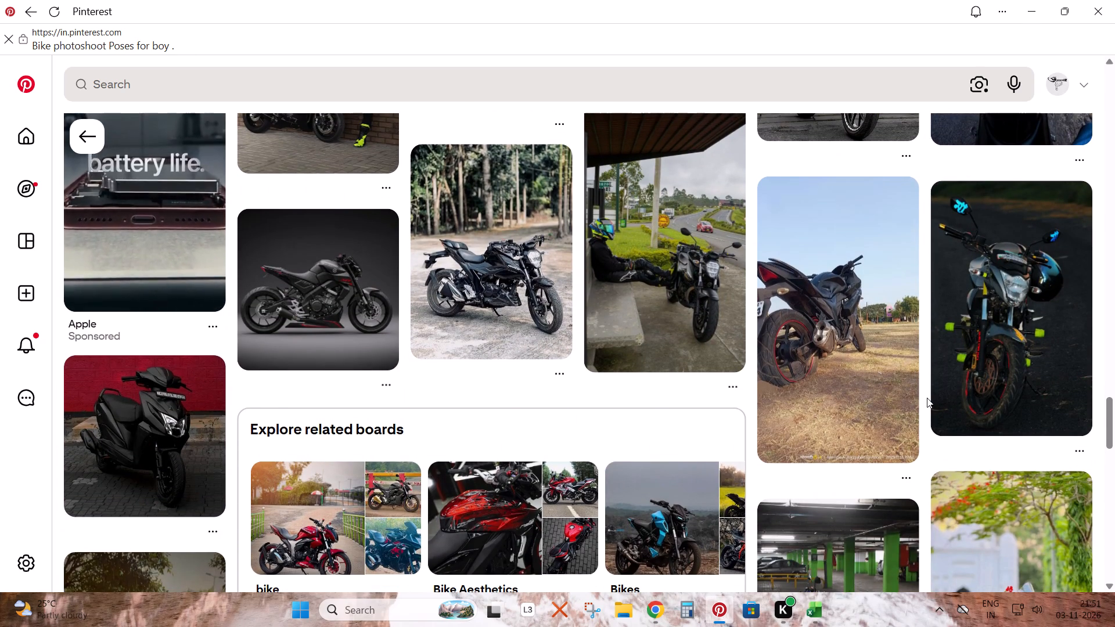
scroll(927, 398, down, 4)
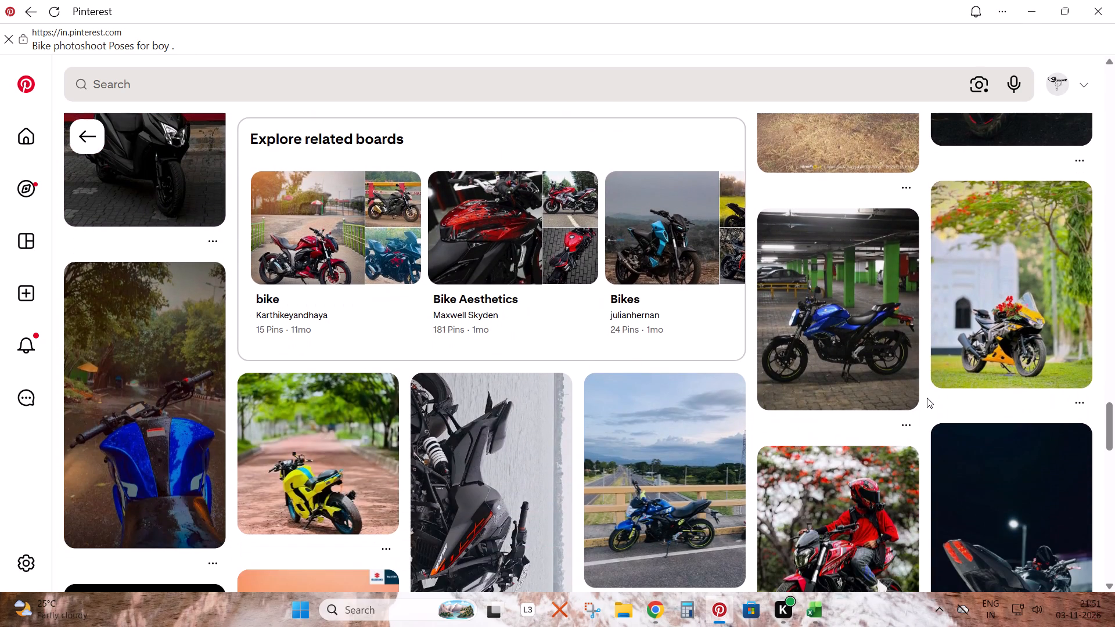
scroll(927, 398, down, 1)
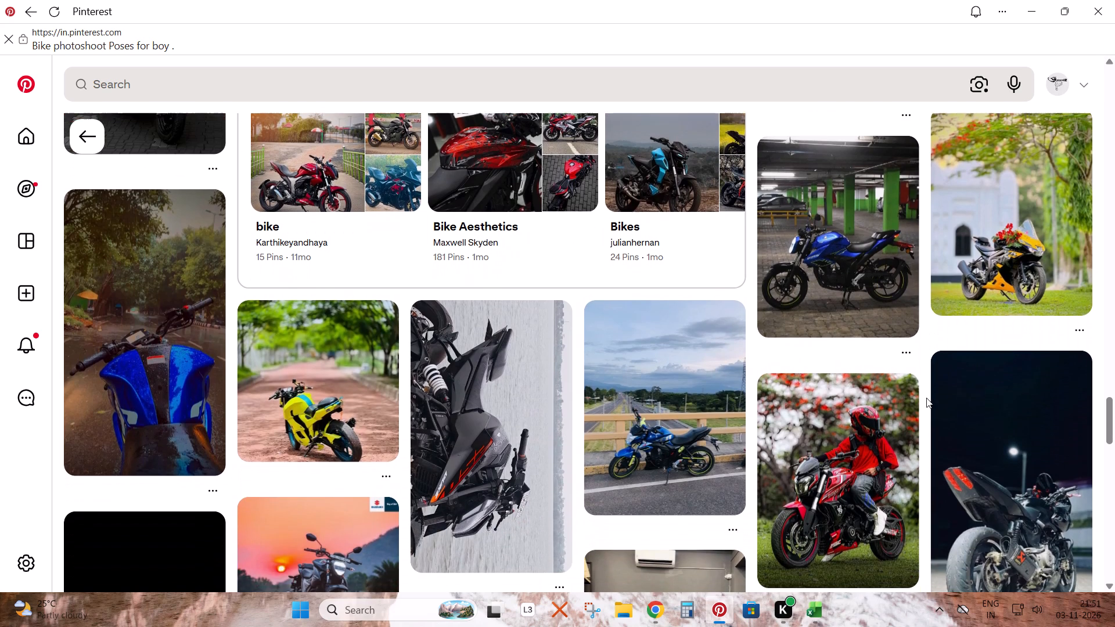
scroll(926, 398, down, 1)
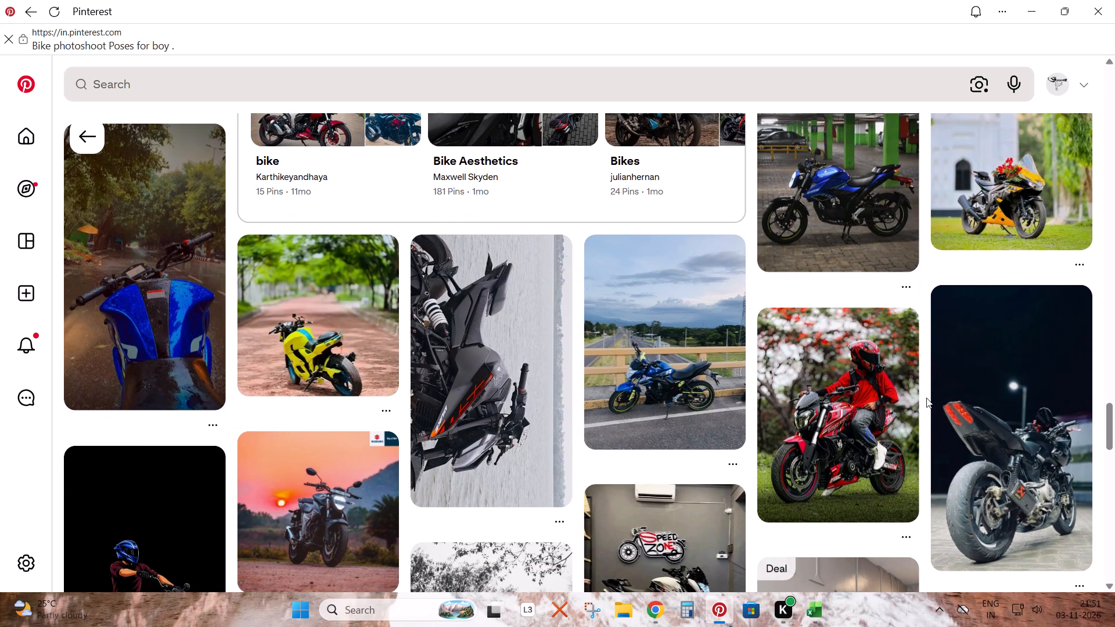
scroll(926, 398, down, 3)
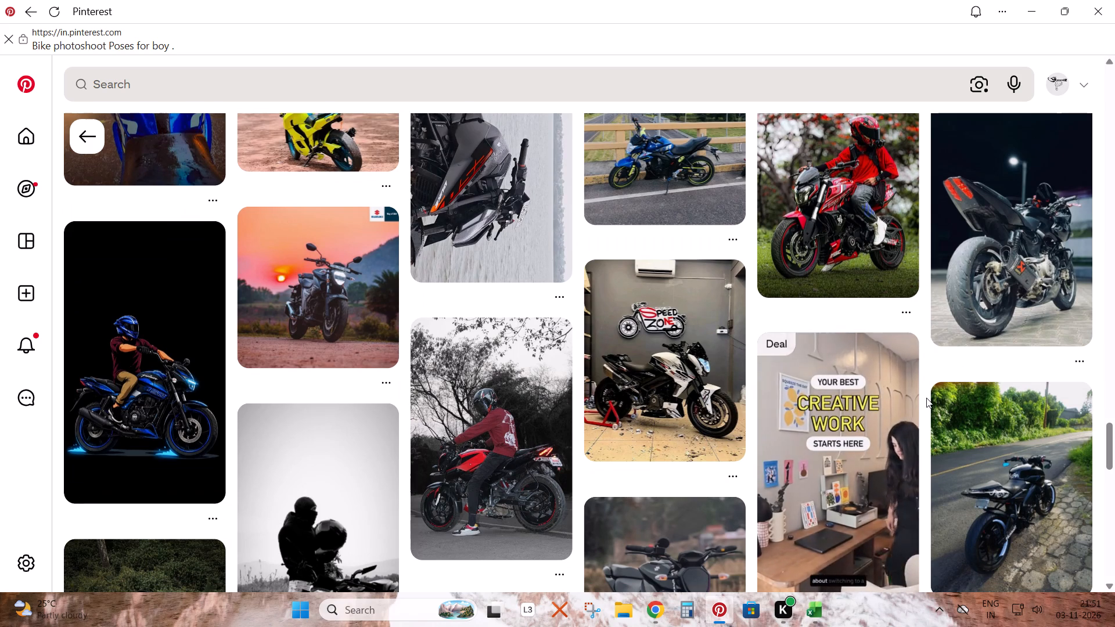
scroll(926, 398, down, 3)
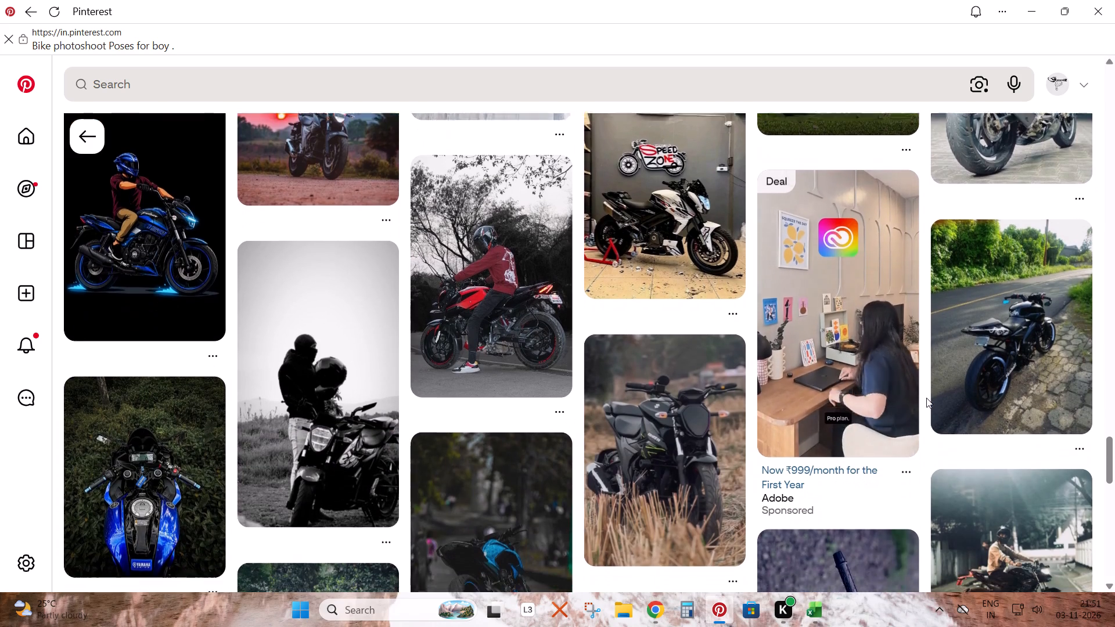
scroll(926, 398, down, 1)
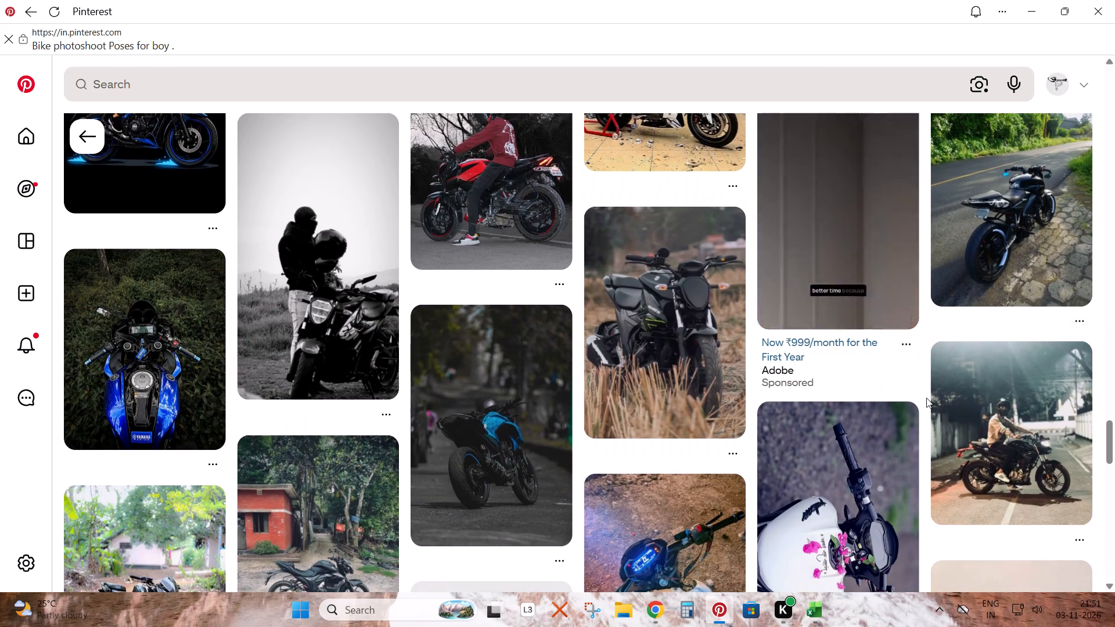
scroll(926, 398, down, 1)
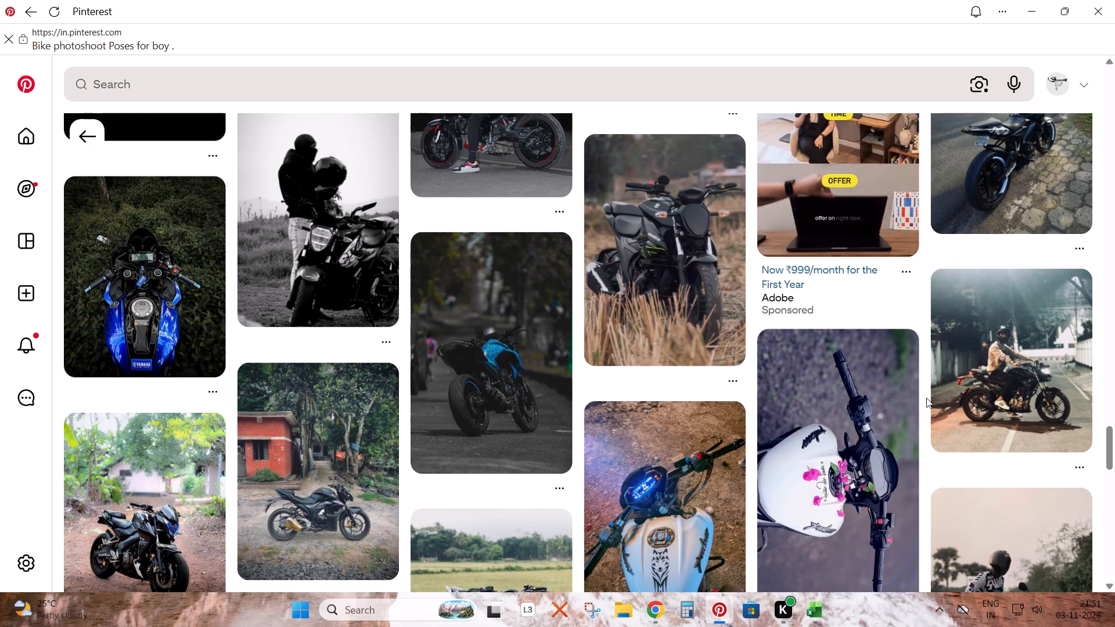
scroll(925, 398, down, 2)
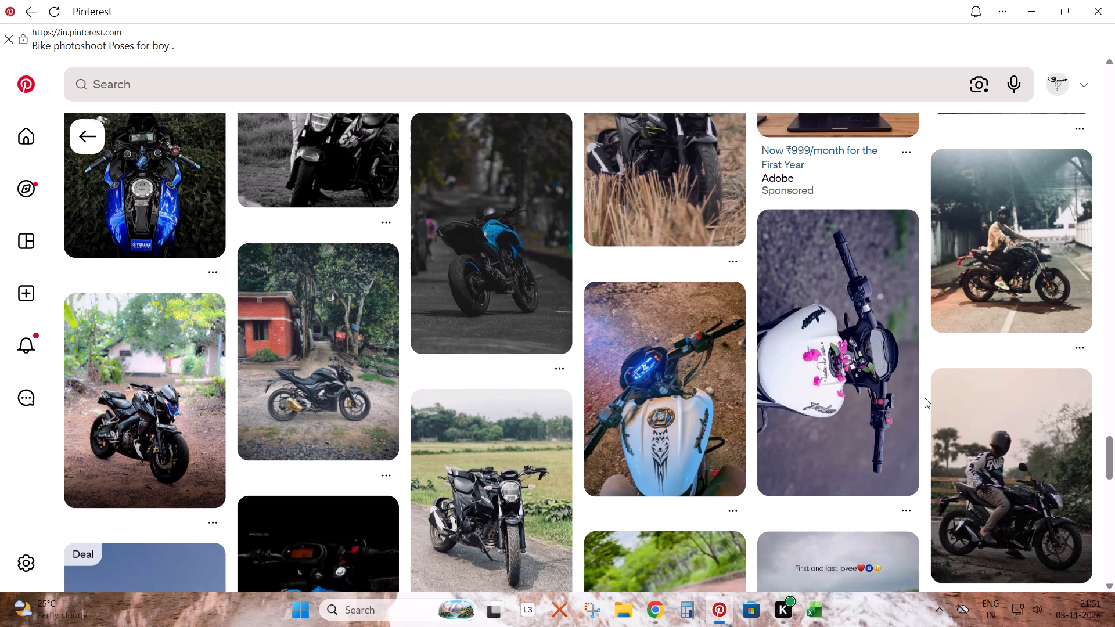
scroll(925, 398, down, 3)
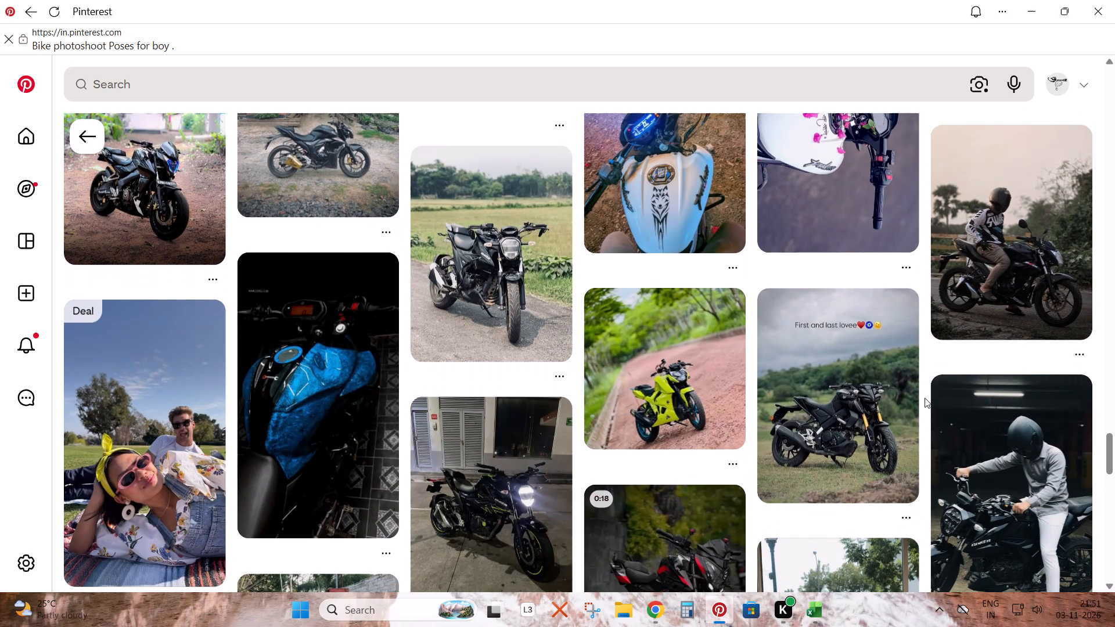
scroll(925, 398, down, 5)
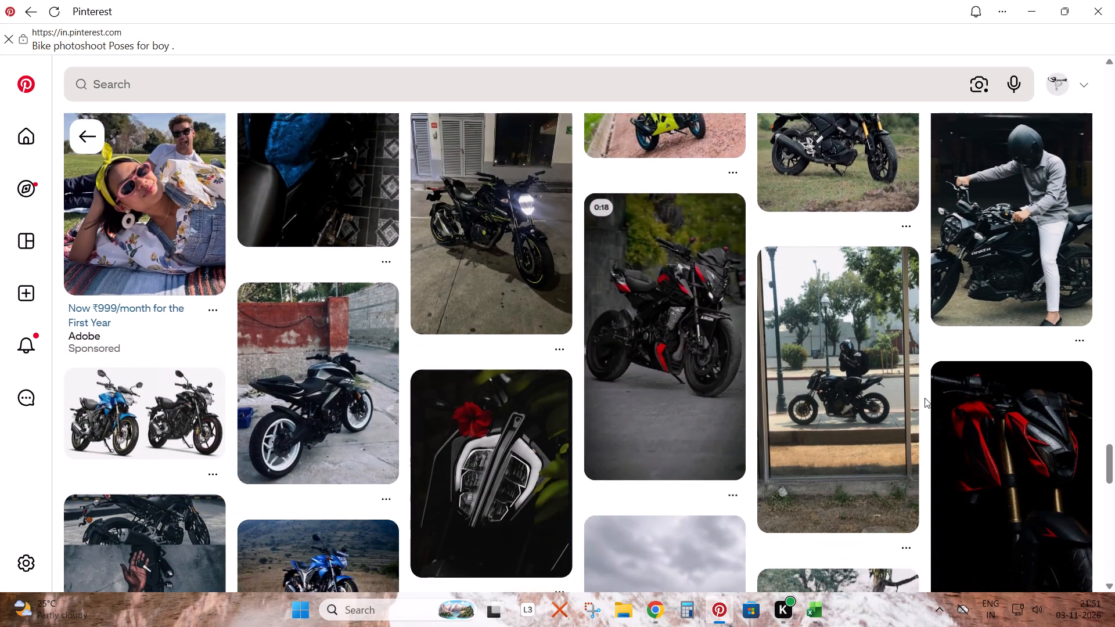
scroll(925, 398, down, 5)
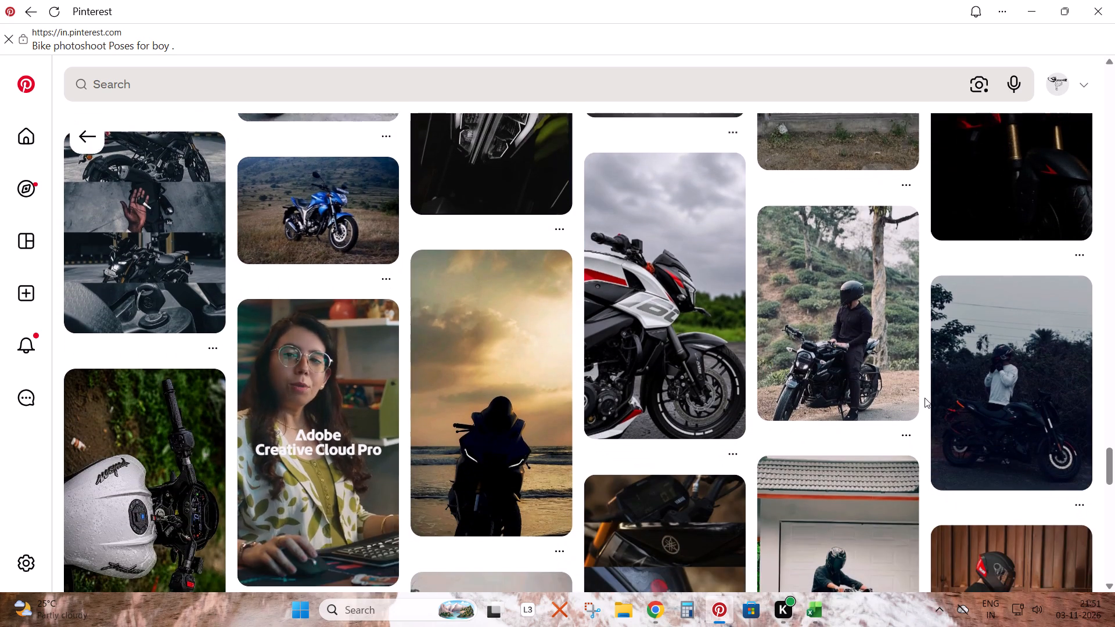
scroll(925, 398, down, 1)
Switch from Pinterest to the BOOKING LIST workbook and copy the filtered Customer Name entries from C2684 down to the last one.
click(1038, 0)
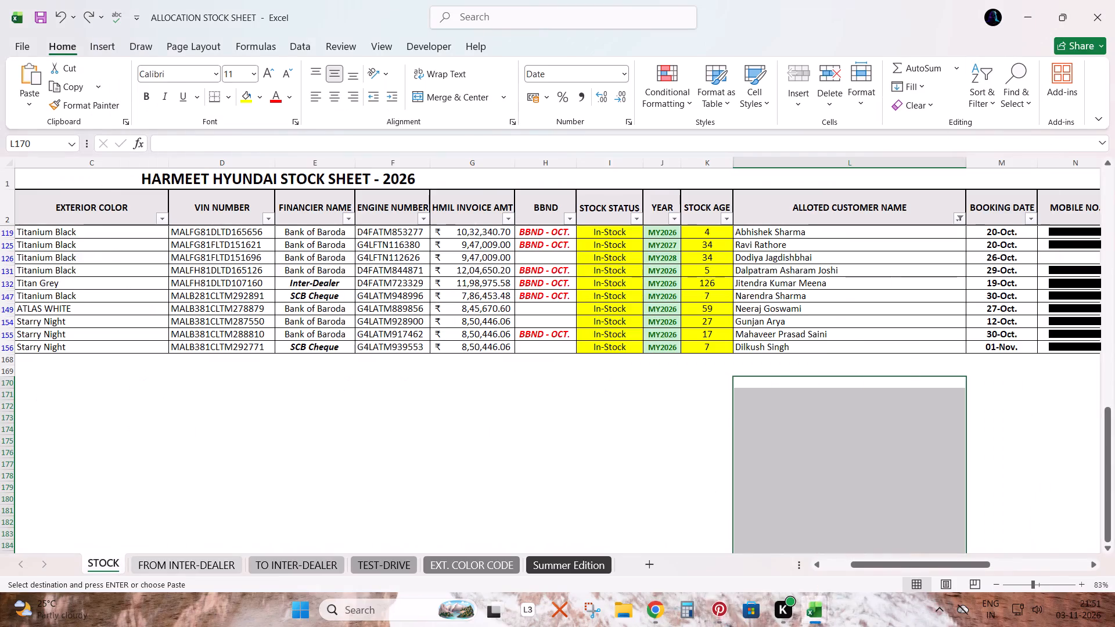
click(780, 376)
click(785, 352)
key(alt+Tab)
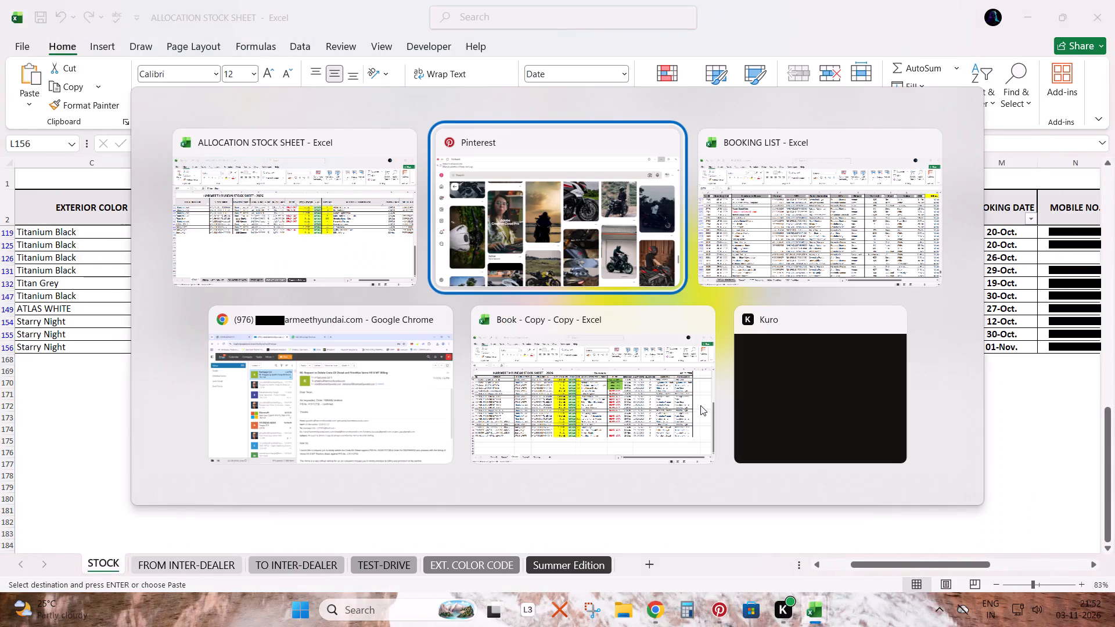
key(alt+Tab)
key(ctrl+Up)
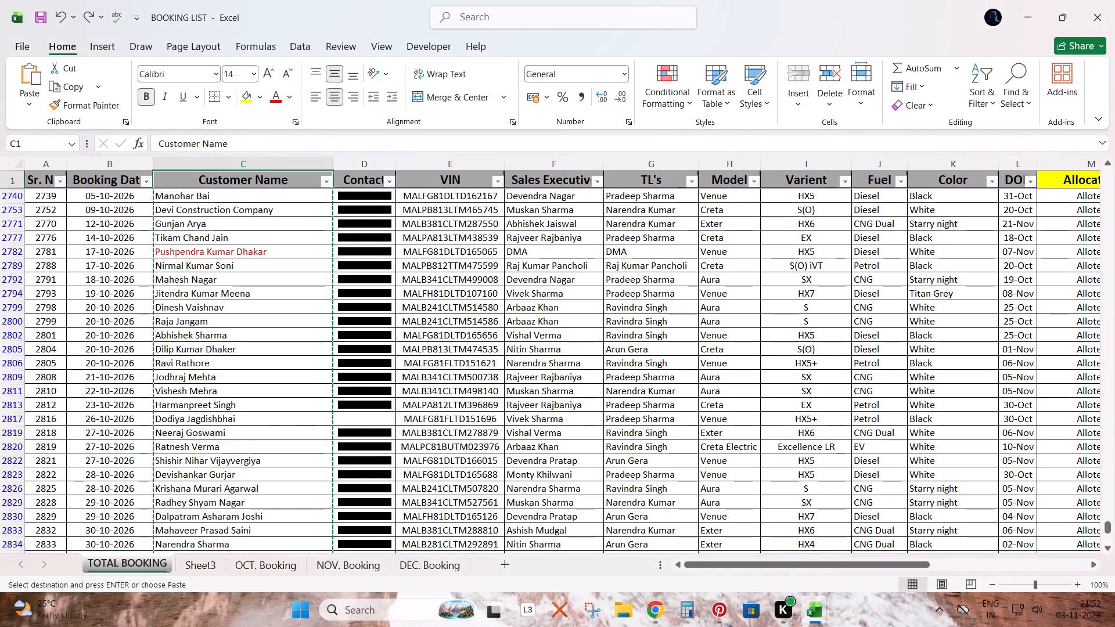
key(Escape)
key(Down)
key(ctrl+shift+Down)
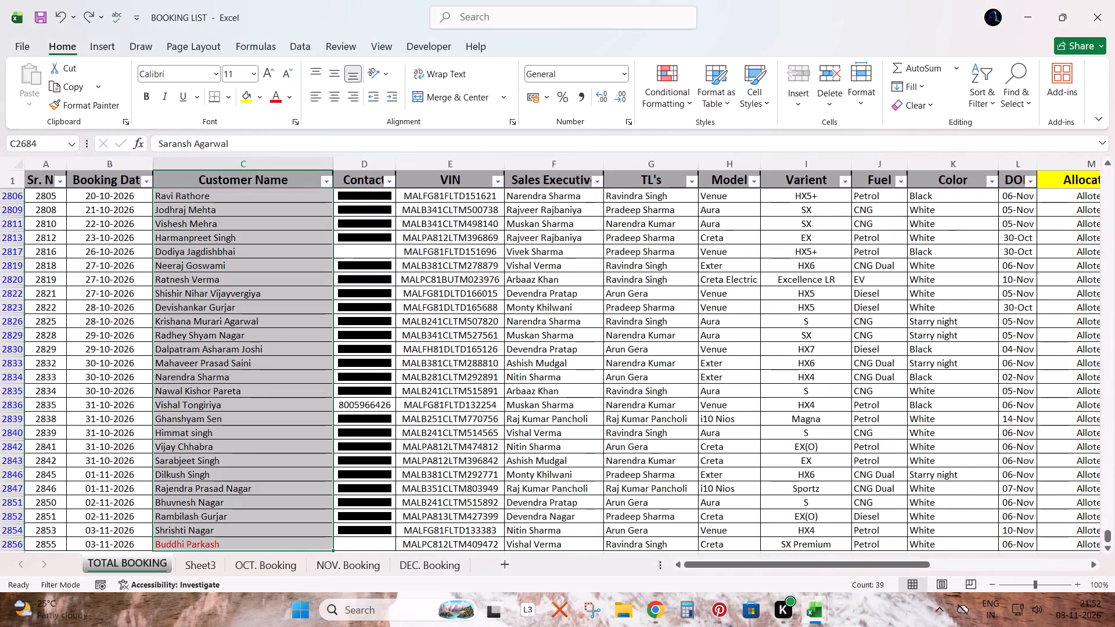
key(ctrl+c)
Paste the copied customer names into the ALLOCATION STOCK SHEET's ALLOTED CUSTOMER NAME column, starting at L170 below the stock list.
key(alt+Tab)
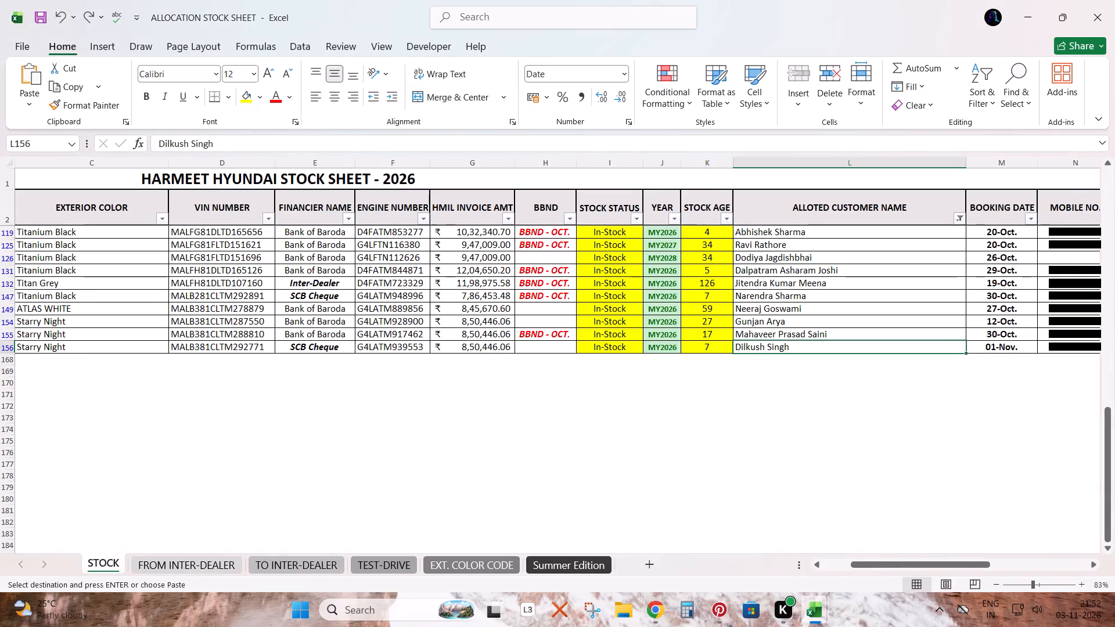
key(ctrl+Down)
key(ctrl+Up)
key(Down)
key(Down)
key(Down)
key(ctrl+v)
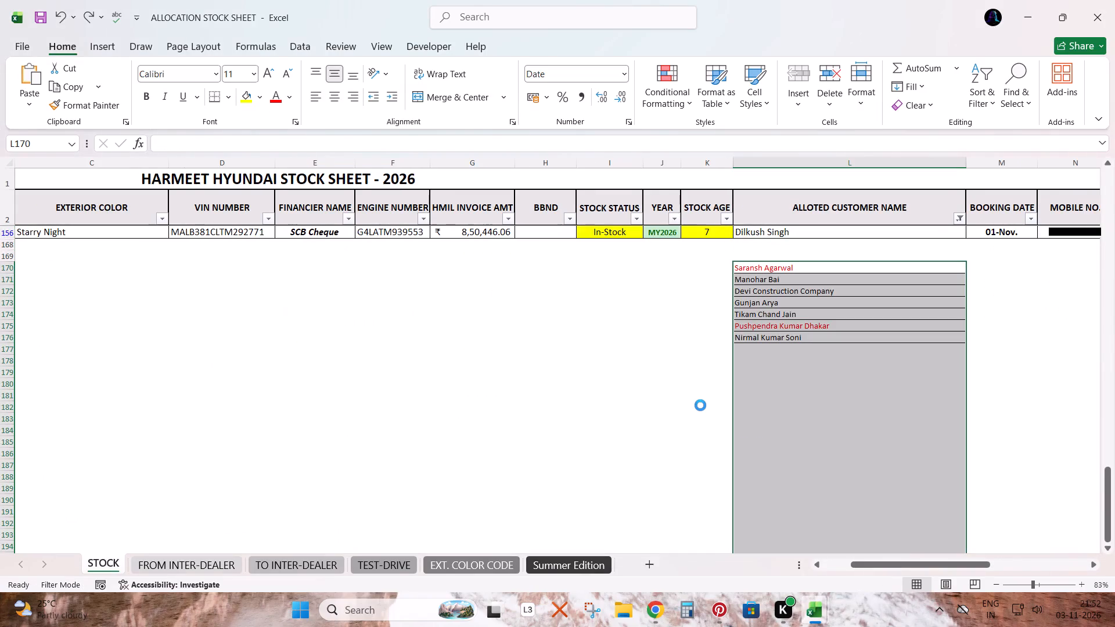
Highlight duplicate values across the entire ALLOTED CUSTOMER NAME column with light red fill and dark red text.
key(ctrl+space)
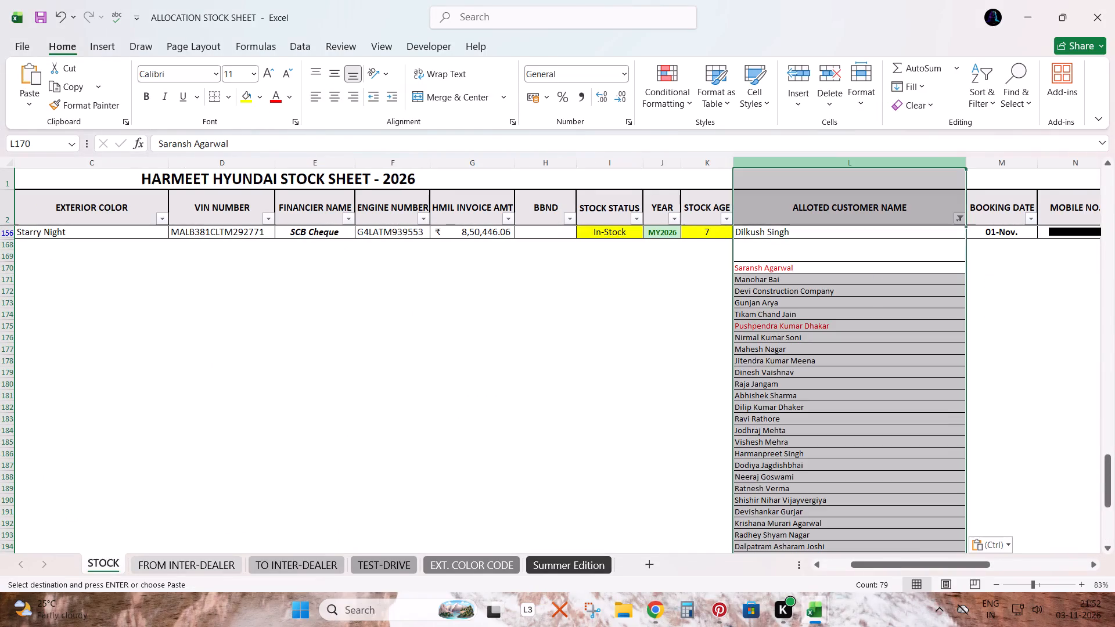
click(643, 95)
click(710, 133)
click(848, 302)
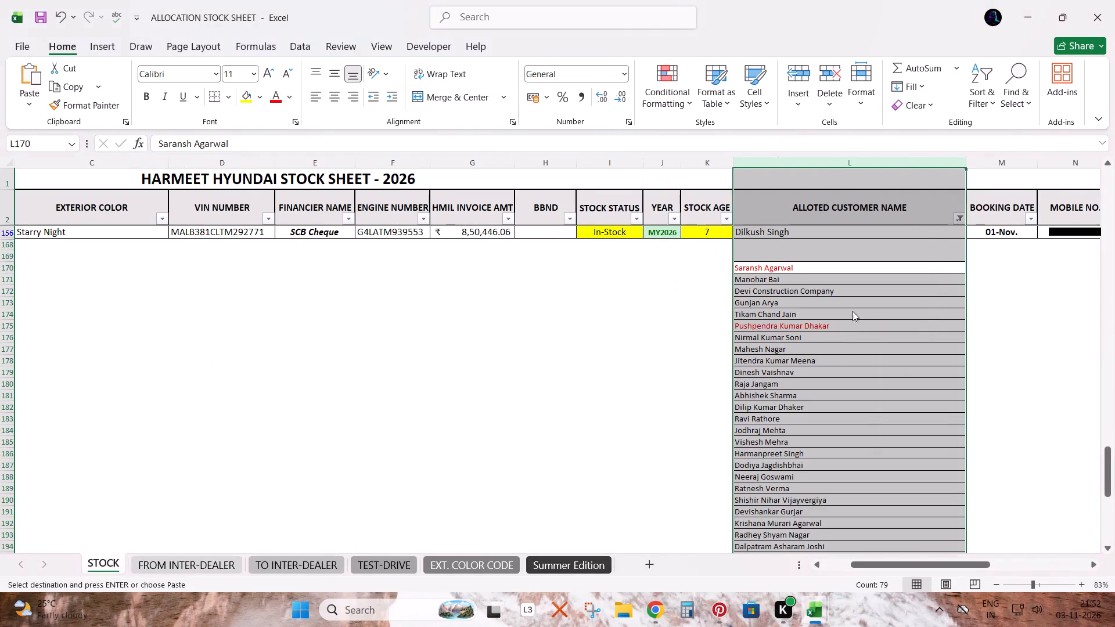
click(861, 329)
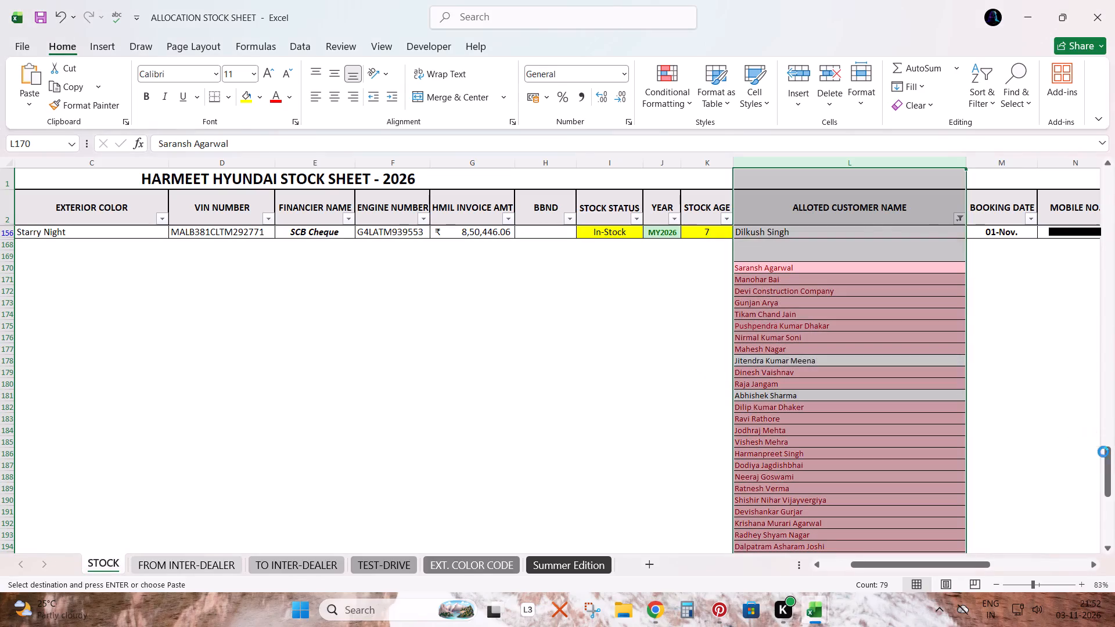
Examine the allotted and pasted names in the ALLOTED CUSTOMER NAME column for entries not marked as duplicates.
drag(1107, 459, 1114, 178)
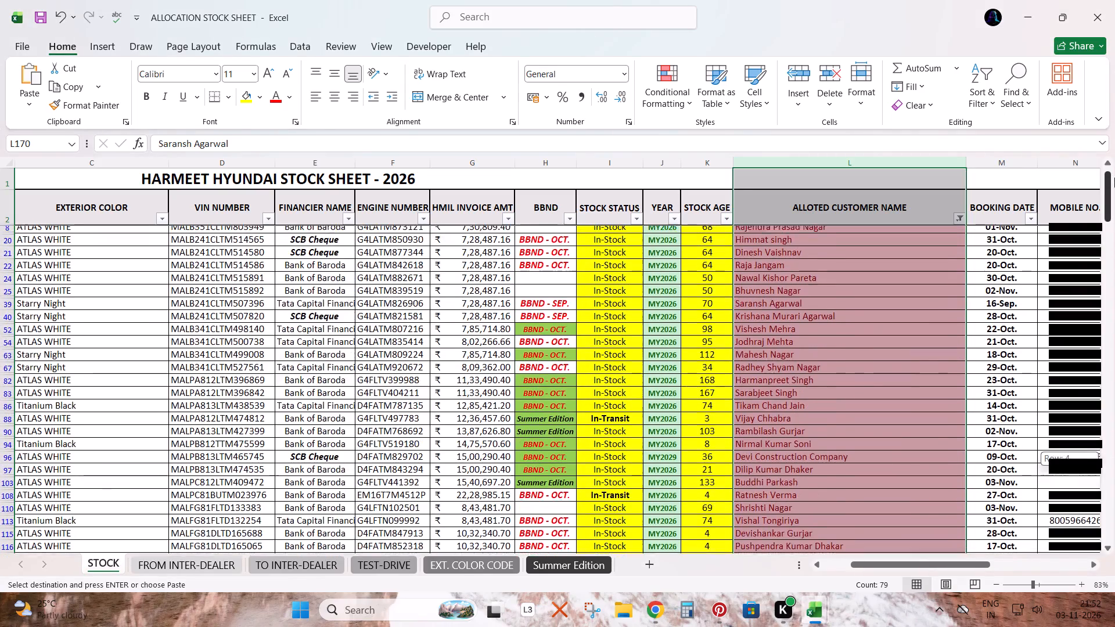
drag(1114, 178, 1082, 424)
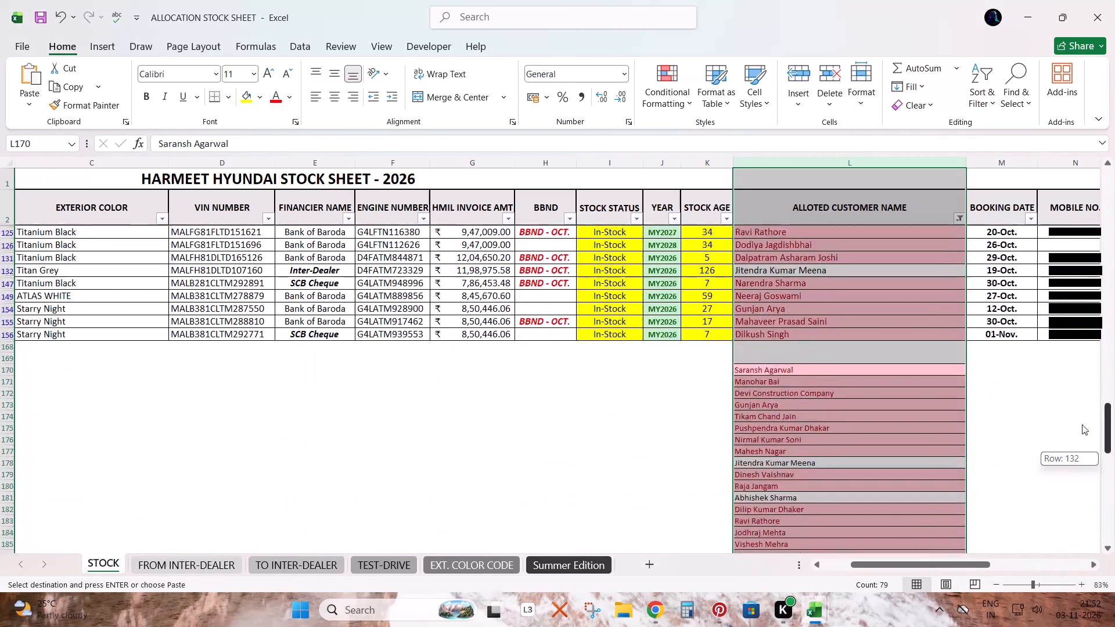
drag(1082, 424, 1078, 547)
scroll(998, 512, down, 4)
scroll(997, 512, up, 4)
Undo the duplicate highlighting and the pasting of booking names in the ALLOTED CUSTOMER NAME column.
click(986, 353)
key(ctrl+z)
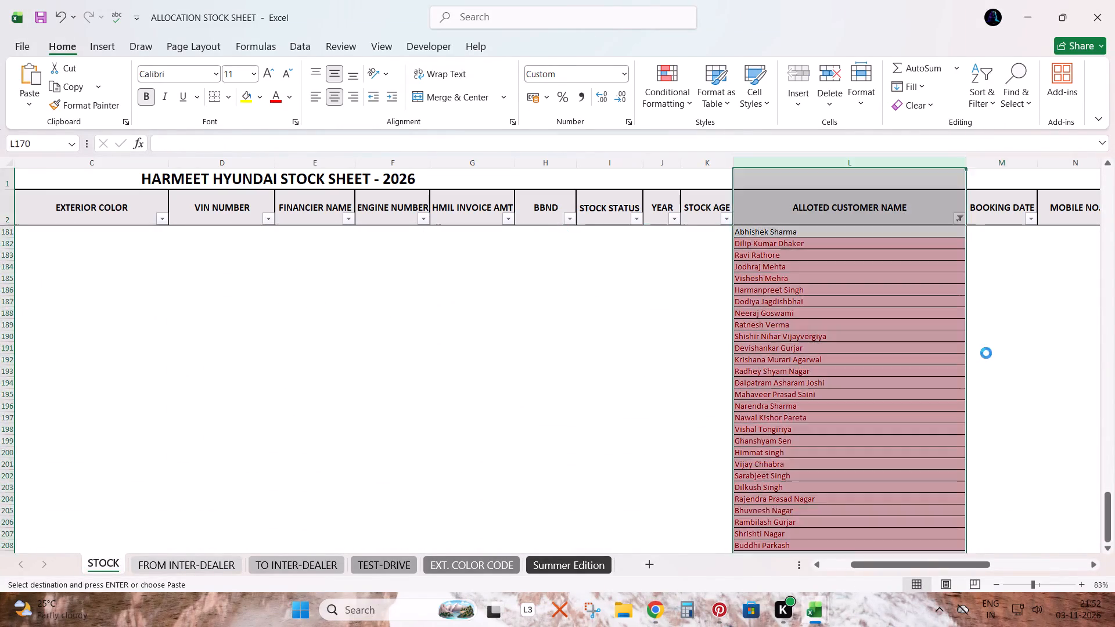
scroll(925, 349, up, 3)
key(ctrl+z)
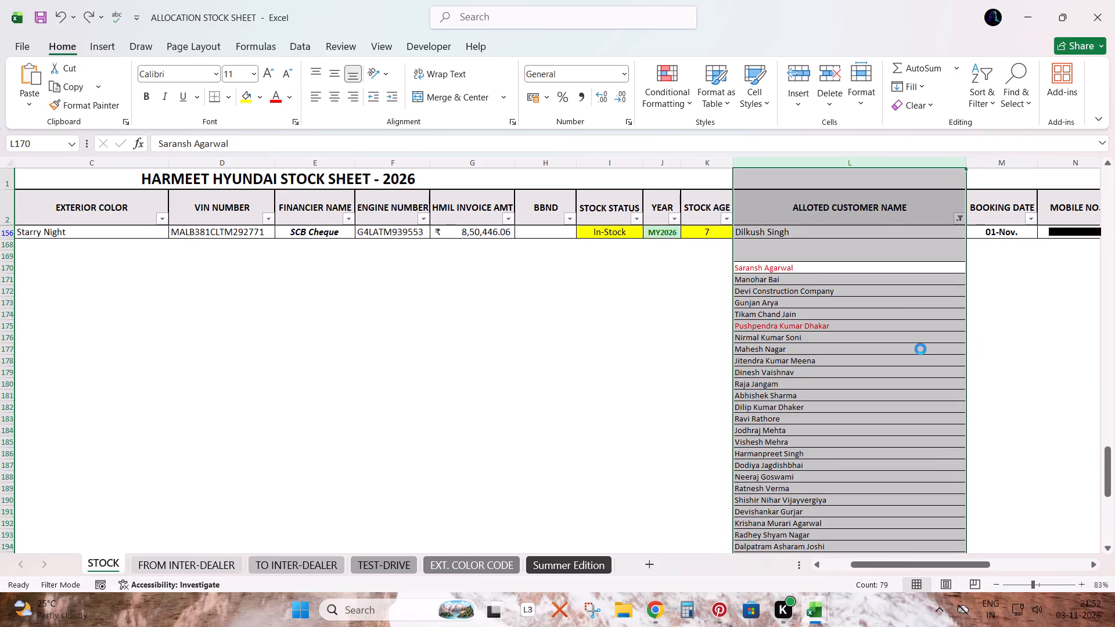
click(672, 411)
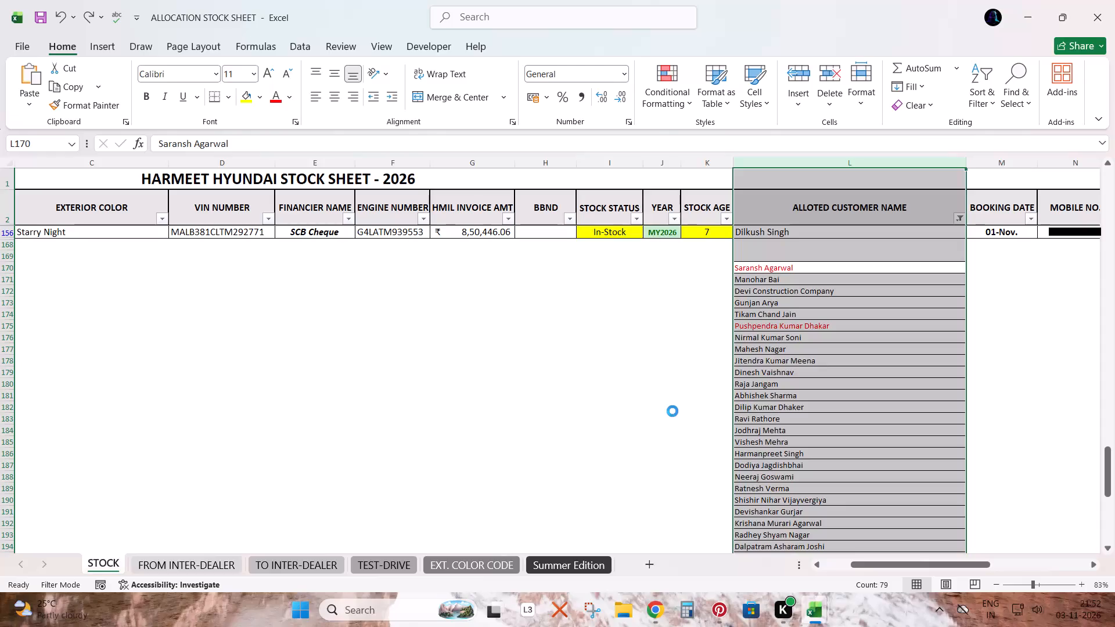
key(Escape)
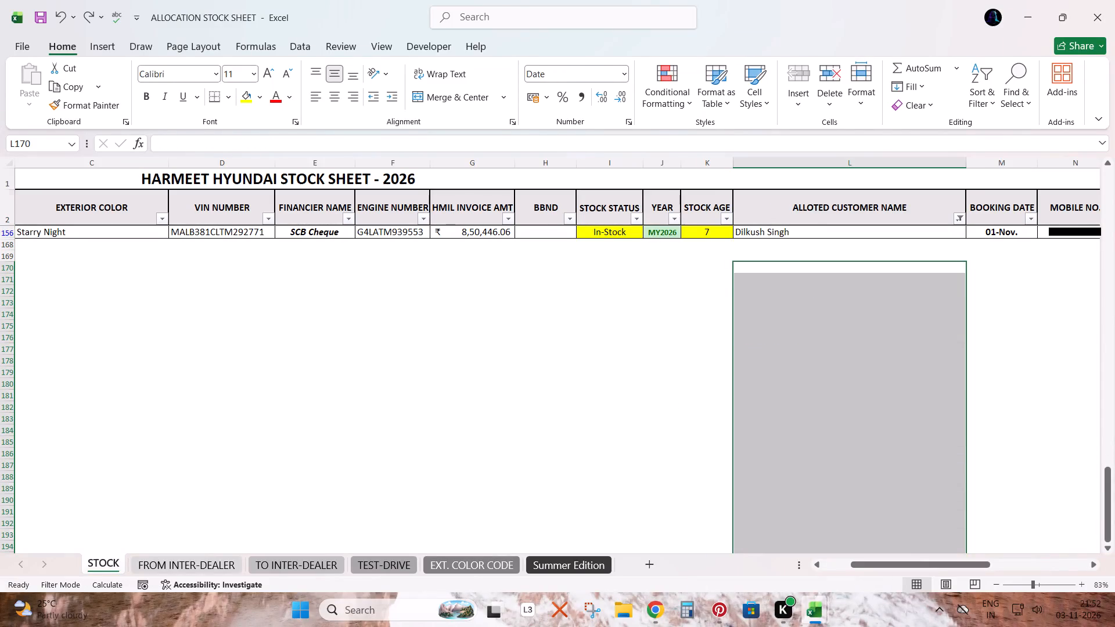
Copy all filtered STOCK rows with allotted customers, from the SN column through the TEAM LEADER column, leaving out the headers.
click(822, 207)
key(Down)
key(Up)
key(ctrl+Left)
key(Down)
key(Up)
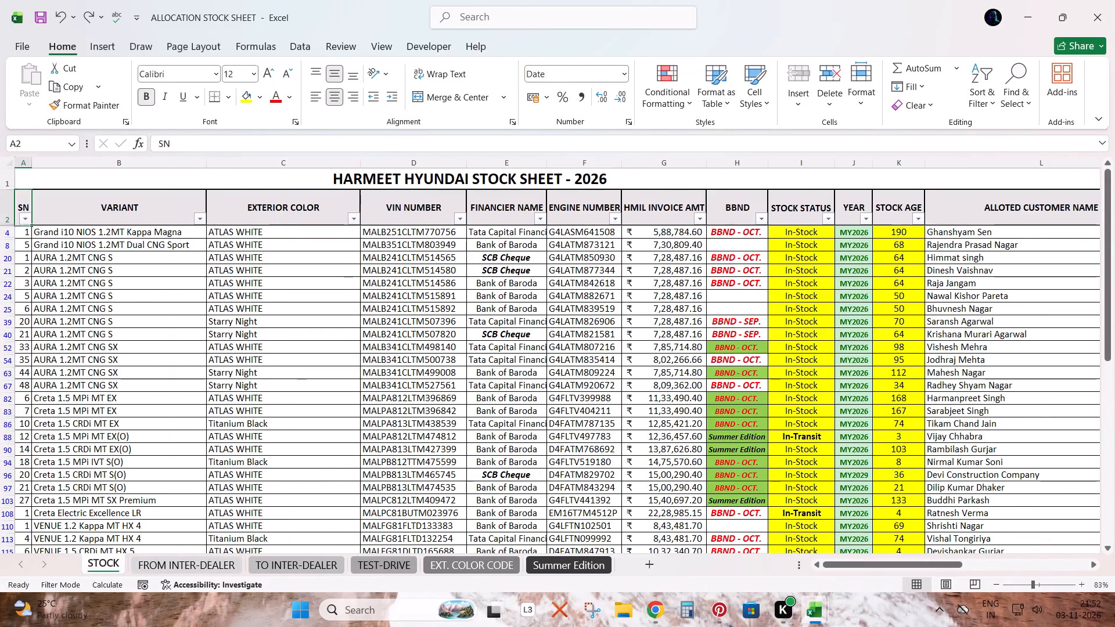
key(Down)
key(ctrl+shift+Right)
key(ctrl+shift+Down)
key(shift+Left)
key(shift+Down)
key(shift+Up)
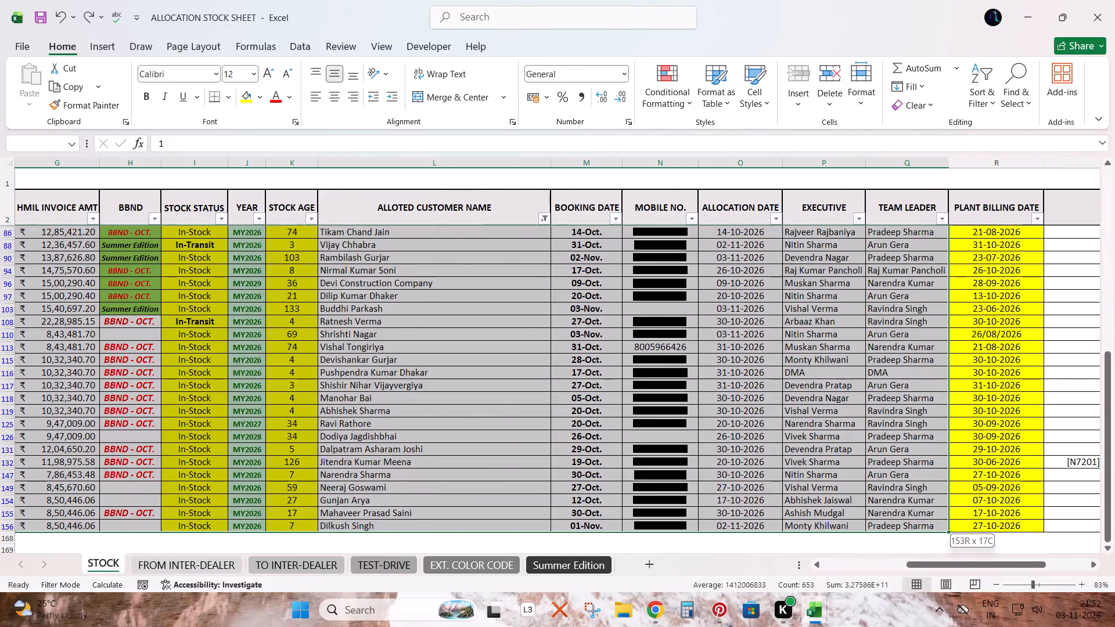
key(ctrl+c)
Switch to the Book - Copy - Copy workbook and paste the copied stock rows into Sheet1 starting at A3.
key(alt+Tab)
key(alt+Tab)
key(alt+Tab)
key(alt+Tab)
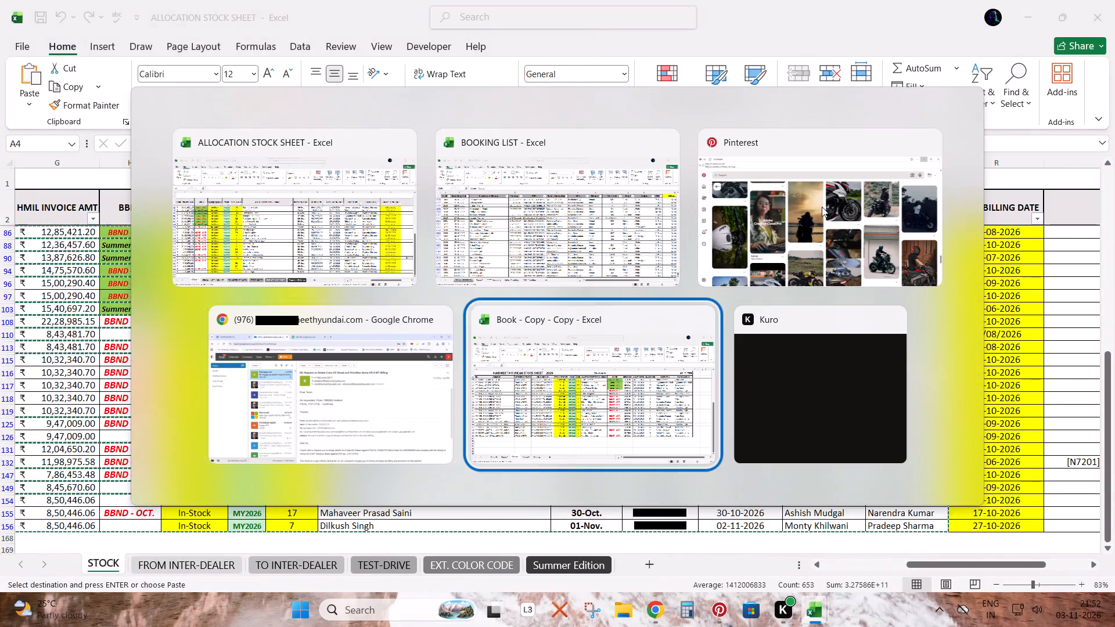
key(ctrl+Up)
key(Left)
key(Down)
key(ctrl+v)
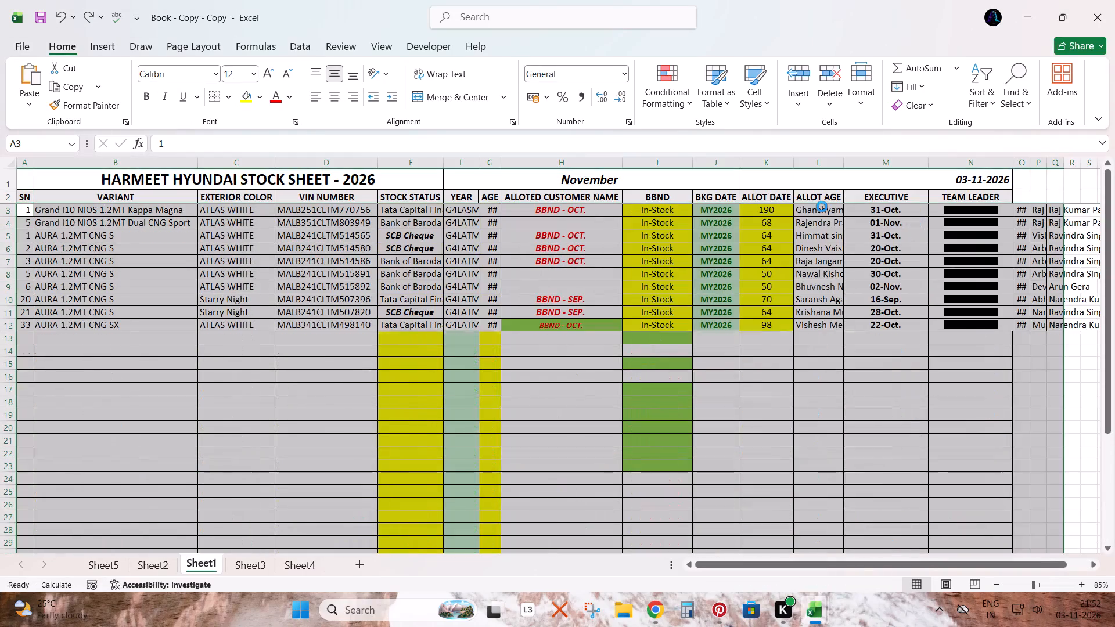
key(ctrl+Down)
key(Right)
key(Down)
key(Left)
key(Up)
key(ctrl+Up)
key(ctrl+Up)
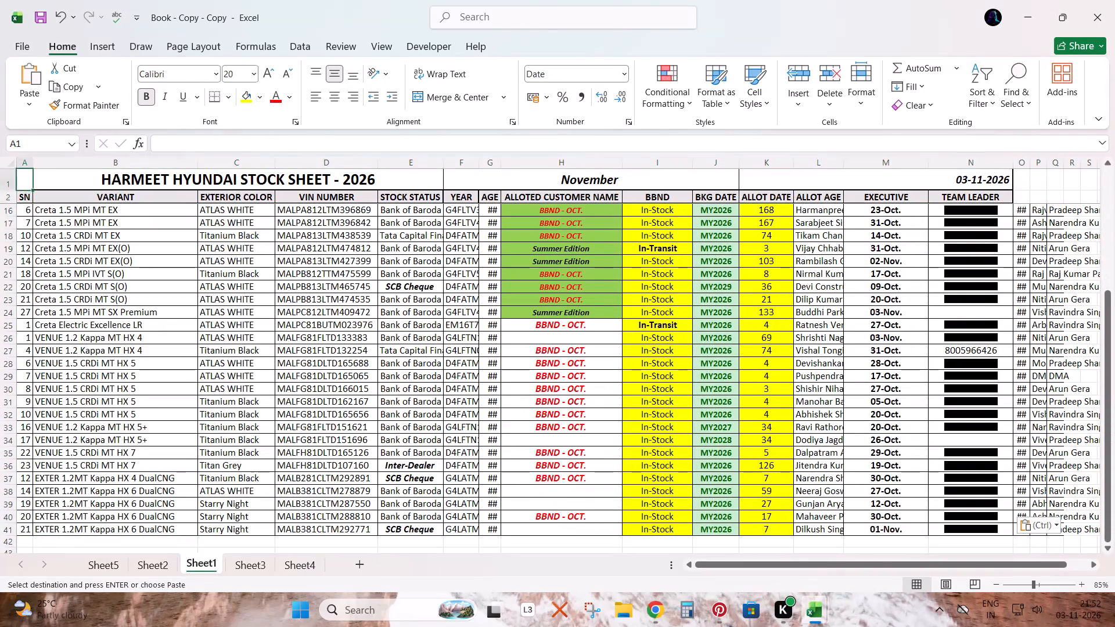
Delete the pasted financier name, engine number and invoice amount cells in columns E to G from row 3 down, shifting cells left.
key(Right)
key(Down)
key(Right)
key(Up)
key(Right)
key(Down)
key(Left)
key(Up)
key(Down)
key(Down)
key(Up)
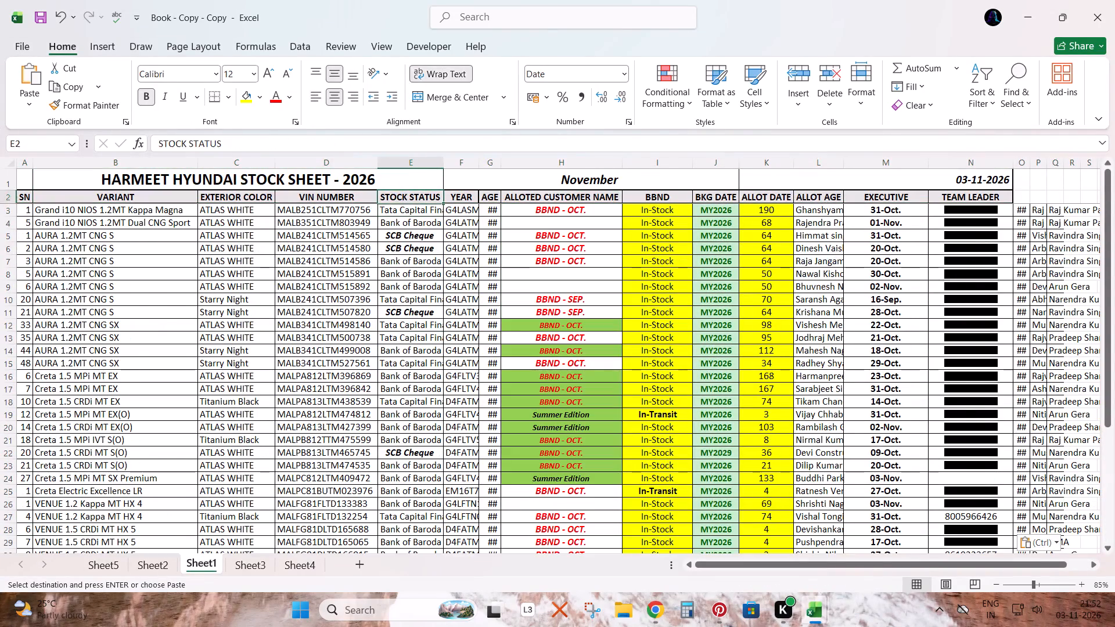
key(Down)
key(shift+Right)
key(shift+Right)
key(ctrl+shift+Down)
key(ctrl+minus)
key(Return)
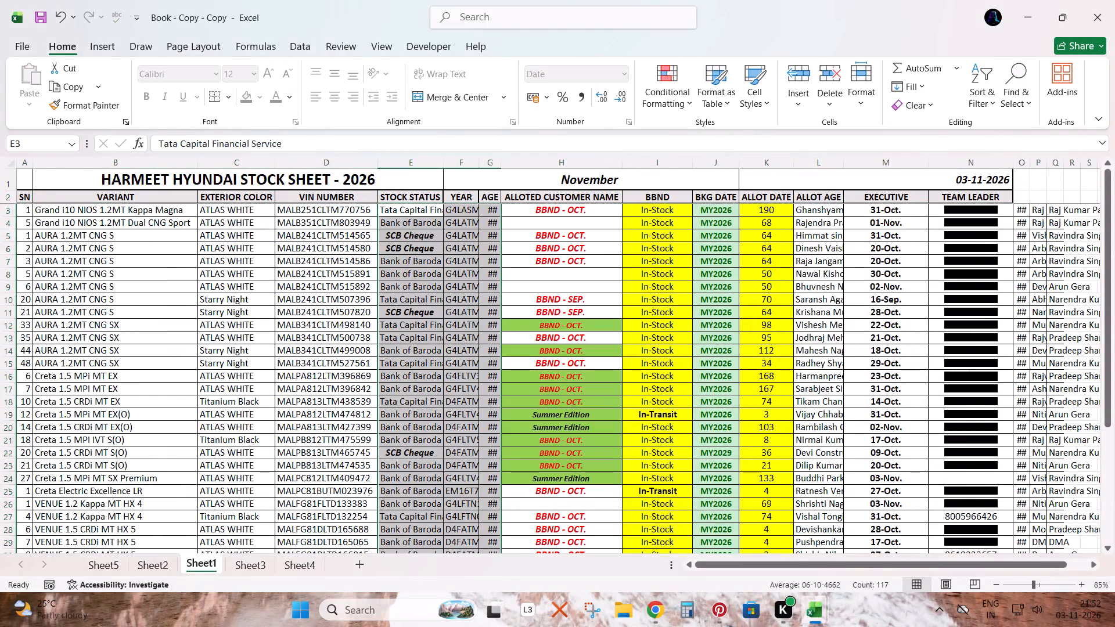
Move the BBND data from column E, row 3 down, to just before the booking dates so it sits under the BBND header.
key(Right)
key(Up)
key(Left)
key(Down)
key(ctrl+shift+Down)
key(ctrl+shift+Down)
key(ctrl+shift+Down)
key(ctrl+shift+Down)
key(ctrl+shift+Down)
key(ctrl+shift+Down)
key(ctrl+shift+Down)
key(ctrl+shift+Down)
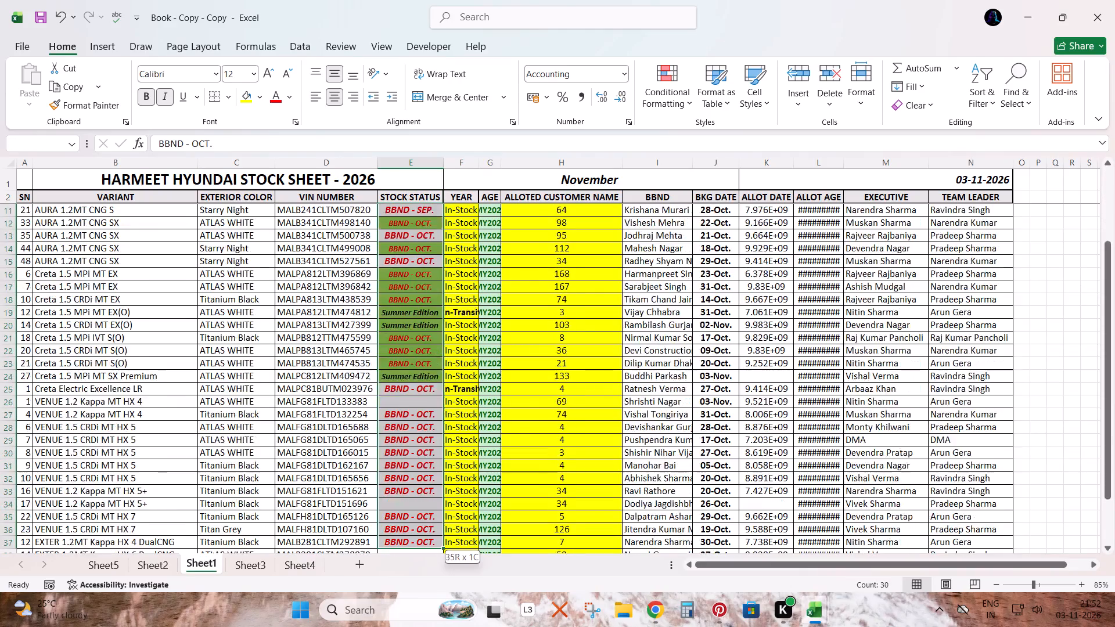
key(ctrl+shift+Down)
key(ctrl+shift+Down)
key(ctrl+shift+Down)
key(ctrl+shift+Up)
key(shift+Down)
key(shift+Down)
key(shift+Up)
key(ctrl+x)
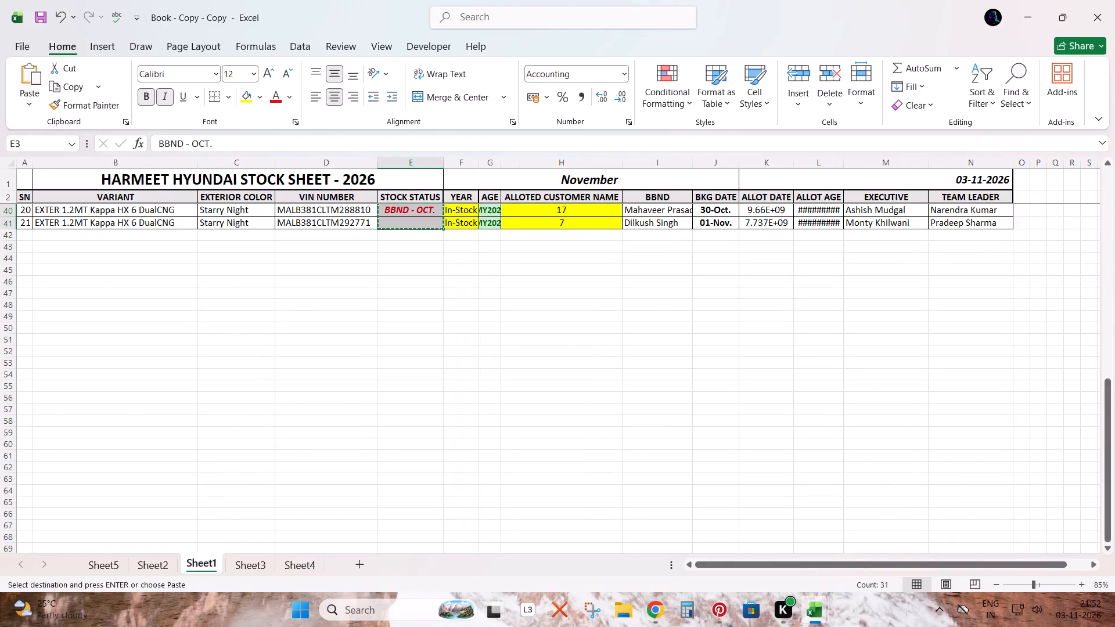
key(Right)
key(Up)
key(Right)
key(Right)
key(Right)
key(Right)
key(Down)
key(ctrl+plus)
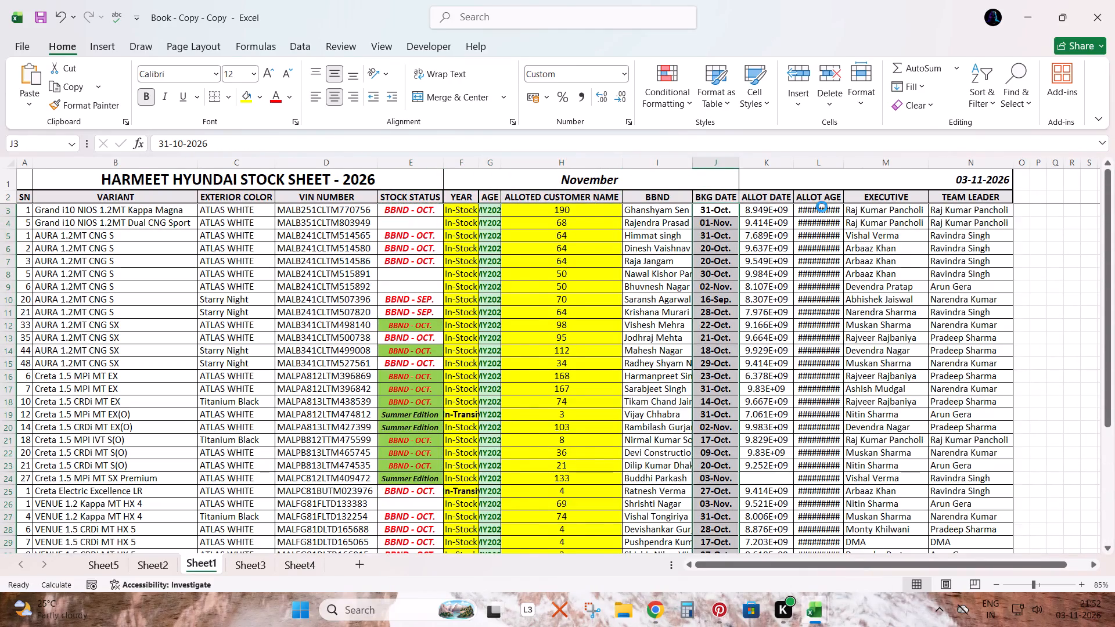
Delete the mobile number cells under the ALLOT DATE header down to the last row, shifting cells left.
key(Right)
key(Up)
key(Right)
key(Down)
key(ctrl+shift+Down)
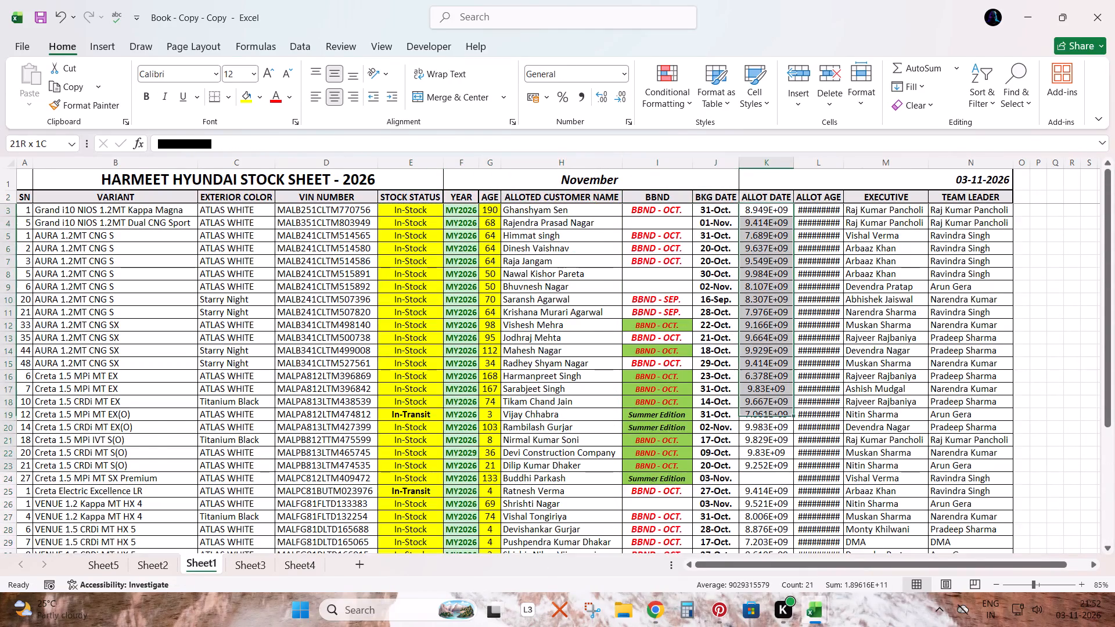
key(ctrl+shift+Down)
key(ctrl+shift+Down)
key(ctrl+shift+Down)
key(ctrl+shift+Down)
key(ctrl+shift+Down)
key(ctrl+shift+Down)
key(ctrl+shift+Up)
key(ctrl+minus)
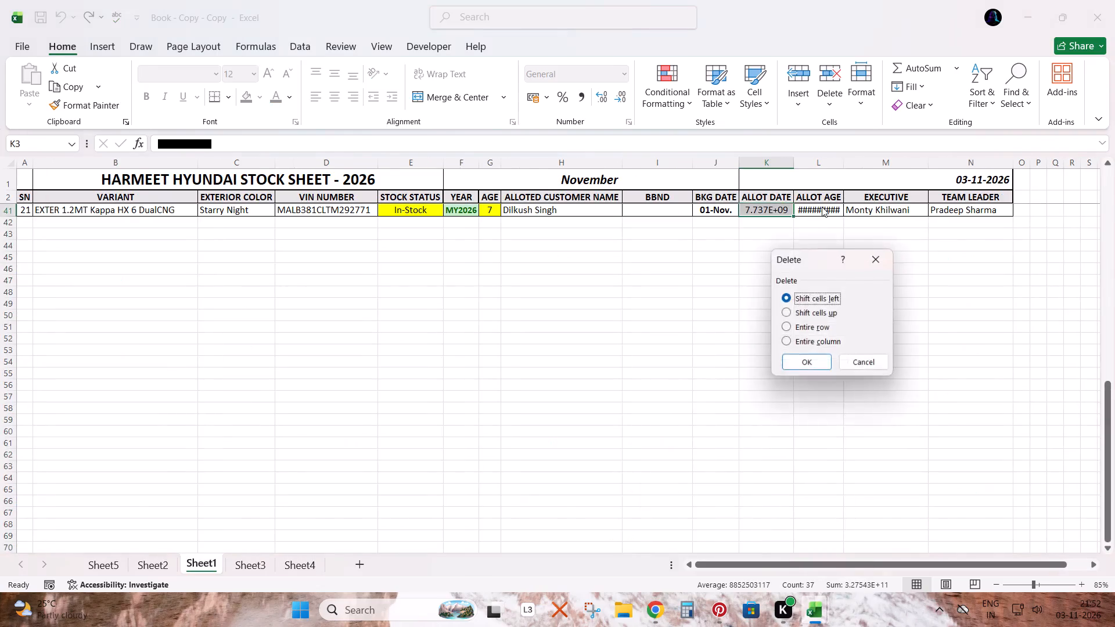
key(Return)
Insert blank cells under the ALLOT AGE header, shifting the executive and team leader data right under their own headers.
key(Right)
key(Up)
key(Down)
key(Up)
key(Down)
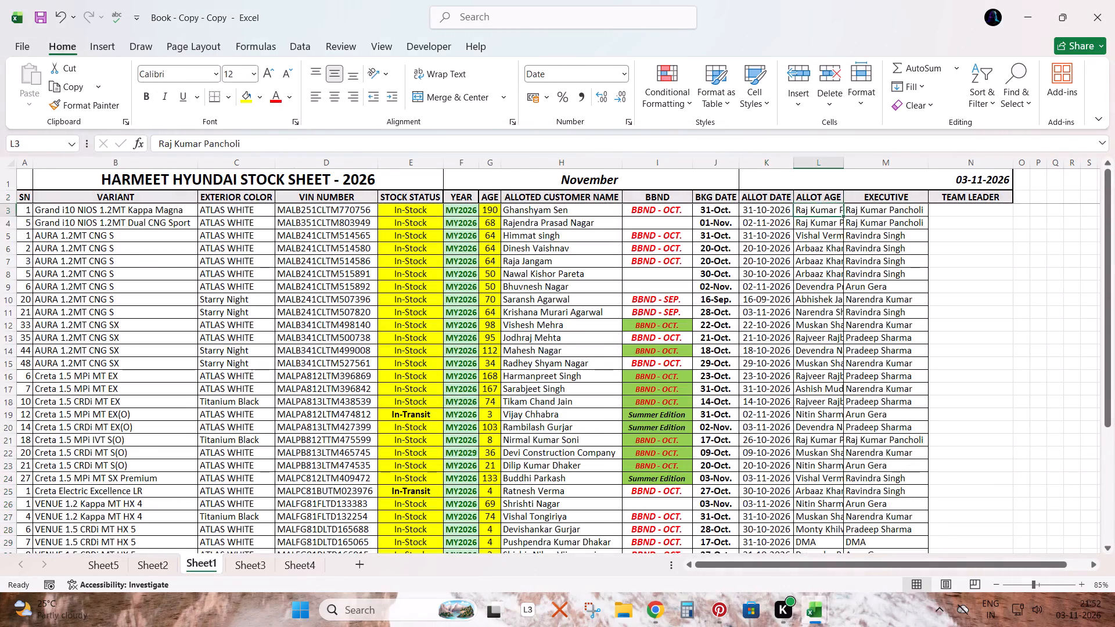
key(ctrl+shift+Down)
key(ctrl+plus)
key(Return)
key(ctrl+Up)
key(Down)
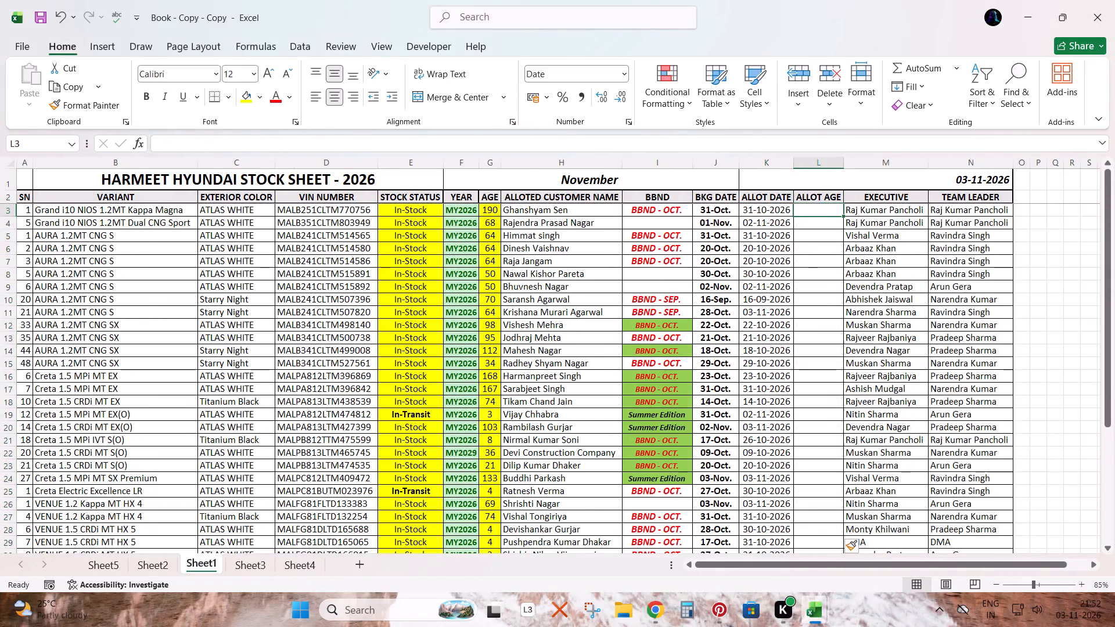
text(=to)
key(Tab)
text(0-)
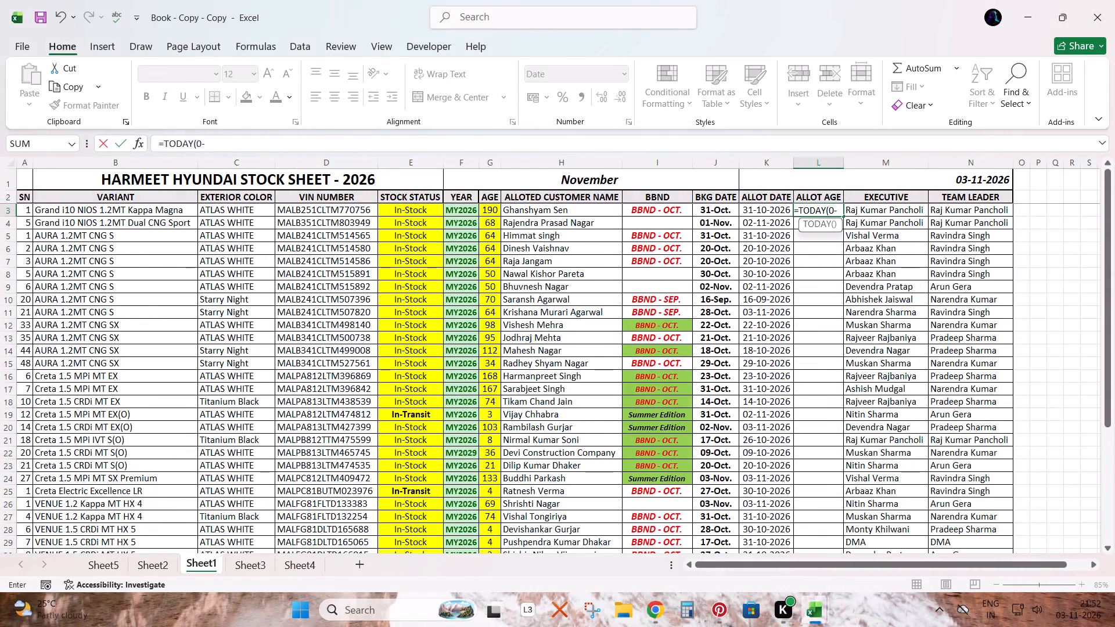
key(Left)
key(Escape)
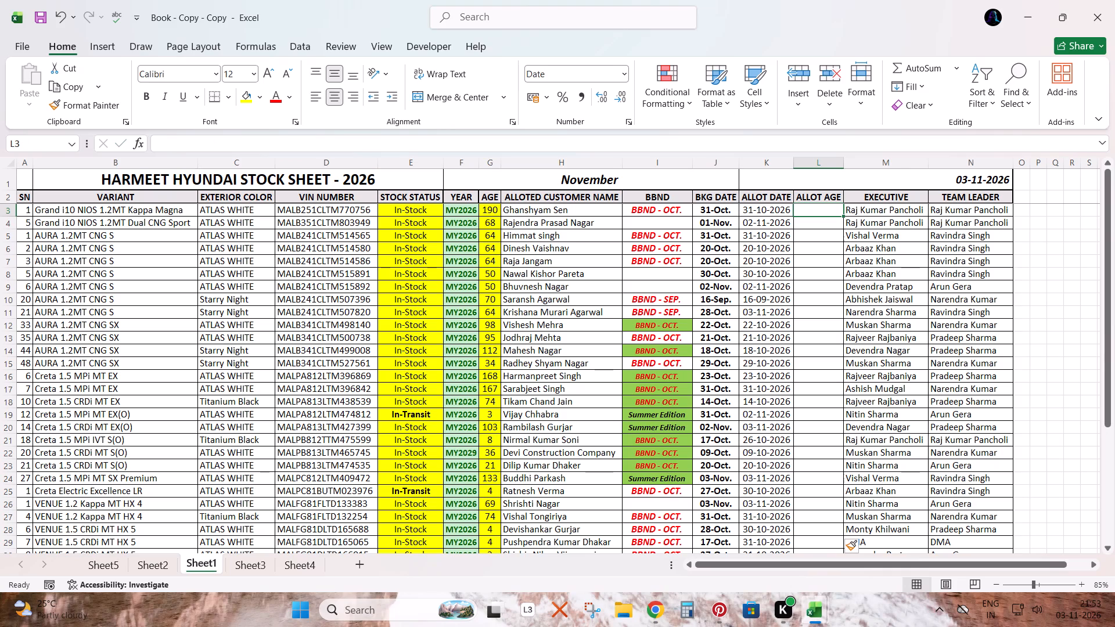
Calculate ALLOT AGE with =TODAY()-K3 in L3, format it as General and fill it down to the last row.
text(=to)
key(Tab)
text()-)
key(Left)
key(Return)
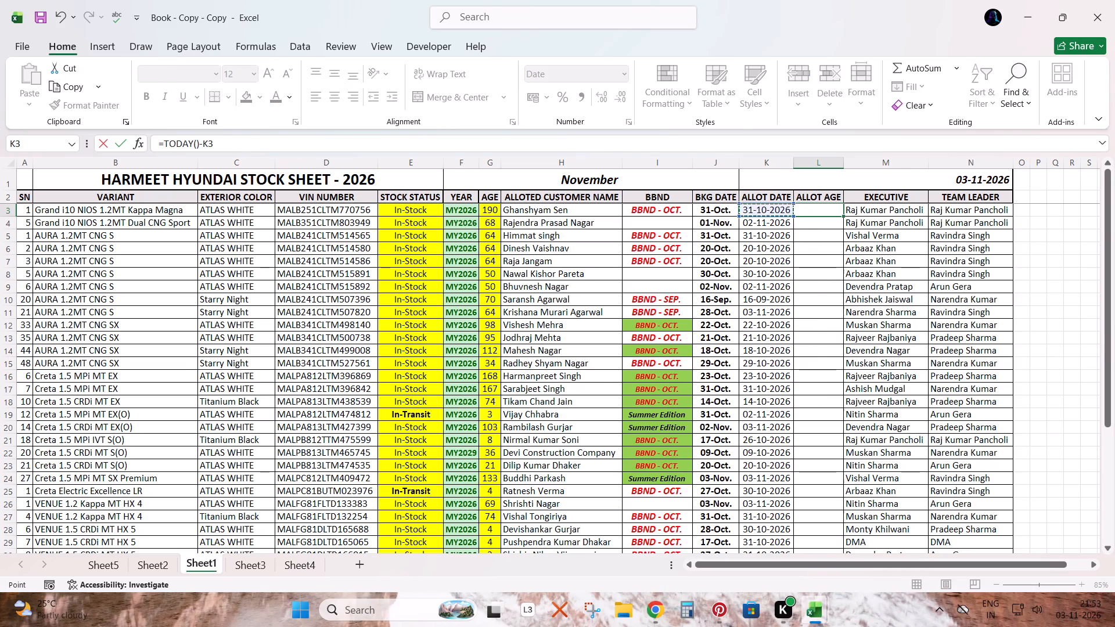
key(Up)
key(Up)
key(Down)
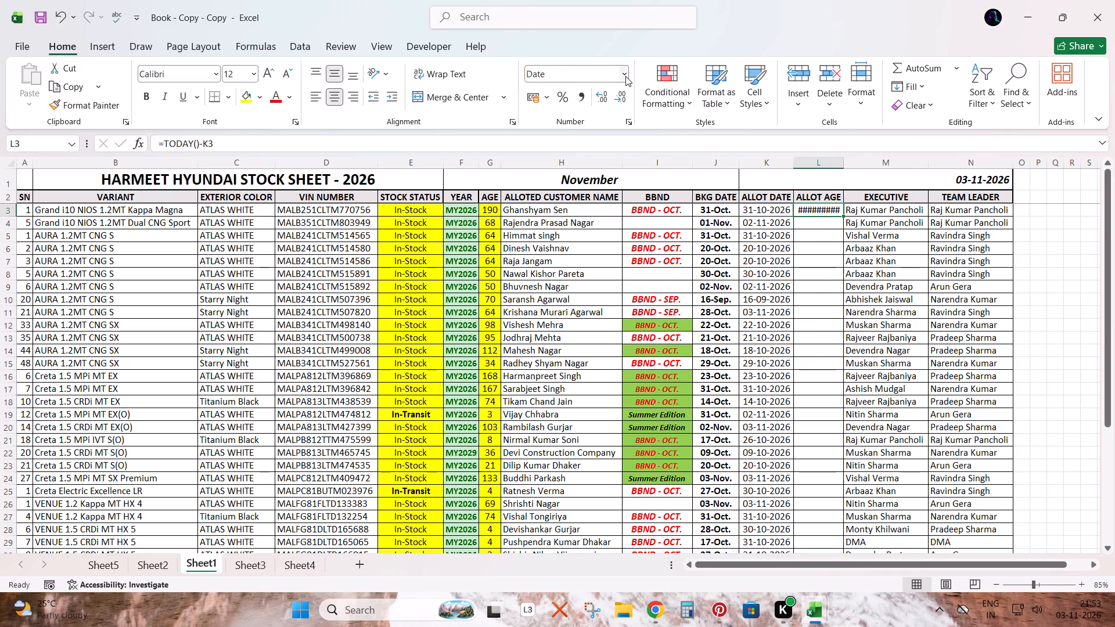
click(625, 76)
click(596, 110)
double_click(841, 215)
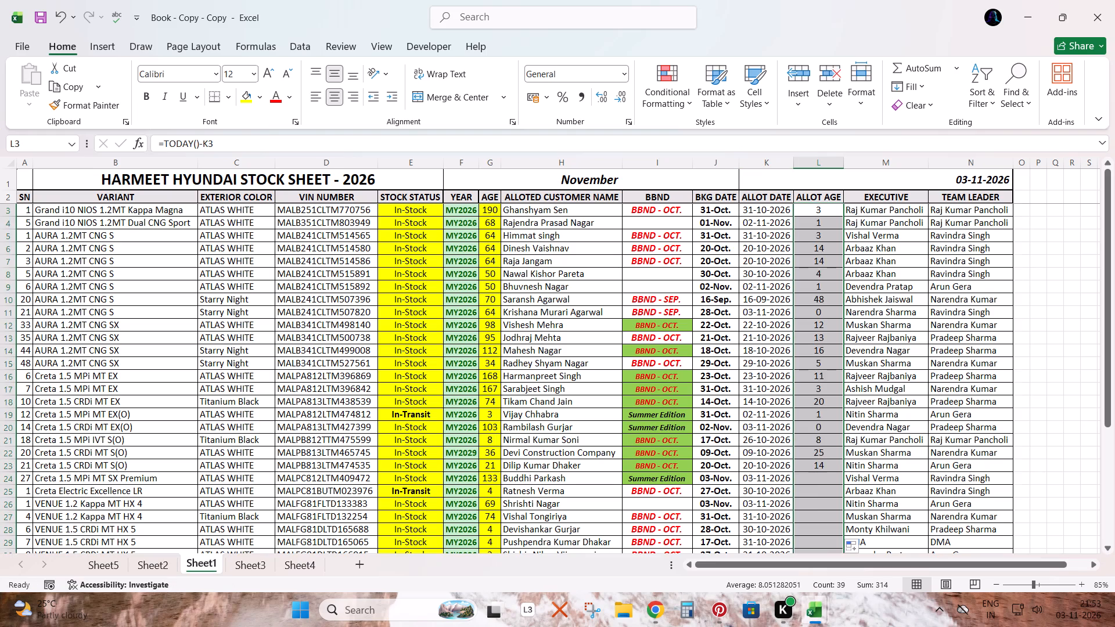
Renumber the SN column in sequence from 1 to 39, filling down from the first two rows.
key(ctrl+Left)
key(Down)
key(1)
key(Return)
key(2)
key(Up)
key(shift+Down)
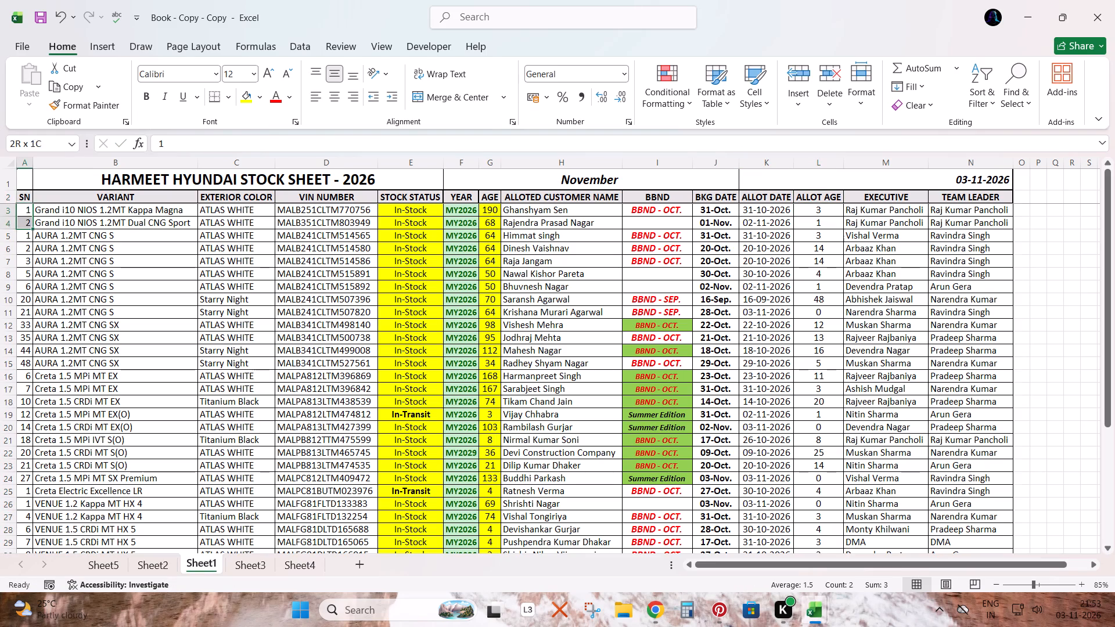
scroll(842, 215, up, 1)
double_click(30, 227)
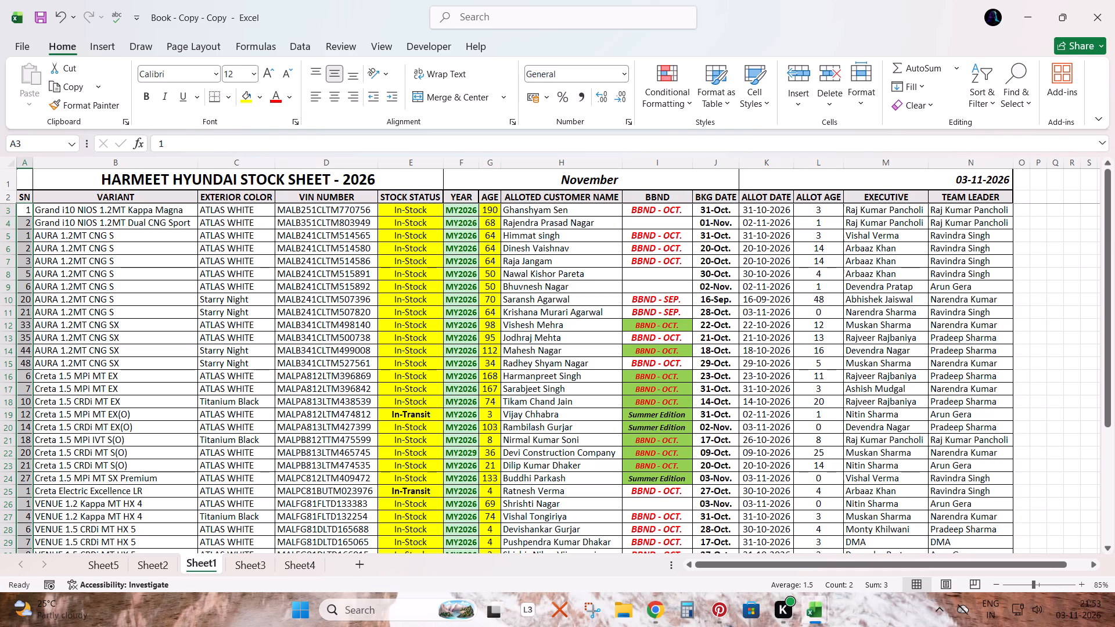
Apply a thick outside border around the entire Sheet1 stock table.
scroll(240, 320, down, 7)
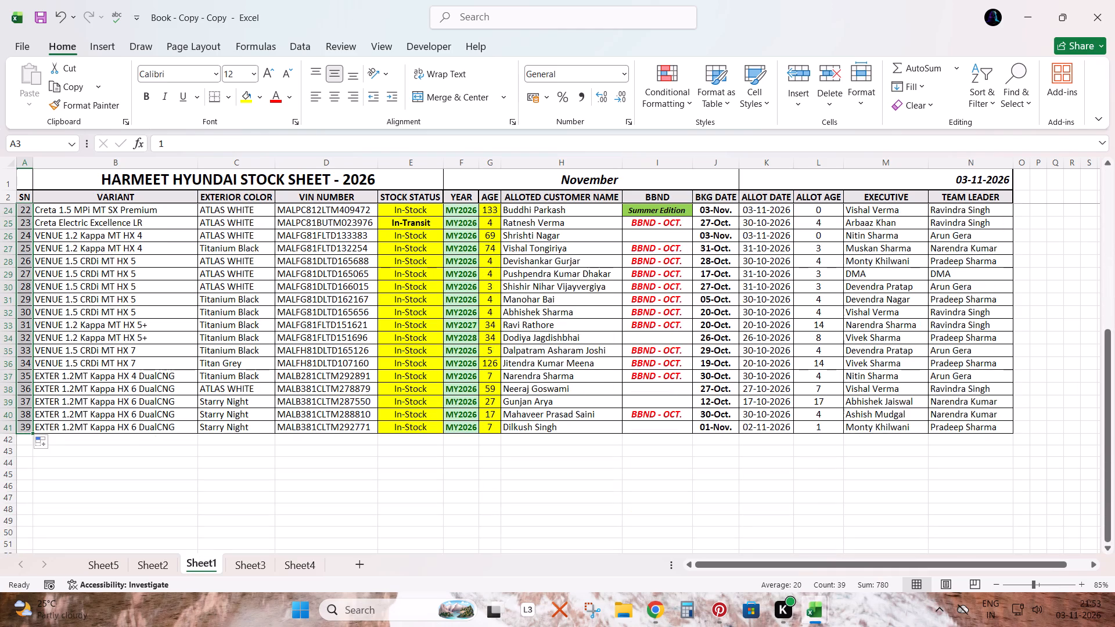
click(244, 324)
key(ctrl+a)
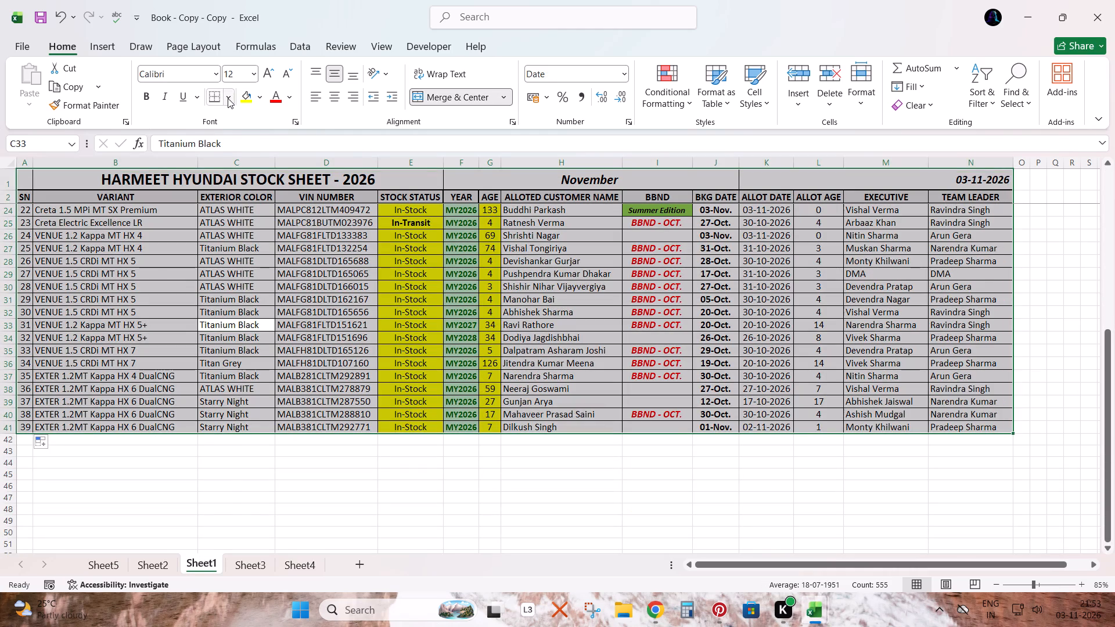
click(229, 98)
click(216, 287)
click(106, 269)
Autofit the width of all columns in Sheet1.
click(7, 163)
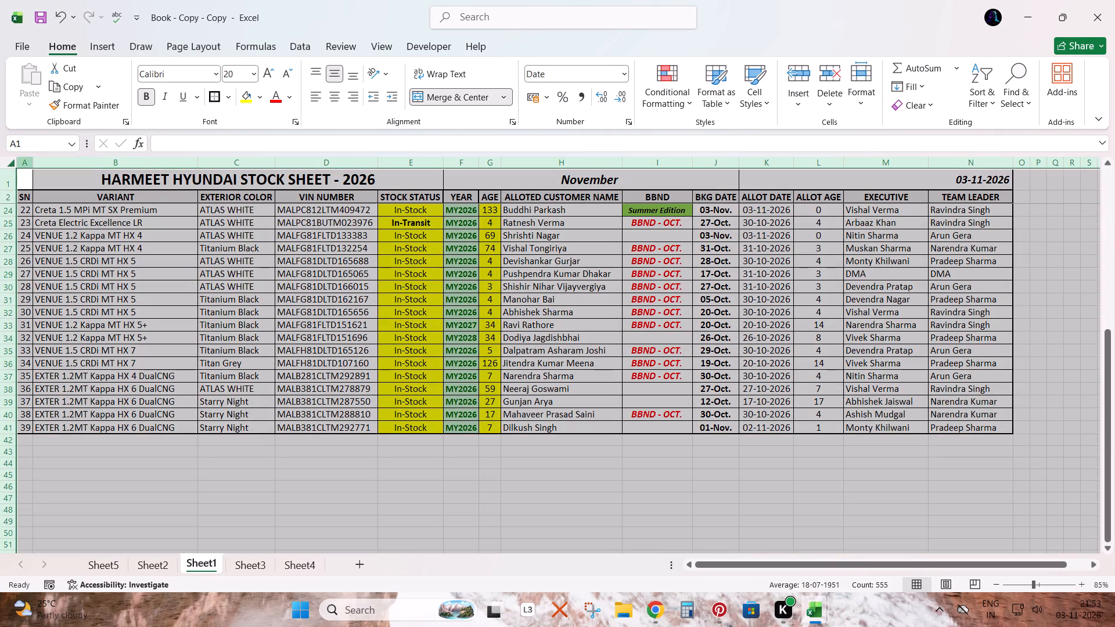
double_click(35, 163)
click(182, 261)
Copy all Sheet1 data rows from row 3 down and paste them over the November Allocated Stock list in Sheet2 at A3.
key(ctrl+Up)
key(ctrl+Left)
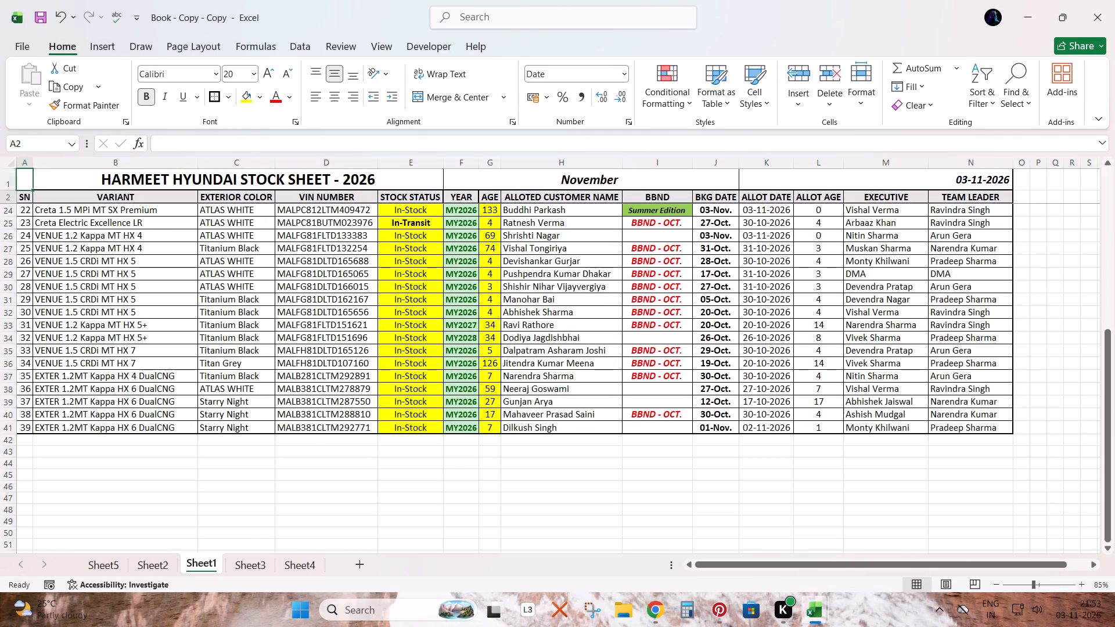
key(Down)
key(Down)
key(shift+space)
key(ctrl+shift+Down)
key(ctrl+c)
key(ctrl+Page_Down)
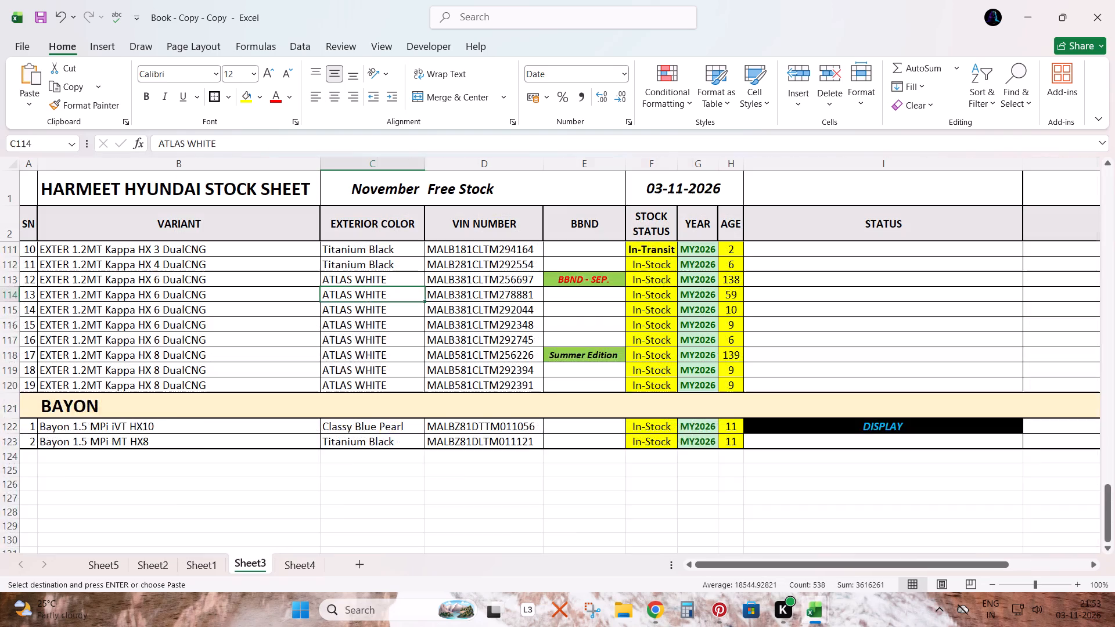
key(ctrl+Up)
key(ctrl+Left)
key(Down)
key(ctrl+Page_Up)
key(ctrl+Page_Up)
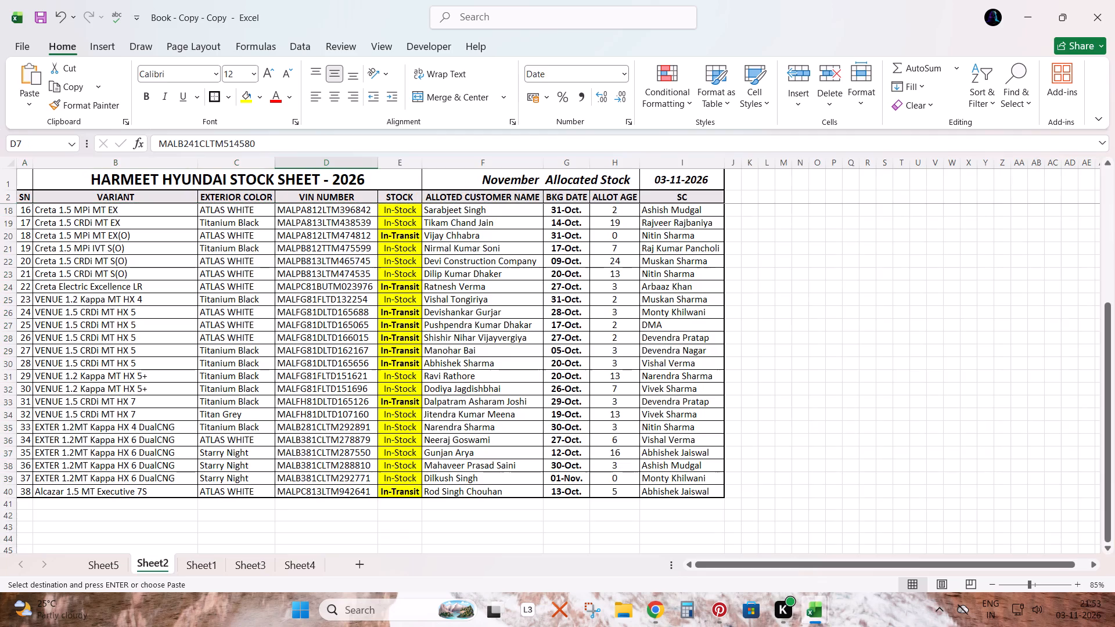
key(ctrl+Up)
key(Left)
key(ctrl+Left)
key(Down)
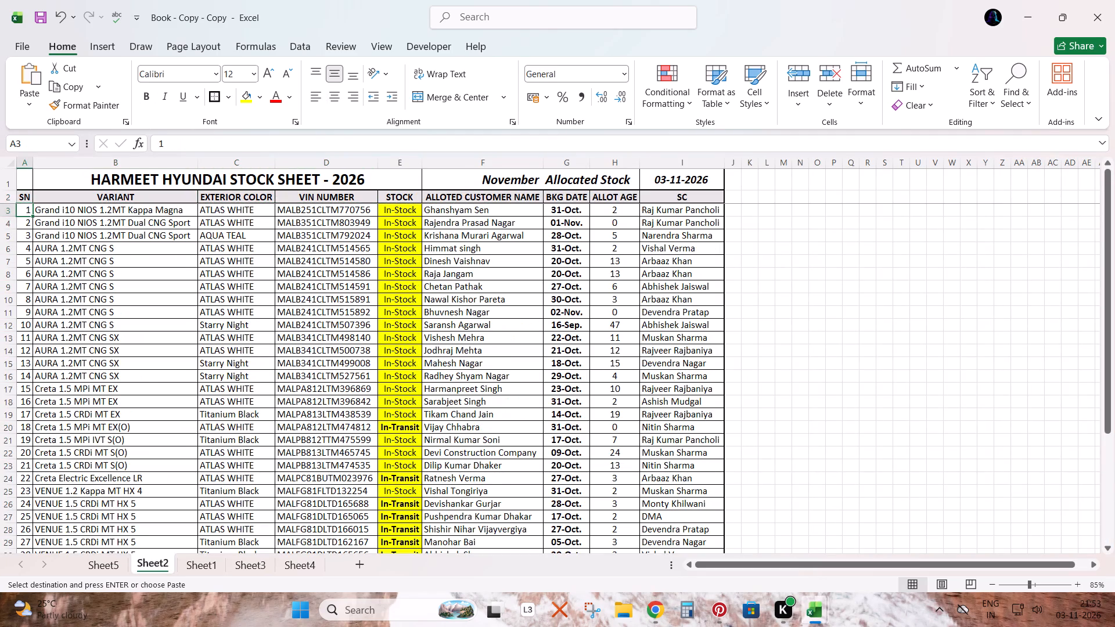
key(ctrl+v)
Delete the pasted year and stock age cells in Sheet2 columns F and G from row 3 down, shifting cells left.
key(ctrl+Down)
key(Right)
key(Up)
key(ctrl+Up)
key(Right)
key(Down)
key(Right)
key(Down)
key(Up)
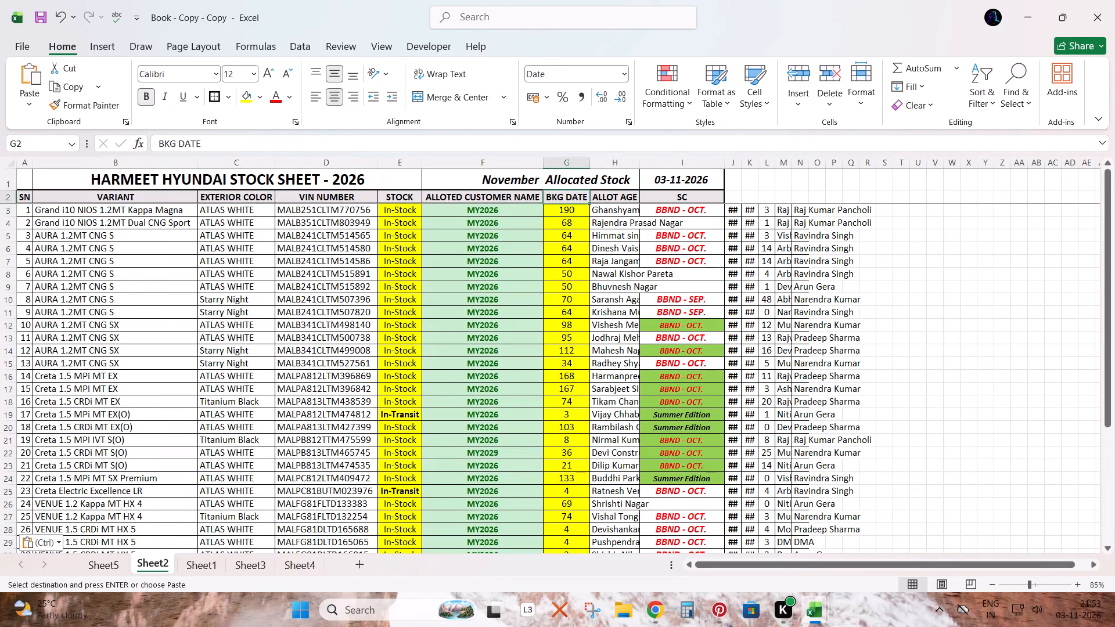
key(Left)
key(Down)
key(shift+Right)
key(ctrl+shift+Down)
key(ctrl+minus)
key(Return)
Delete the pasted BBND cells in column G from row 3 down, shifting the remaining cells left.
key(Right)
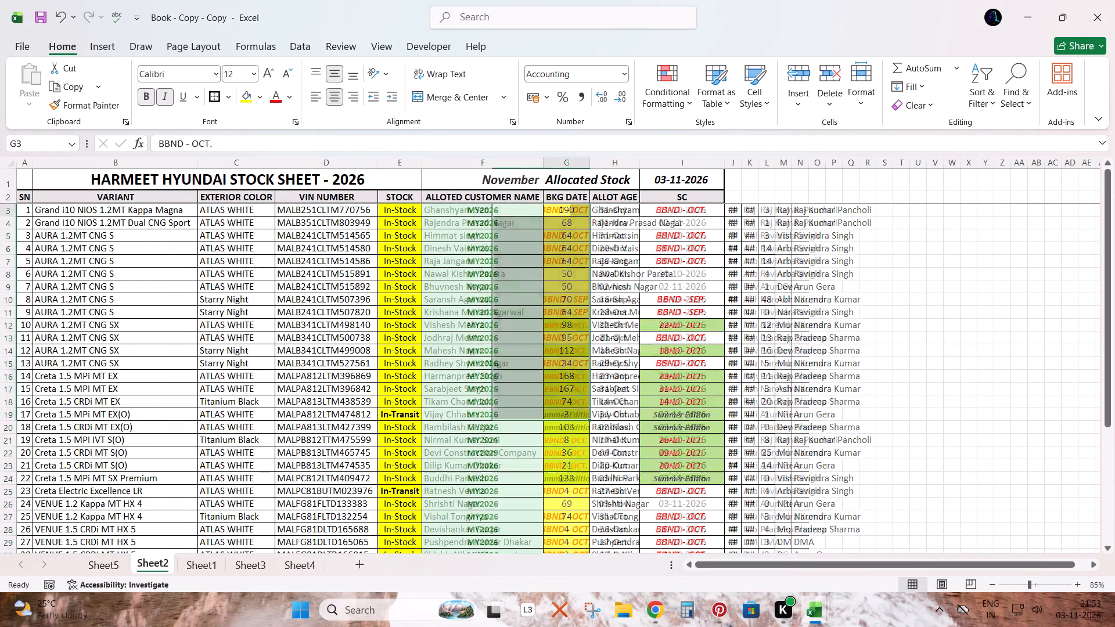
key(Up)
key(Right)
key(Down)
key(Left)
key(Up)
key(Down)
key(ctrl+shift+Down)
key(ctrl+shift+Down)
key(ctrl+shift+Down)
key(ctrl+shift+Down)
key(ctrl+shift+Down)
key(ctrl+shift+Down)
key(ctrl+shift+Down)
key(ctrl+shift+Down)
key(ctrl+shift+Down)
key(ctrl+shift+Down)
key(ctrl+shift+Down)
key(ctrl+shift+Down)
key(ctrl+shift+Down)
key(ctrl+shift+Down)
key(ctrl+shift+Down)
key(ctrl+shift+Down)
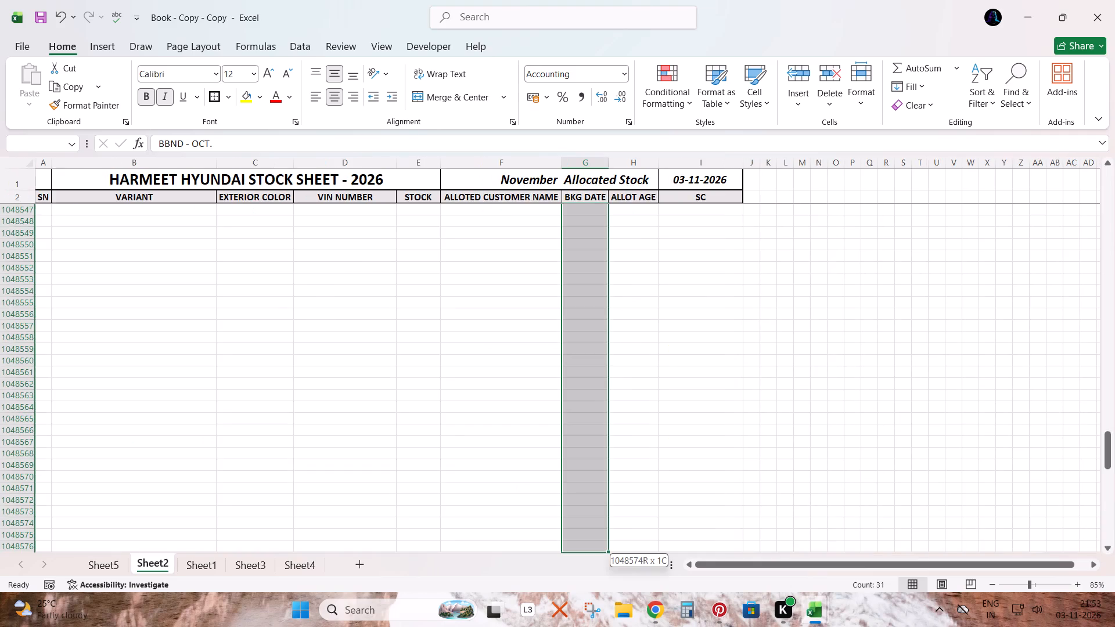
key(ctrl+shift+Up)
key(shift+Down)
key(ctrl+minus)
key(Return)
Convert the allot age formulas in column I from row 3 down to fixed values by copying and pasting values in place.
key(Right)
key(Up)
key(Right)
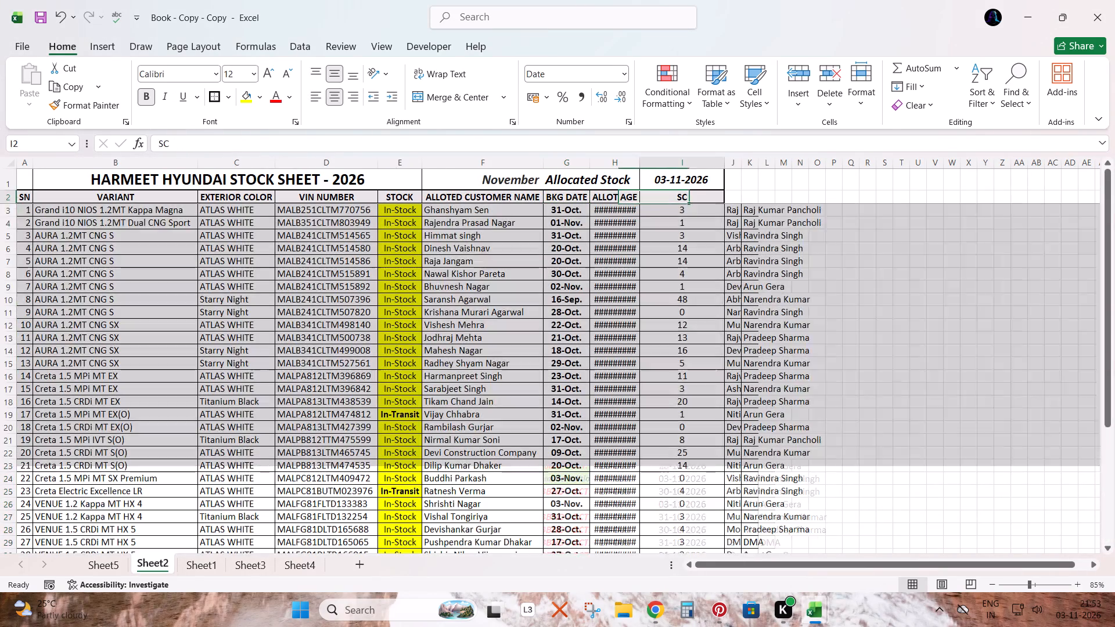
key(Down)
key(ctrl+shift+Down)
key(ctrl+c)
key(ctrl+v)
key(Down)
key(Down)
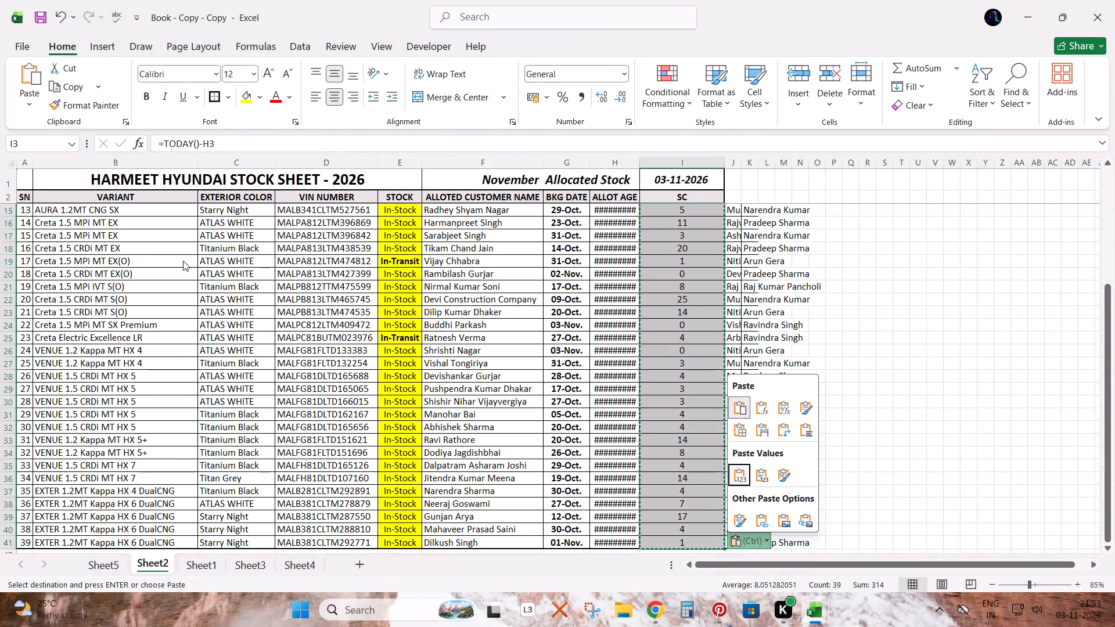
key(Return)
Delete the allot date cells in column H from row 3 down, shifting the remaining cells left.
key(Up)
key(Left)
key(Down)
key(ctrl+shift+Down)
key(ctrl+minus)
key(Return)
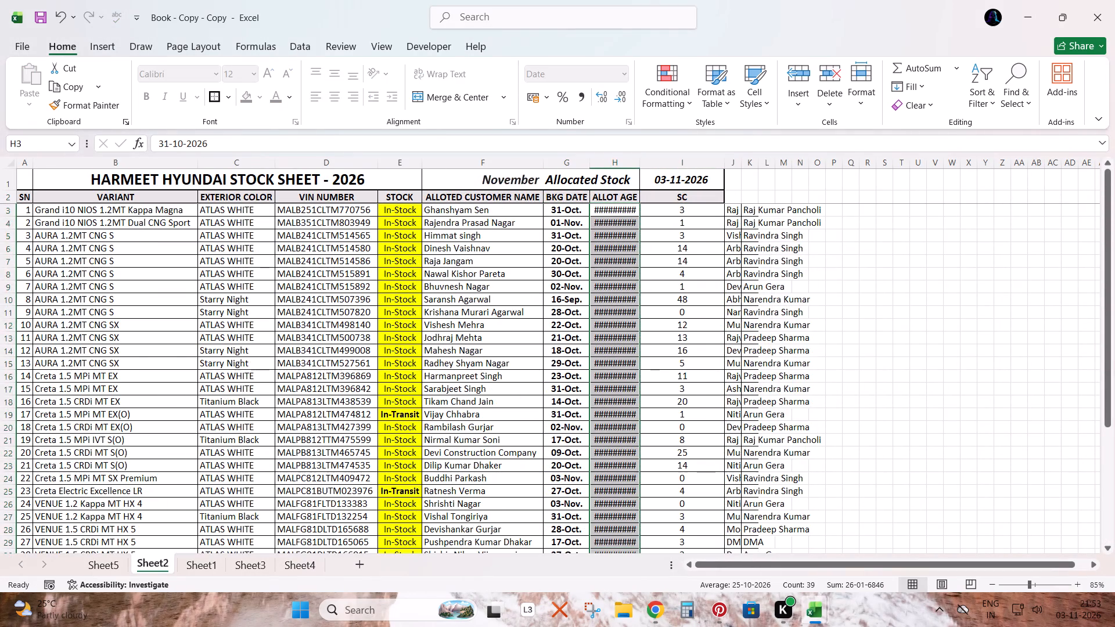
Delete the entire column J holding the leftover team leader names.
key(Right)
key(Right)
key(ctrl+space)
key(ctrl+minus)
Apply a thick outside border around the entire Sheet2 allocated stock table.
key(Down)
key(Left)
key(ctrl+a)
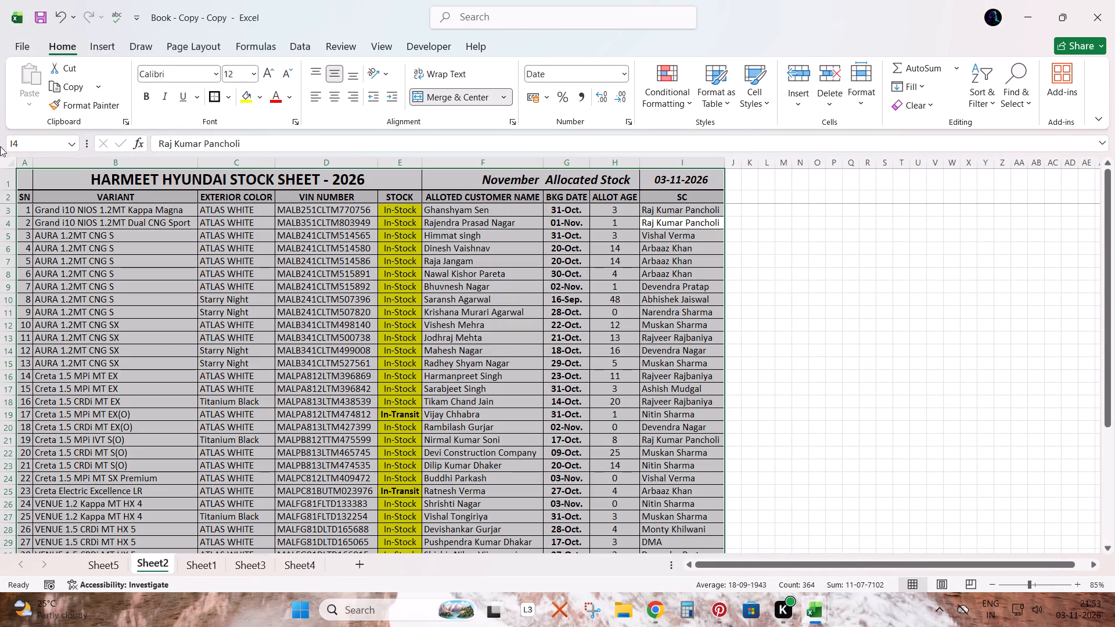
click(217, 100)
click(223, 260)
Autofit the width of all columns in Sheet2.
click(10, 160)
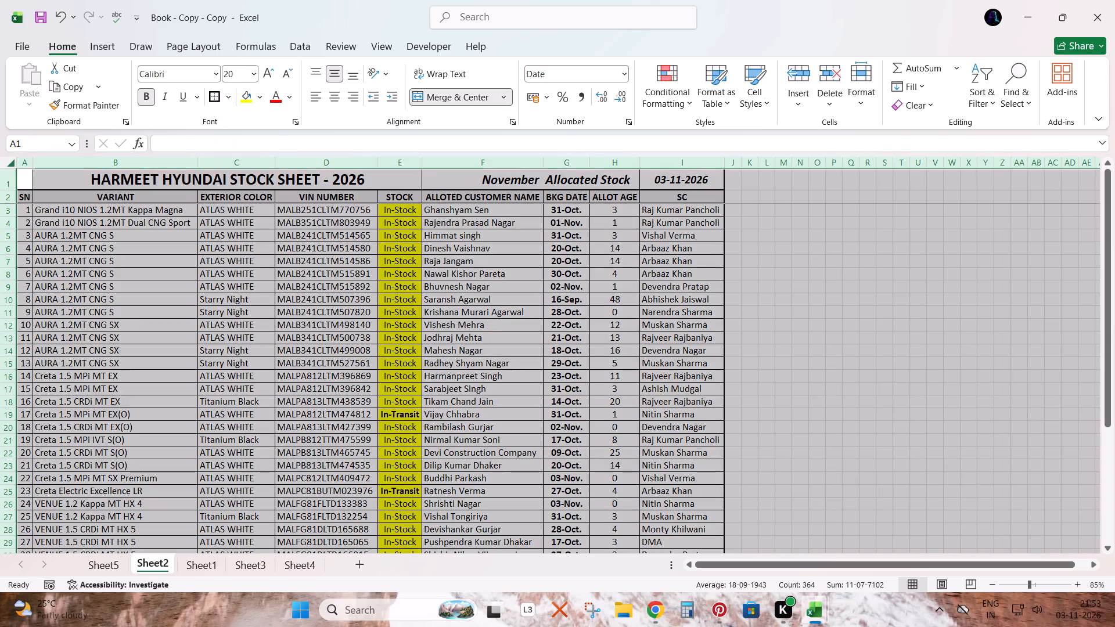
double_click(32, 160)
click(231, 253)
Switch to the ALLOCATION STOCK SHEET workbook and reset the STOCK sheet's filters so all rows show, with filtering still enabled.
key(ctrl+Page_Down)
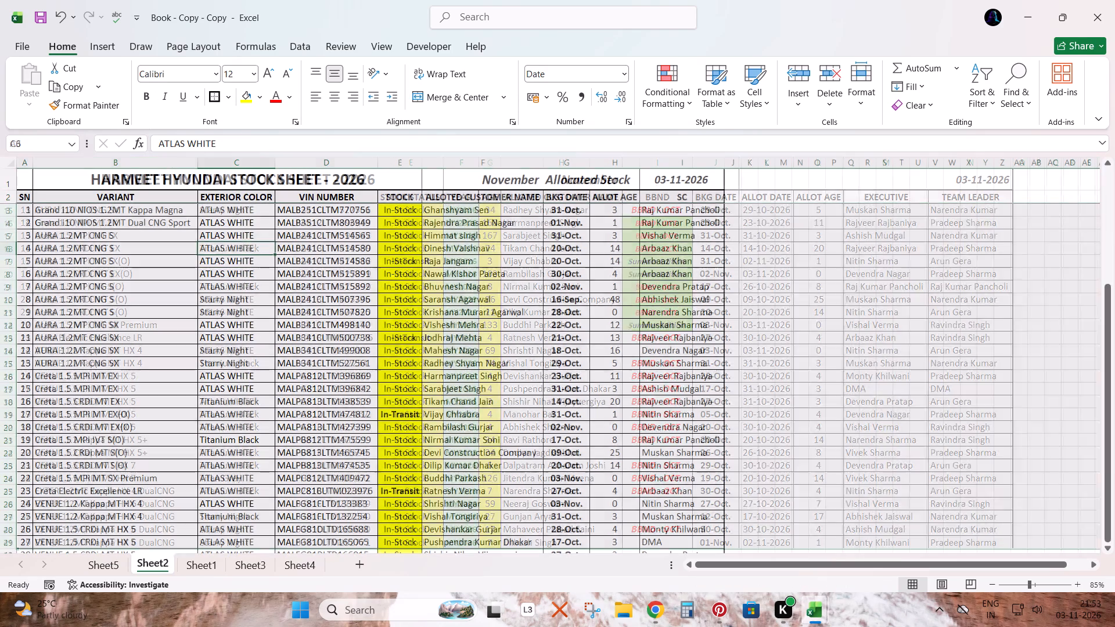
key(ctrl+Page_Down)
key(alt+Tab)
key(Right)
key(Up)
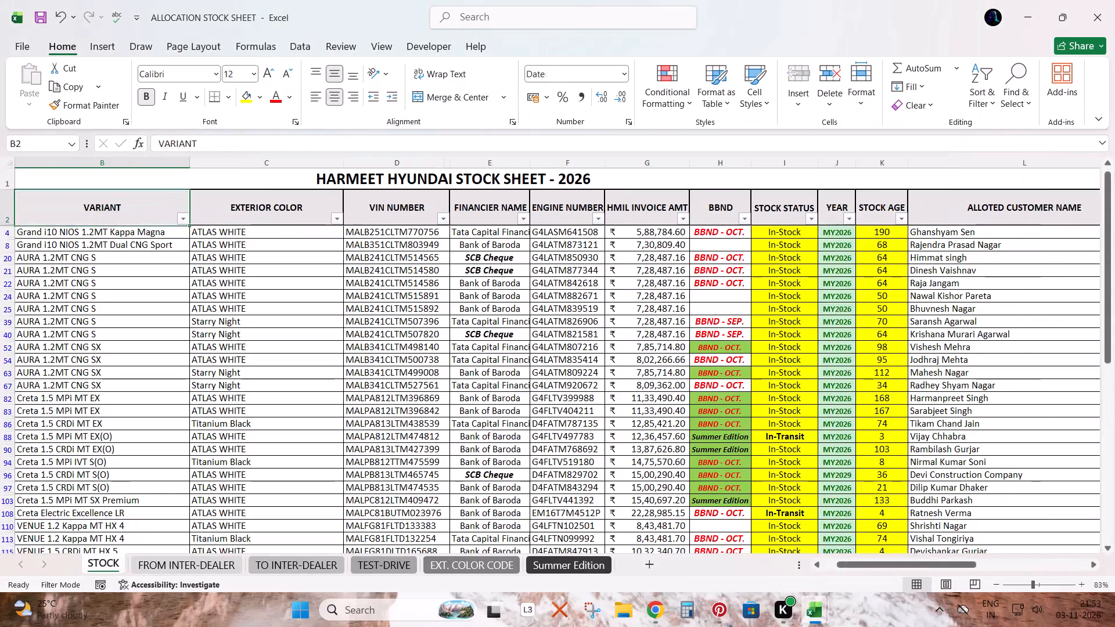
key(Right)
key(Right)
key(Right)
key(Right)
key(Right)
key(Right)
key(Right)
key(Right)
key(Right)
key(Right)
key(Right)
key(Left)
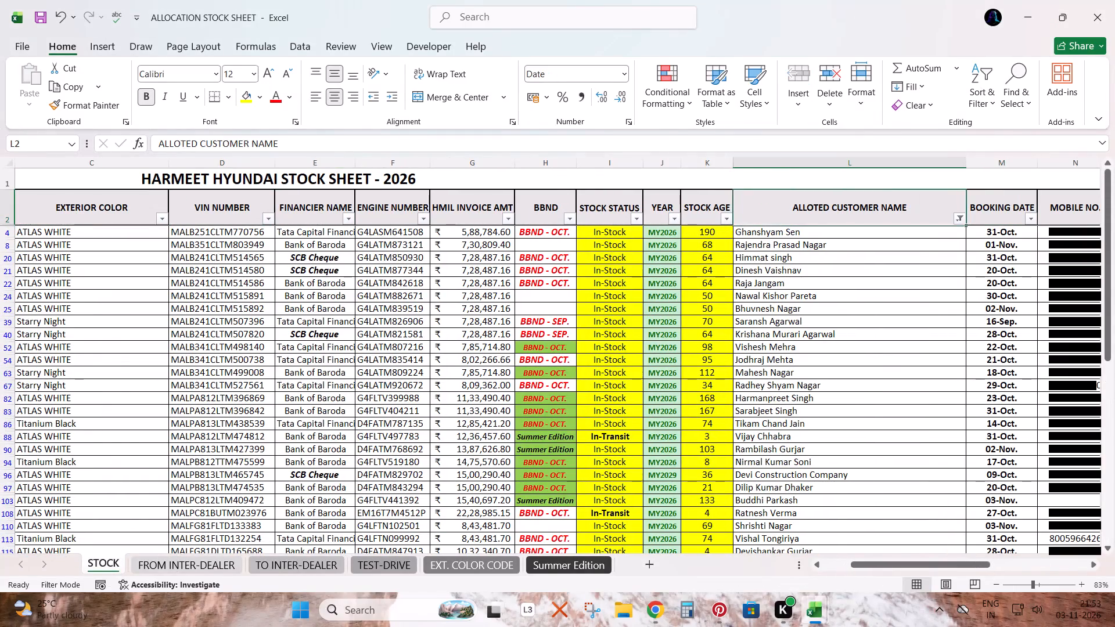
key(ctrl+shift+l)
key(ctrl+shift+l)
In the ALLOTED CUSTOMER NAME filter, deselect all values and include only DISPLAY.
key(alt+Down)
key(Down)
key(Down)
key(Down)
key(Down)
key(Down)
key(Down)
key(Down)
key(Down)
key(Down)
key(space)
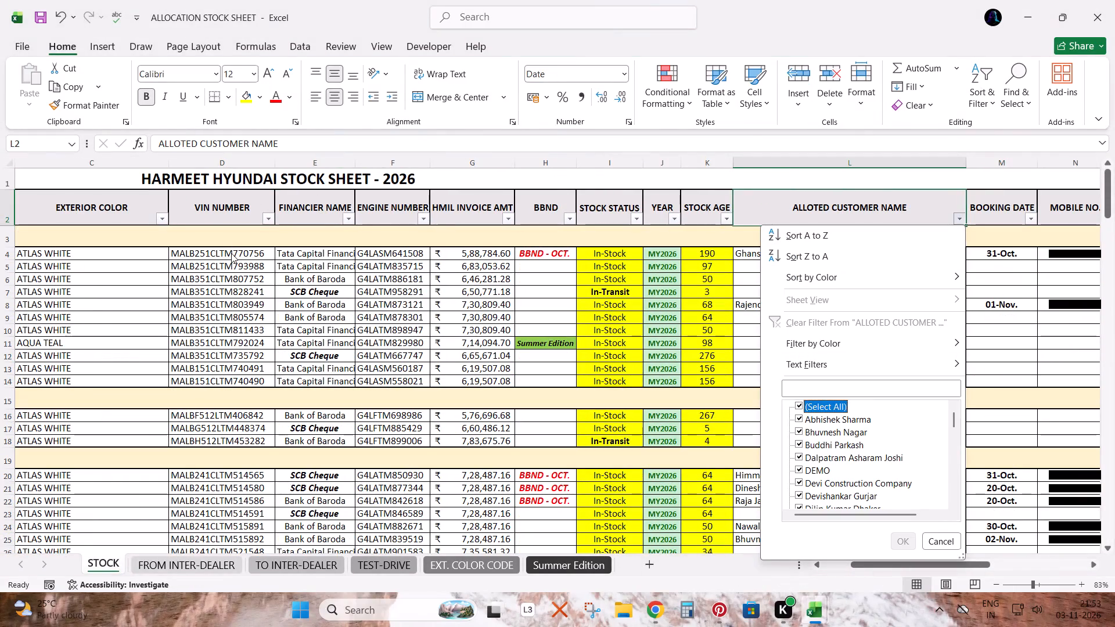
key(Down)
key(Down)
key(Down)
key(Down)
key(Down)
key(Down)
key(Down)
key(Down)
key(Down)
key(Down)
key(Down)
key(Down)
key(Down)
key(Up)
key(Up)
key(space)
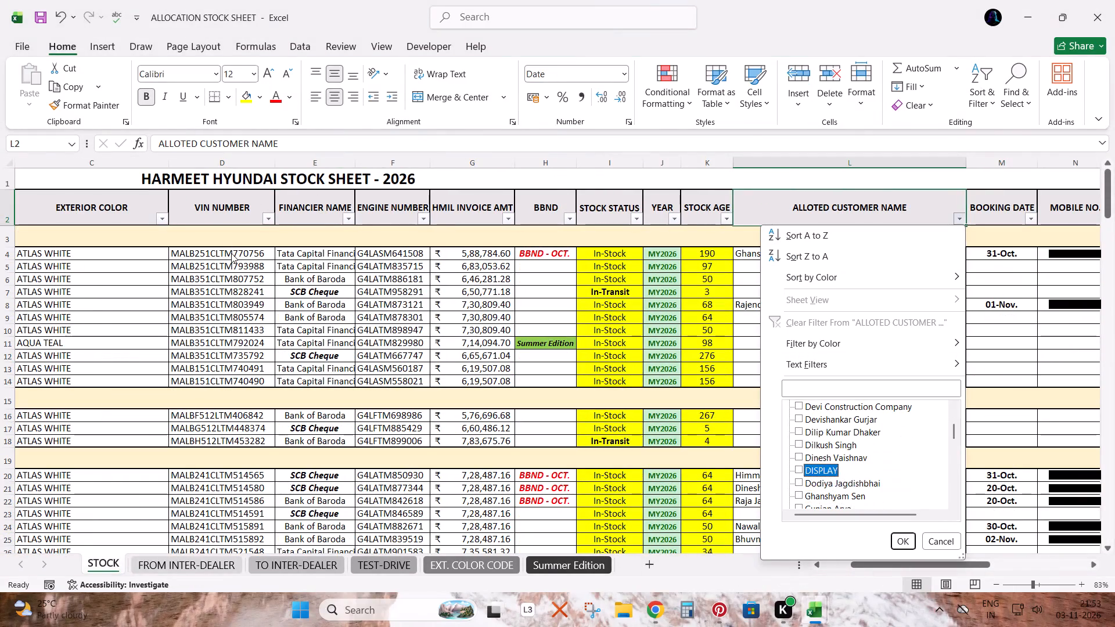
Also include the TO L.R. HYUNDAI - Venue HX5 Diesel entry and (Blanks) in the ALLOTED CUSTOMER NAME filter and apply it.
key(Down)
key(Down)
key(Down)
key(Down)
key(Down)
key(Down)
key(Down)
key(Down)
key(Down)
key(Down)
key(Down)
key(Down)
key(Down)
key(Down)
key(Down)
key(Down)
key(Down)
key(Down)
key(Down)
key(Down)
key(Down)
key(Down)
key(Down)
key(Down)
key(Down)
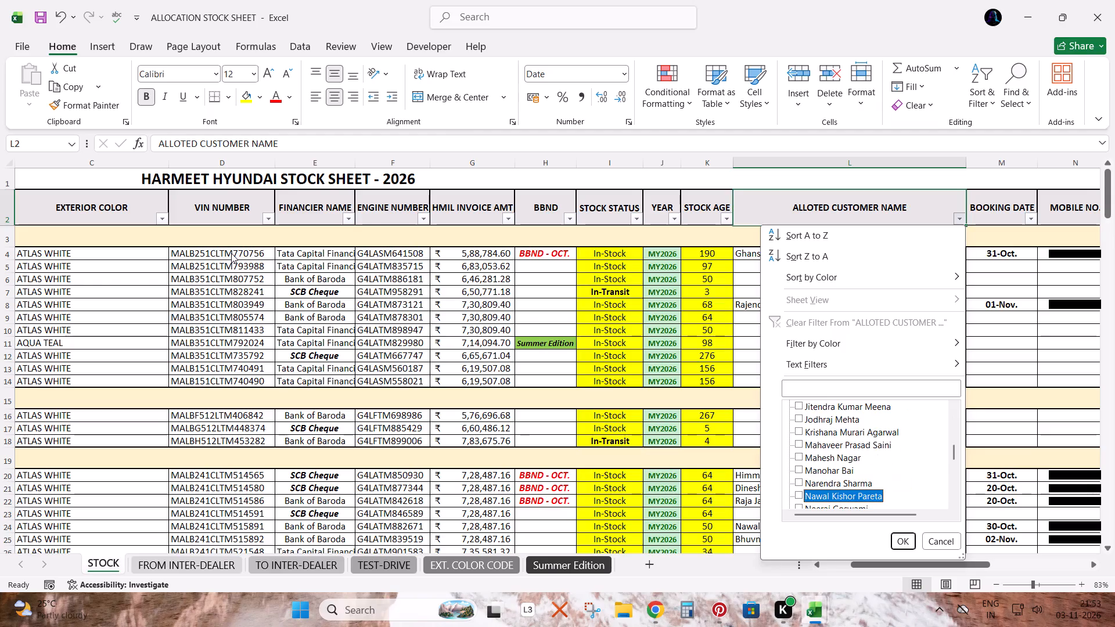
key(Down)
key(Down)
key(Down)
key(Down)
key(Up)
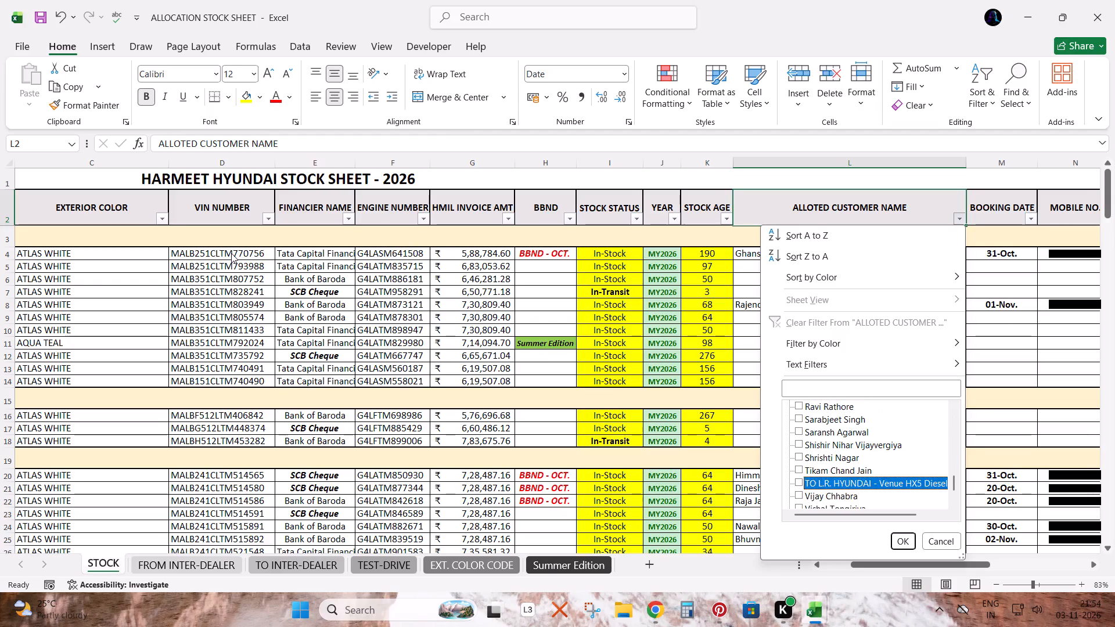
key(space)
key(Down)
key(Down)
key(Down)
key(Down)
key(Down)
key(Down)
key(Up)
key(Up)
key(Up)
key(Down)
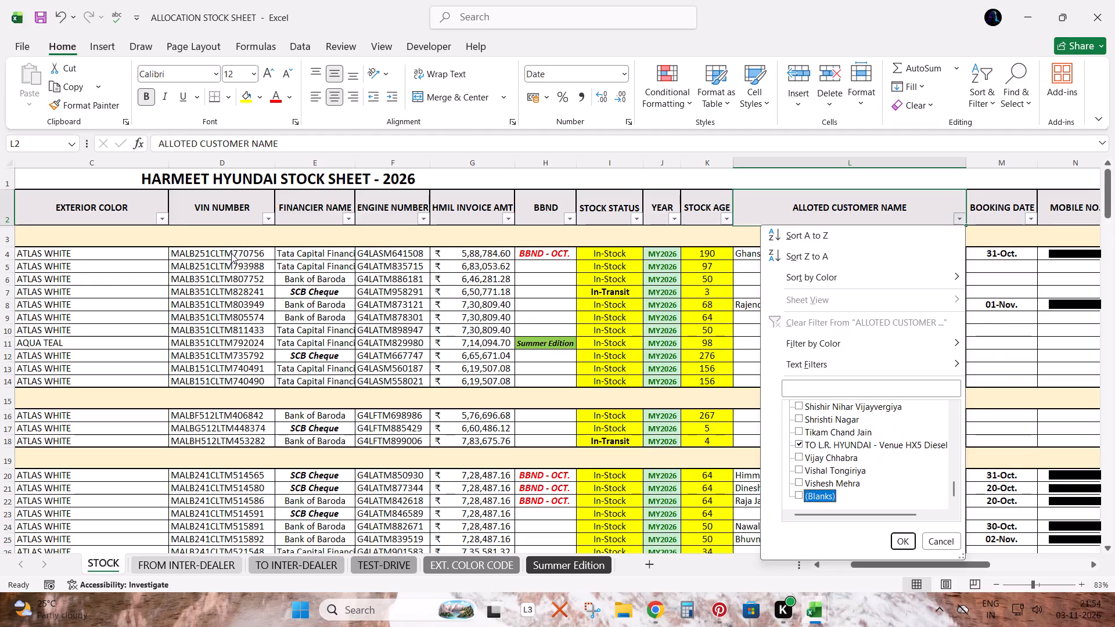
key(space)
key(Return)
Copy all filtered STOCK rows below the header, from Grand i10 NIOS through the last vehicle row, across SN to REMARKS.
key(Down)
key(Left)
key(Up)
key(ctrl+Left)
key(Up)
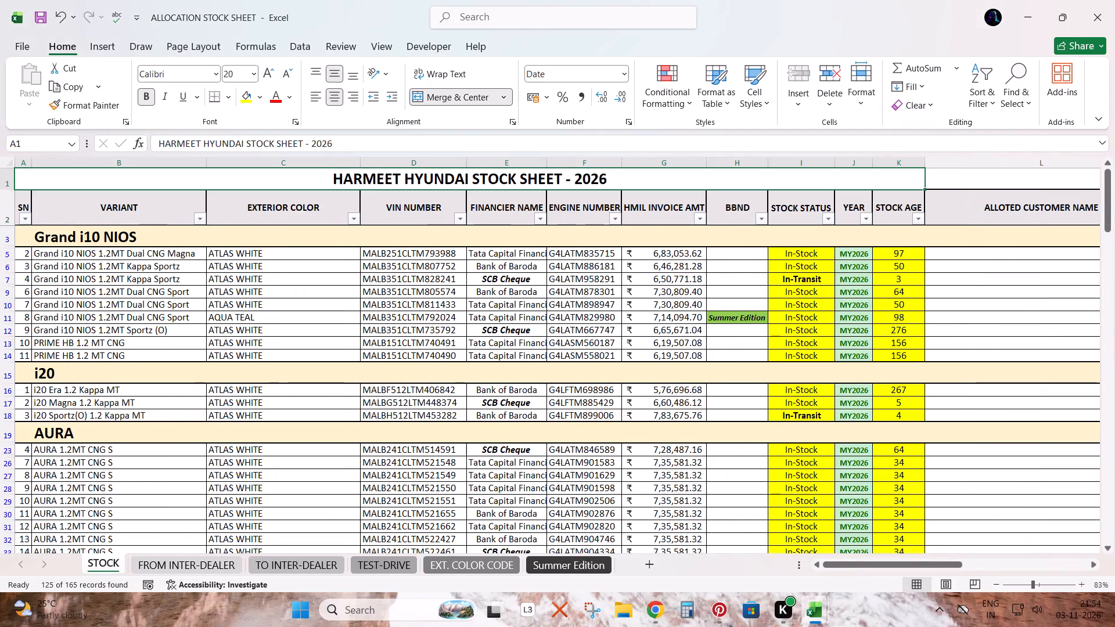
key(ctrl+Left)
key(Down)
key(Down)
key(Up)
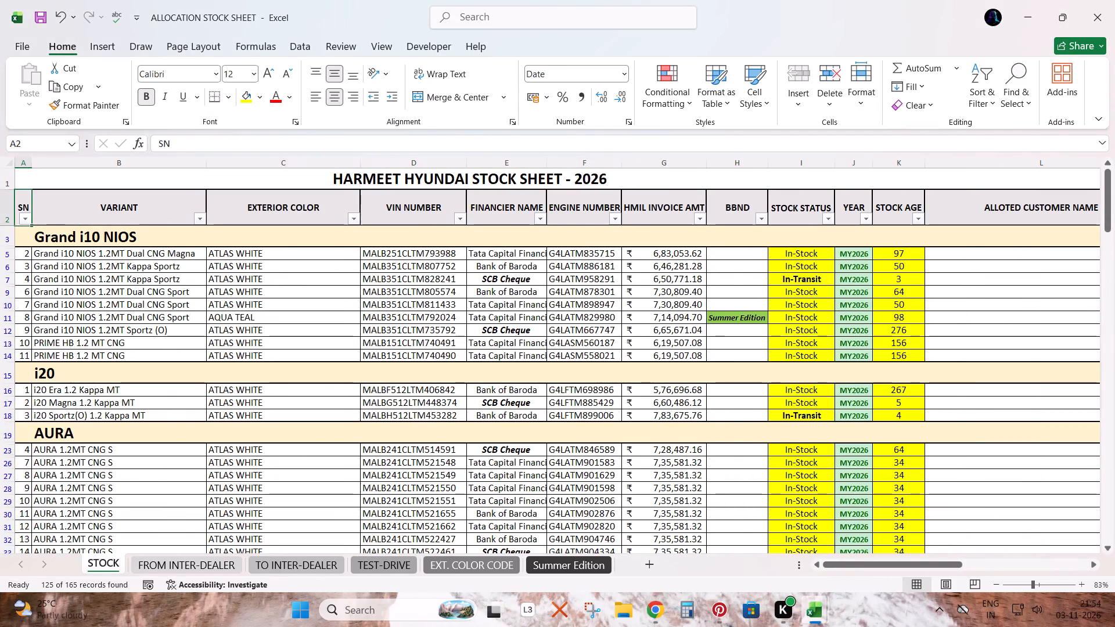
key(shift+Down)
key(Up)
key(Down)
key(Down)
key(ctrl+shift+Right)
key(ctrl+shift+Right)
key(ctrl+shift+Down)
key(ctrl+shift+Down)
key(ctrl+shift+Down)
key(ctrl+shift+Down)
key(ctrl+shift+Down)
key(ctrl+shift+Down)
key(ctrl+shift+Down)
key(ctrl+shift+Down)
key(ctrl+shift+Down)
key(ctrl+shift+Down)
key(ctrl+shift+Down)
key(ctrl+shift+Down)
key(ctrl+shift+Down)
key(ctrl+shift+Down)
key(ctrl+shift+Down)
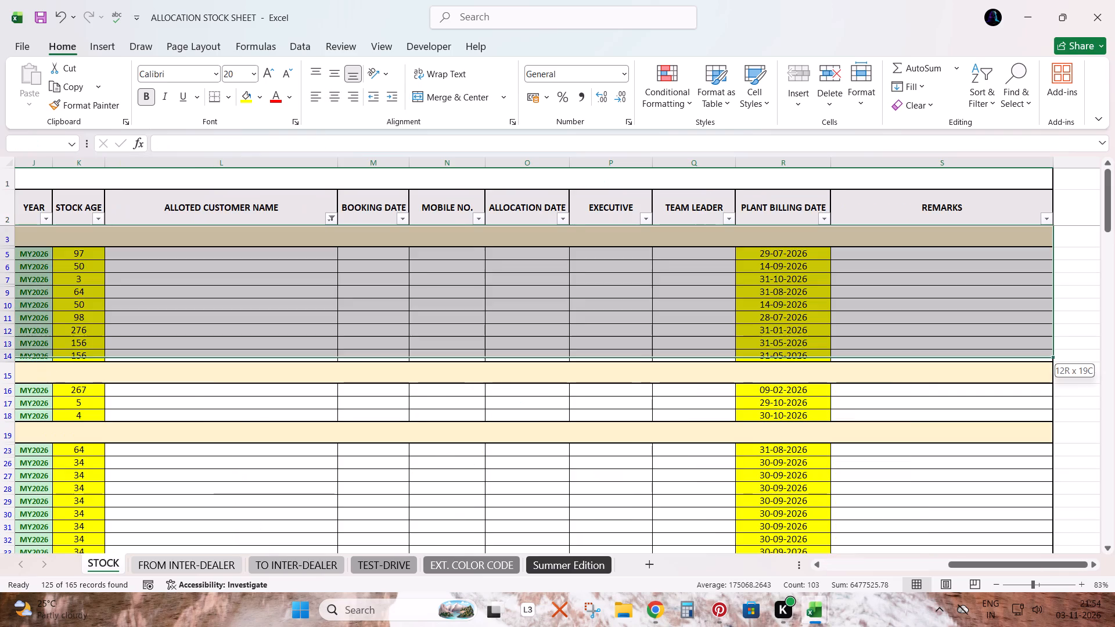
key(ctrl+shift+Up)
key(shift+Down)
key(shift+Up)
key(ctrl+c)
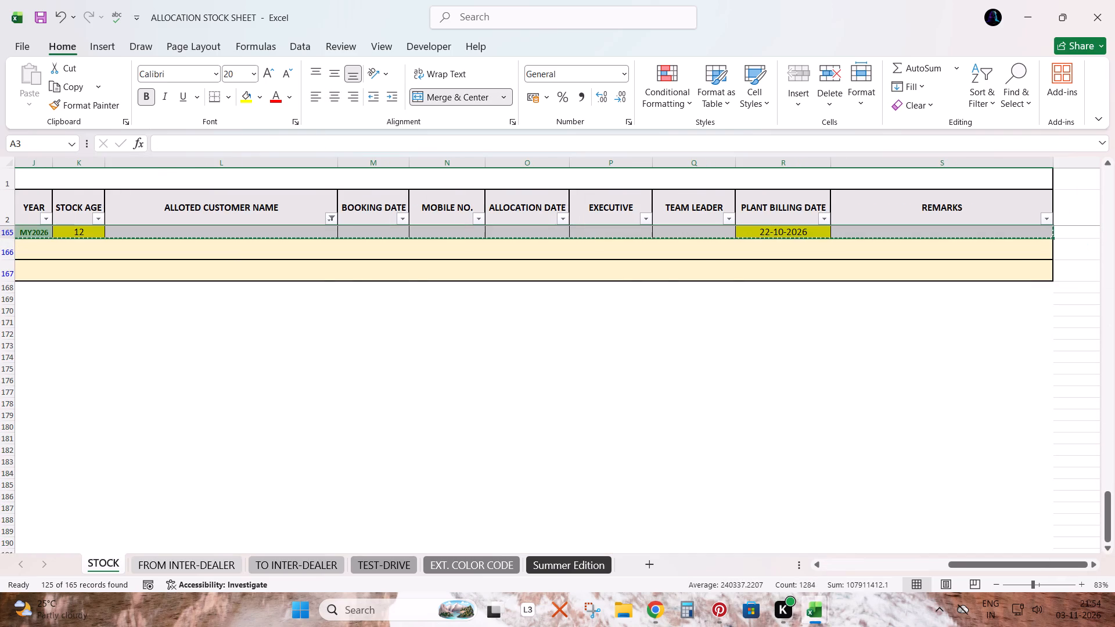
Switch to the Book - Copy - Copy workbook and paste the copied stock rows into Sheet3 starting at cell A3.
key(alt+Tab)
key(ctrl+Up)
key(ctrl+Left)
key(ctrl+Up)
key(ctrl+Up)
key(ctrl+Up)
key(ctrl+Up)
key(ctrl+Up)
key(ctrl+Up)
key(ctrl+Up)
key(ctrl+Up)
key(ctrl+Up)
key(ctrl+Up)
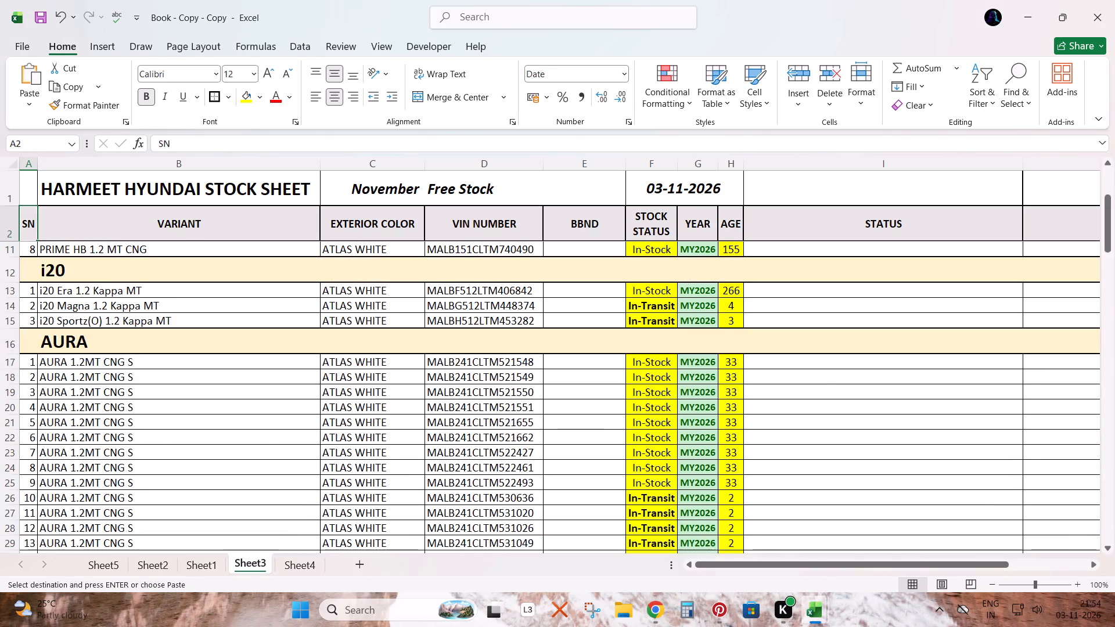
key(Down)
key(ctrl+v)
Delete the VERNA and CRETA ELECTRIC heading rows, which have no vehicles under them, from Sheet3.
scroll(516, 330, down, 5)
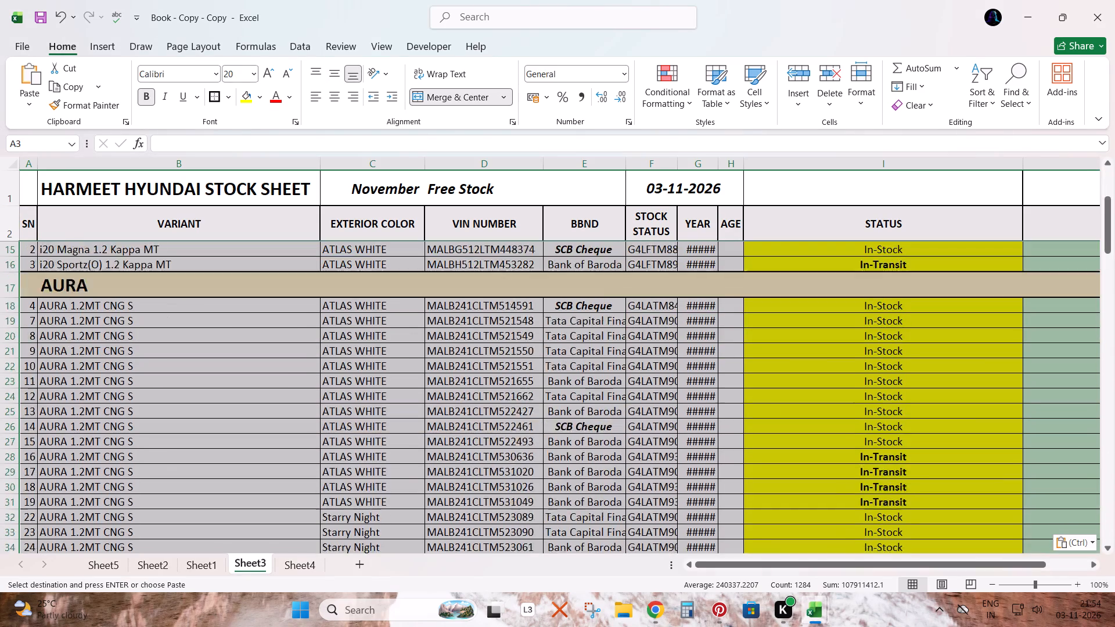
scroll(517, 331, down, 17)
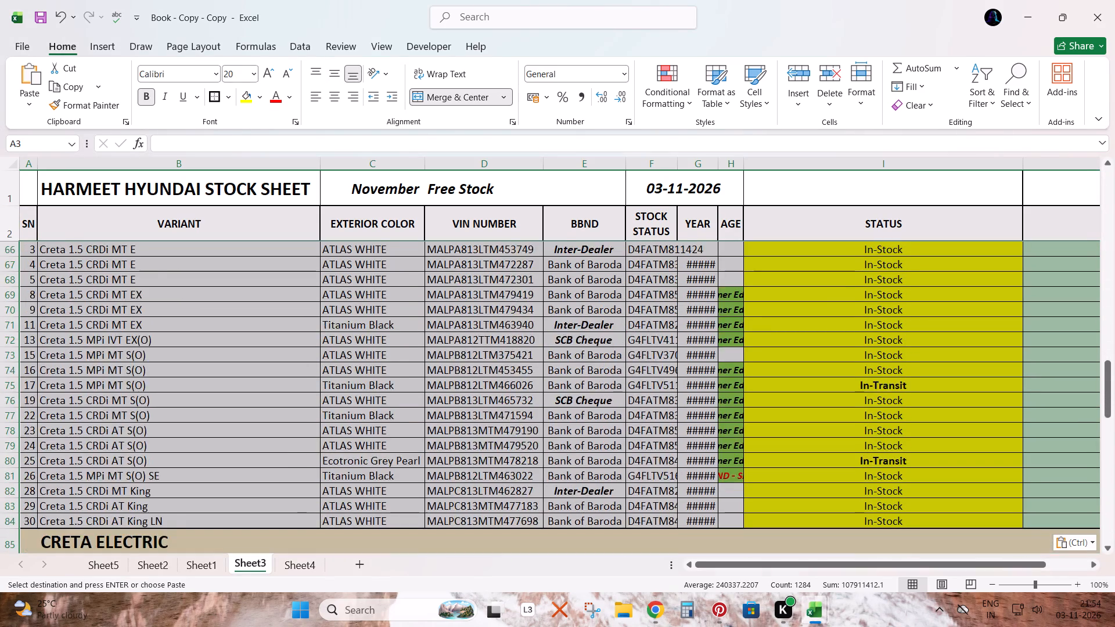
scroll(517, 331, down, 2)
scroll(517, 331, up, 1)
scroll(517, 331, down, 3)
scroll(516, 332, up, 1)
scroll(516, 333, down, 13)
scroll(461, 347, up, 2)
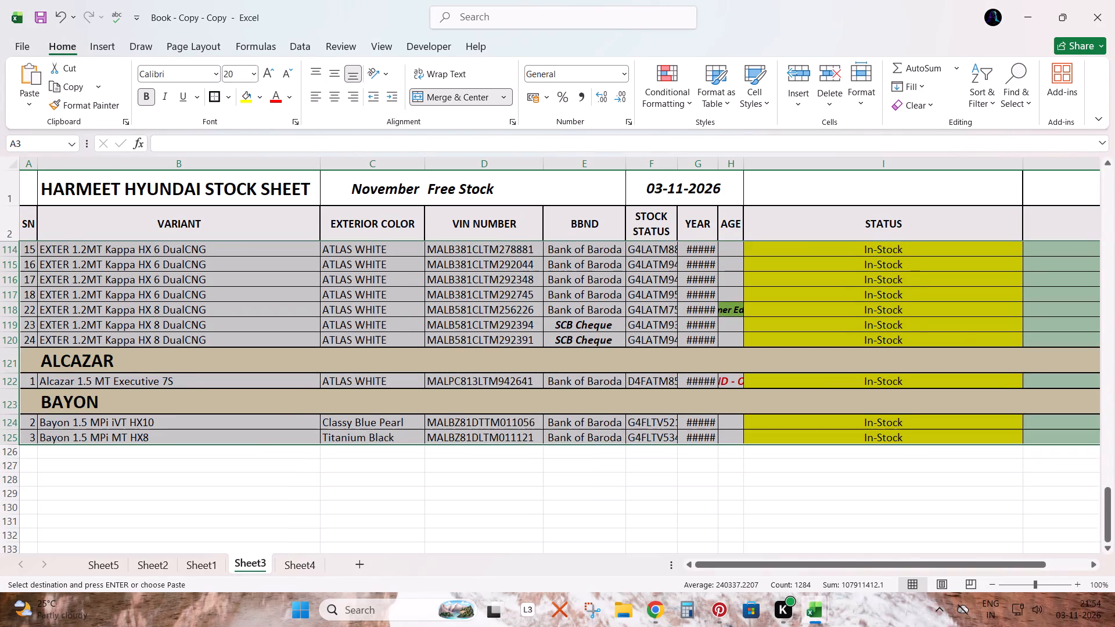
scroll(461, 347, up, 3)
scroll(462, 348, down, 4)
scroll(462, 348, up, 2)
scroll(462, 348, down, 1)
scroll(462, 348, up, 7)
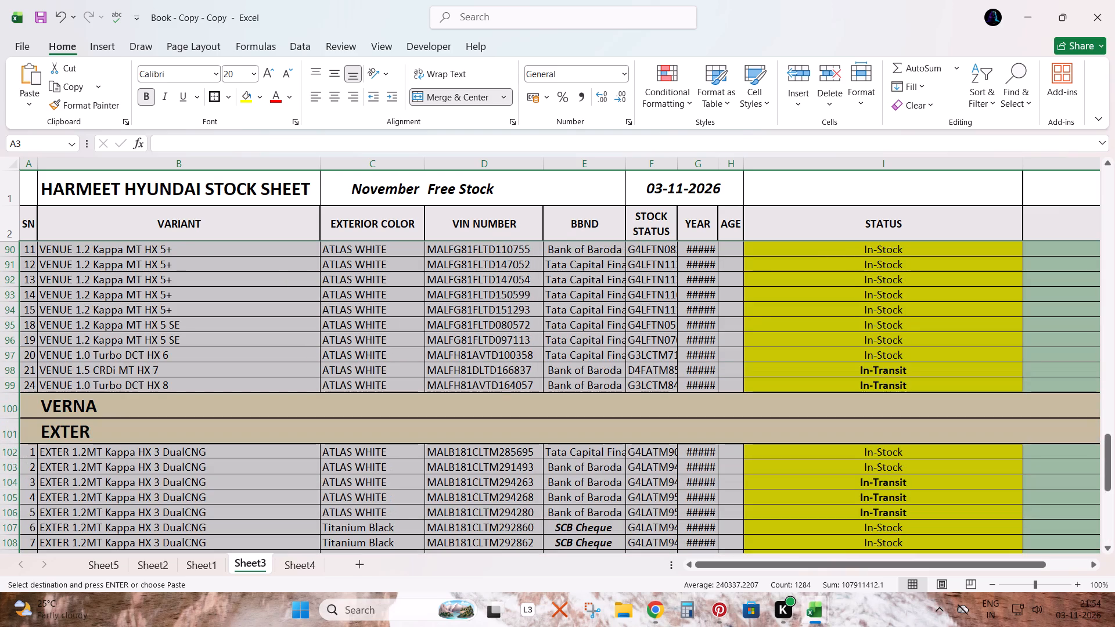
click(446, 407)
key(shift+space)
key(ctrl+minus)
scroll(447, 407, up, 5)
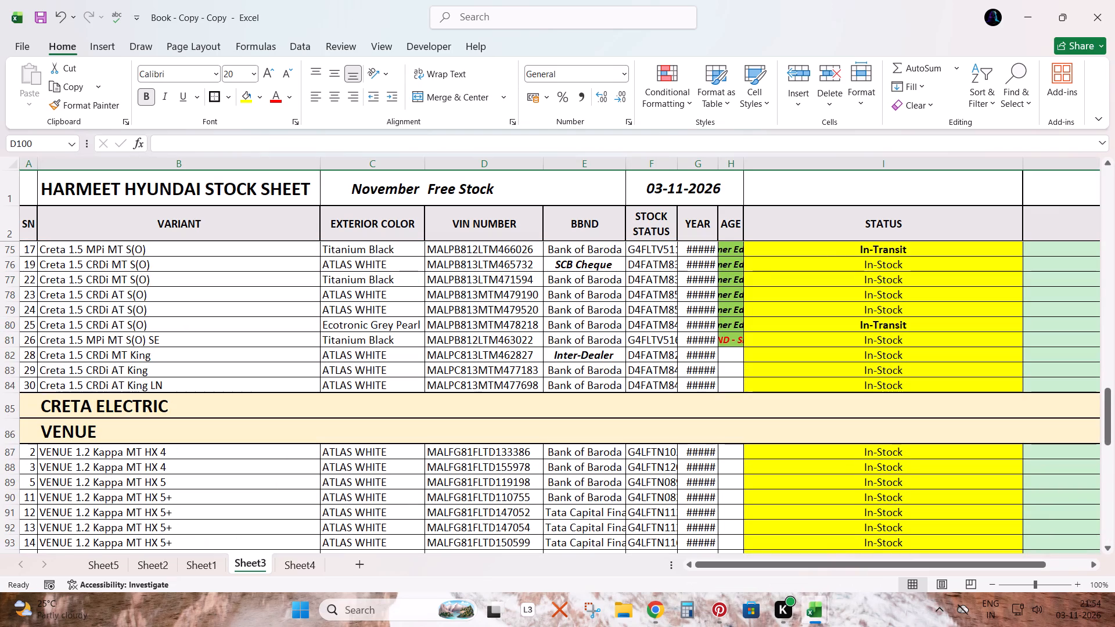
click(452, 402)
key(shift+space)
key(ctrl+minus)
Delete the pasted financier, engine number and invoice amount cells in columns E to G below the header, shifting the remaining cells left.
click(595, 219)
key(Down)
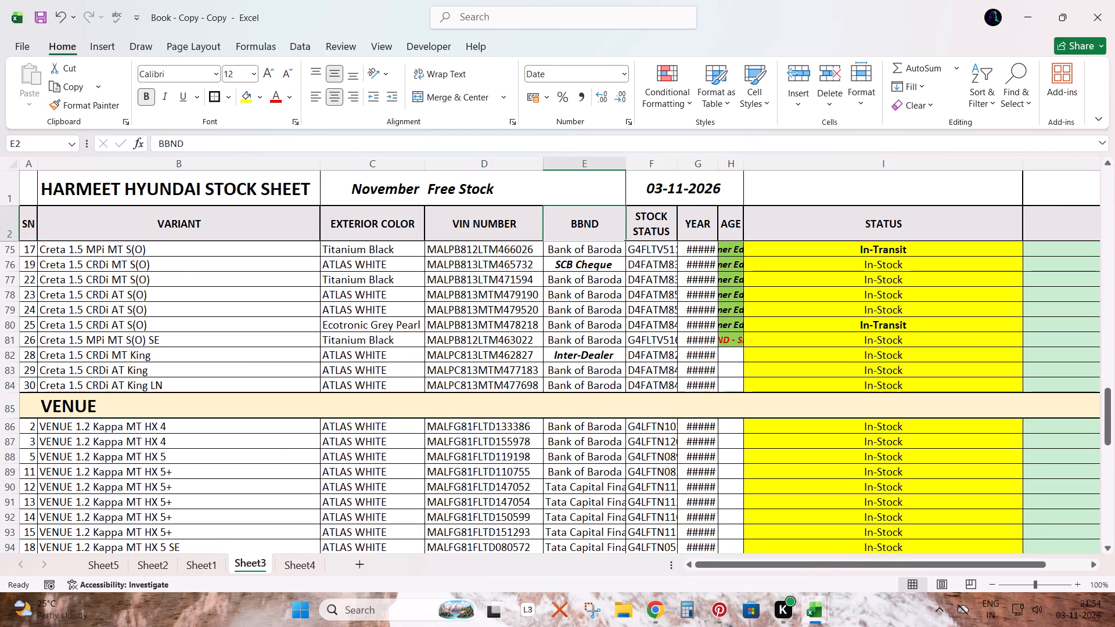
key(Up)
key(Down)
key(shift+Right)
key(shift+Right)
key(ctrl+shift+Down)
key(ctrl+shift+Down)
key(ctrl+shift+Down)
key(ctrl+shift+Down)
key(ctrl+shift+Down)
key(ctrl+shift+Down)
key(ctrl+shift+Down)
key(ctrl+shift+Down)
key(ctrl+shift+Down)
key(ctrl+shift+Down)
key(ctrl+shift+Down)
key(ctrl+shift+Down)
key(ctrl+shift+Down)
key(ctrl+shift+Down)
key(ctrl+shift+Down)
key(ctrl+shift+Down)
key(ctrl+shift+Down)
key(ctrl+shift+Down)
key(ctrl+shift+Down)
key(ctrl+shift+Down)
key(ctrl+shift+Down)
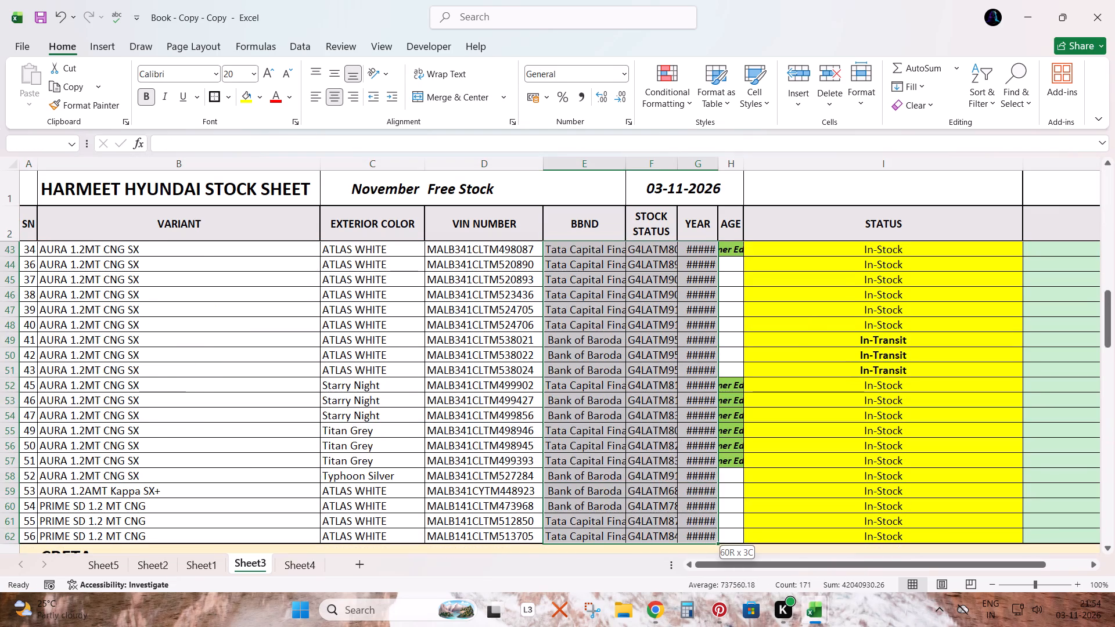
key(ctrl+shift+Up)
key(ctrl+minus)
key(Return)
key(Up)
key(Down)
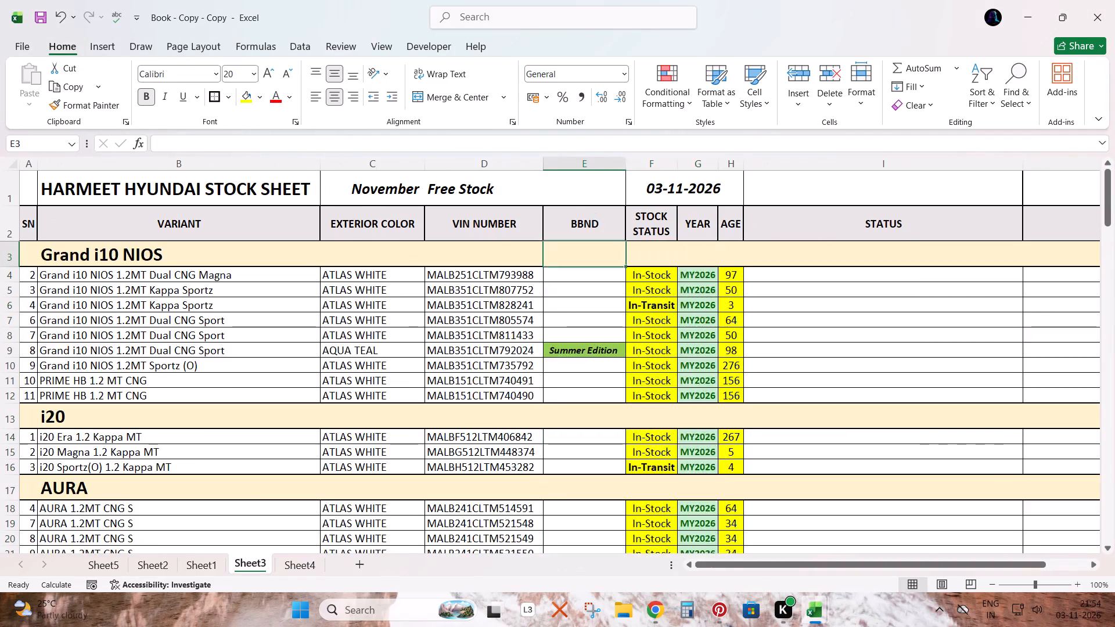
Delete the pasted cells in columns J to O below the header in Sheet3, shifting the remaining cells left under REMARKS.
key(ctrl+Right)
key(Left)
key(shift+Left)
key(shift+Left)
key(shift+Left)
key(shift+Left)
key(shift+Left)
key(ctrl+shift+Down)
key(ctrl+shift+Down)
key(ctrl+shift+Down)
key(ctrl+shift+Down)
key(ctrl+shift+Down)
key(ctrl+shift+Down)
key(ctrl+shift+Down)
key(ctrl+shift+Down)
key(ctrl+shift+Down)
key(ctrl+shift+Down)
key(ctrl+shift+Down)
key(ctrl+shift+Down)
key(ctrl+shift+Down)
key(ctrl+shift+Down)
key(ctrl+shift+Down)
key(ctrl+shift+Down)
key(ctrl+shift+Down)
key(ctrl+shift+Down)
key(ctrl+shift+Down)
key(ctrl+shift+Down)
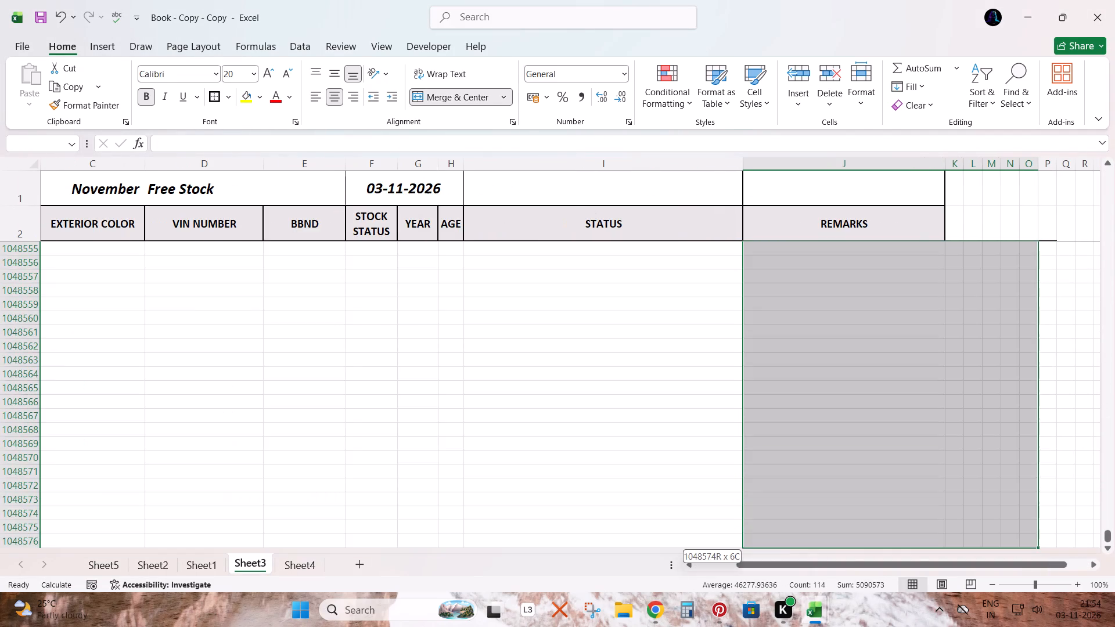
key(ctrl+shift+Up)
key(ctrl+minus)
key(Return)
Renumber the SN column of the Grand i10 NIOS section from 1 to 9, filling the series from A4.
key(ctrl+Left)
key(ctrl+Left)
key(ctrl+Left)
key(ctrl+Left)
key(Down)
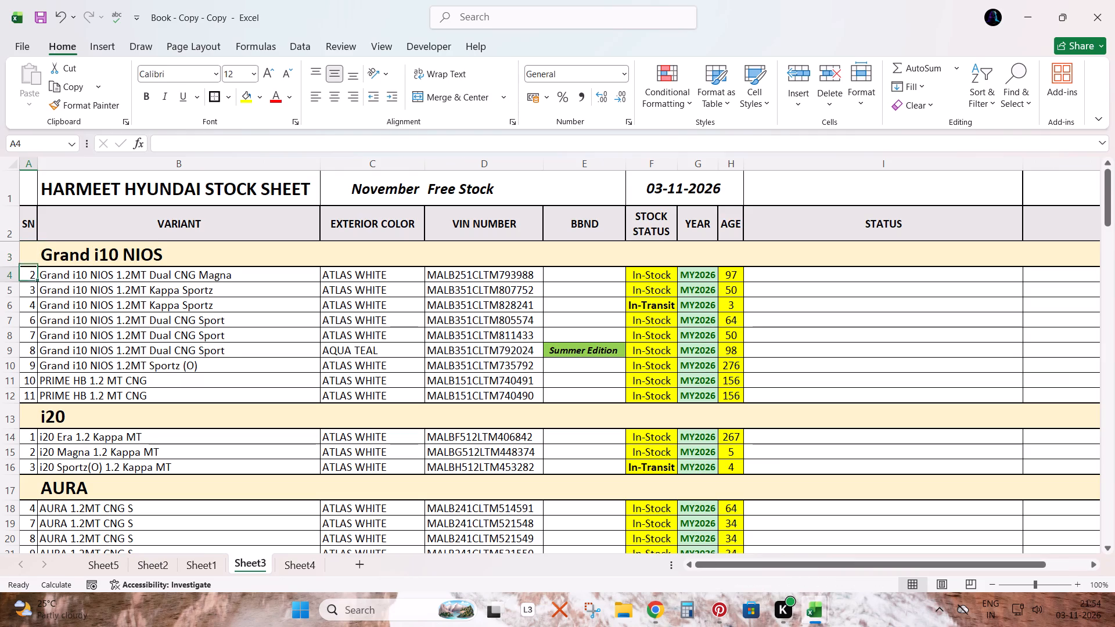
key(1)
key(Return)
key(2)
key(Up)
key(shift+Down)
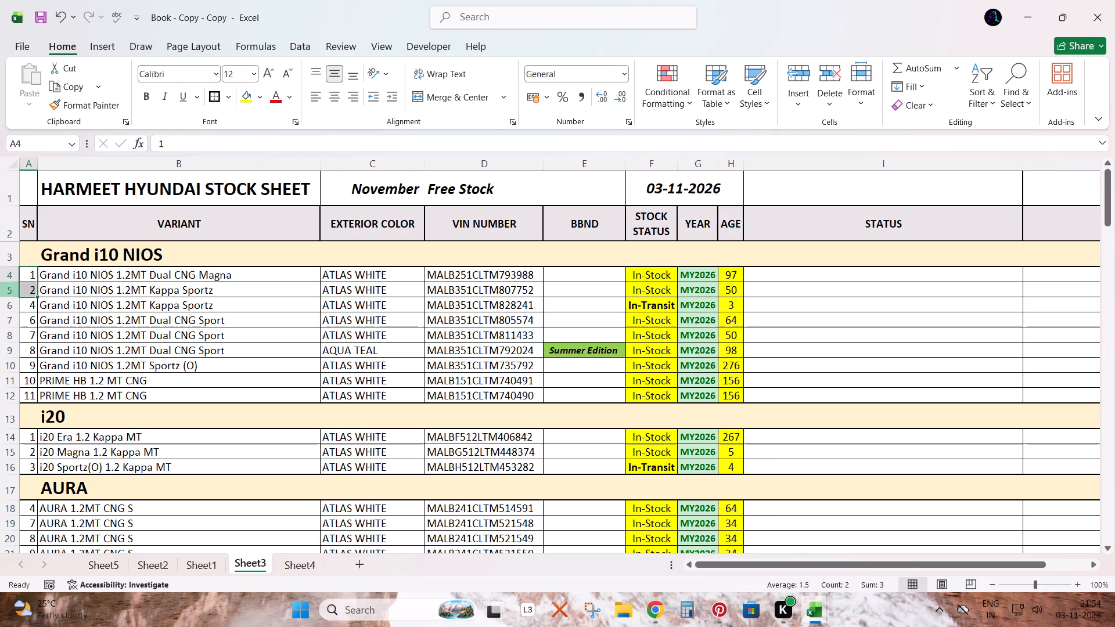
double_click(38, 296)
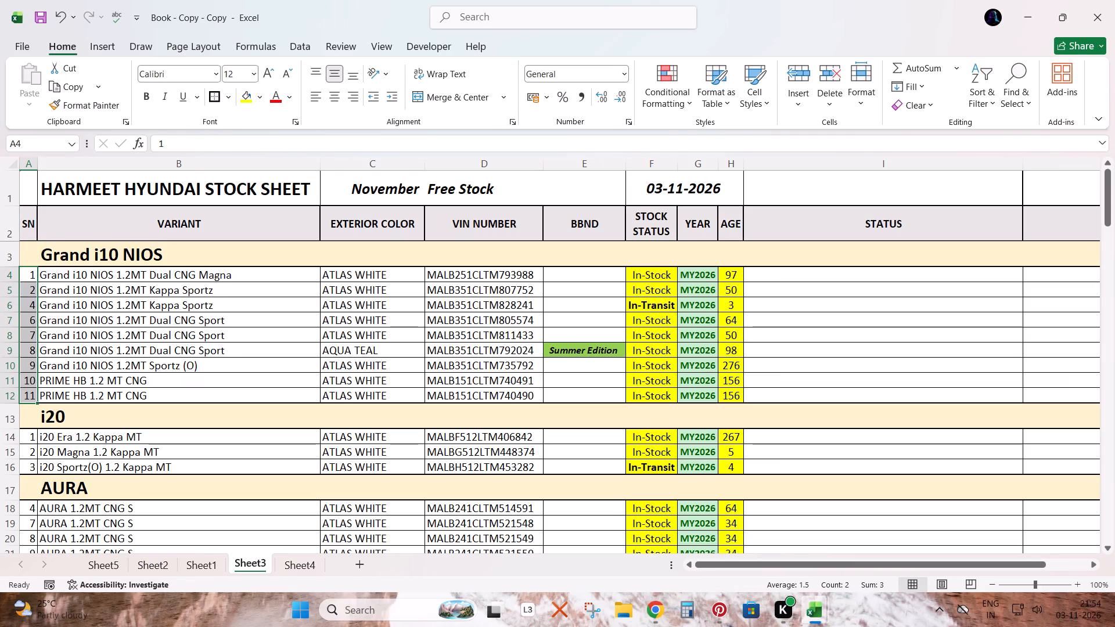
Renumber the SN column of the AURA section from 1 to 45, filling the series from A18.
click(28, 509)
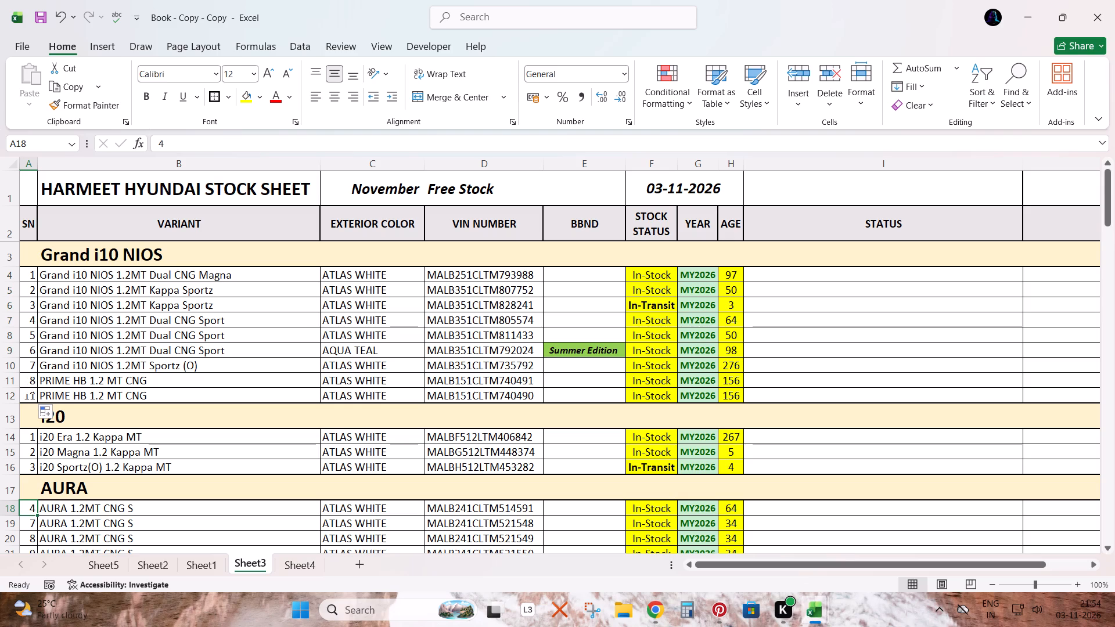
key(1)
key(Return)
key(2)
key(Up)
key(shift+Down)
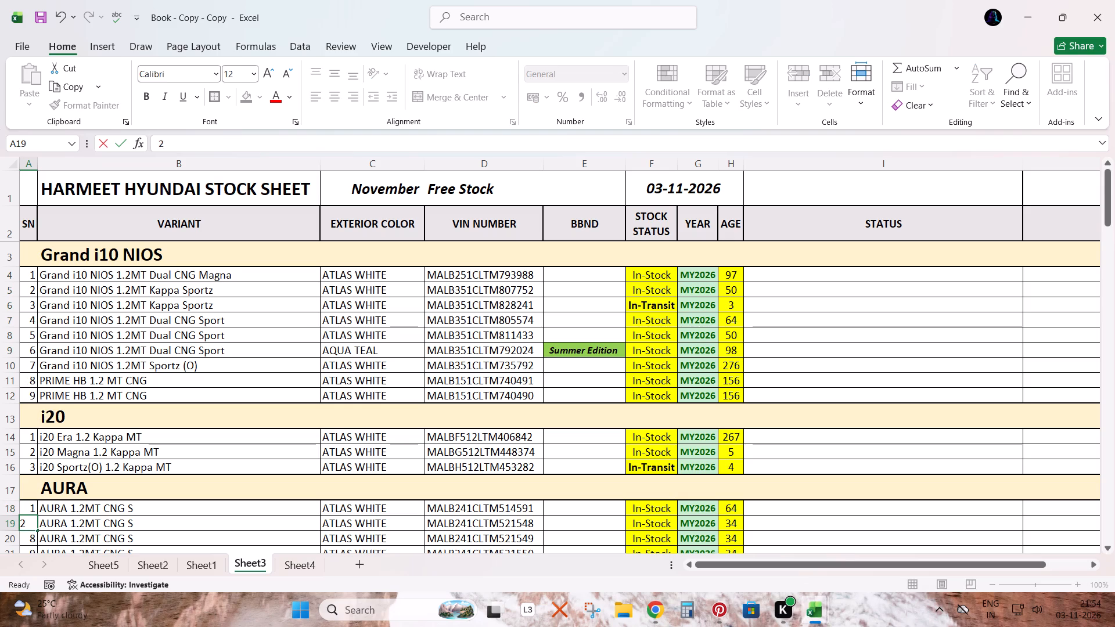
double_click(37, 529)
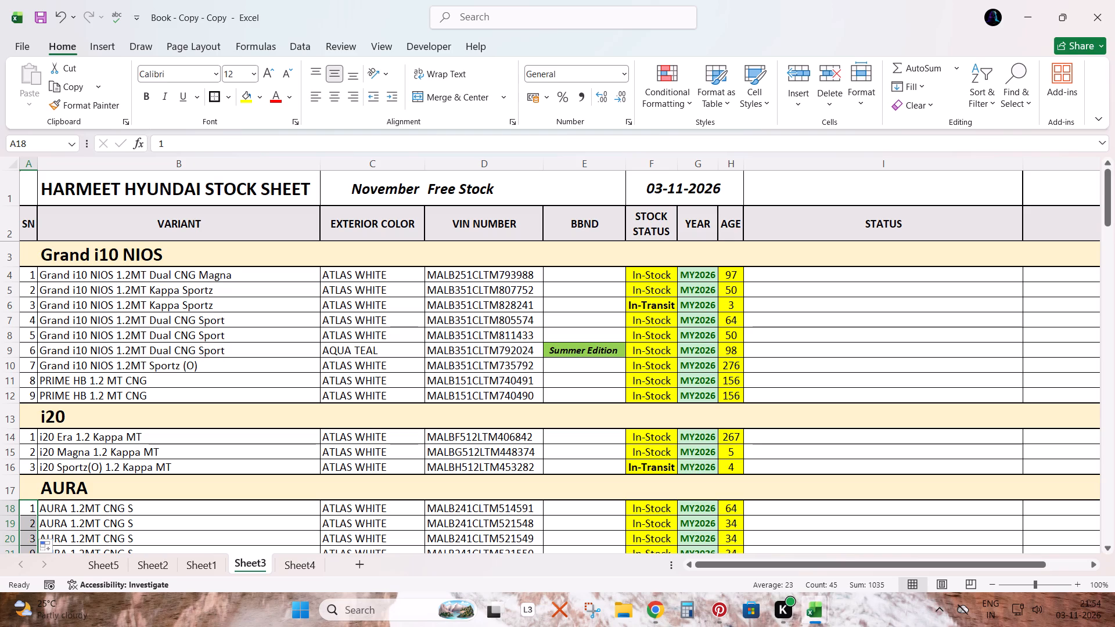
Fill the SN series down the CRETA section from its first two numbers, running from 1 to 21.
scroll(182, 428, down, 9)
scroll(145, 440, up, 1)
scroll(145, 440, down, 4)
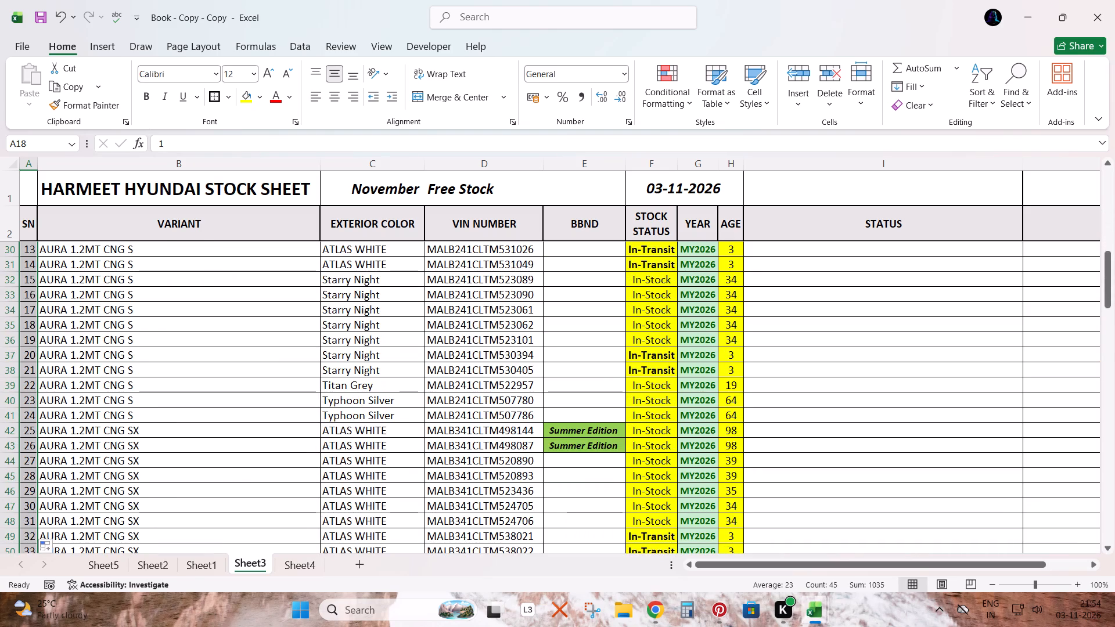
scroll(145, 440, down, 6)
drag(31, 370, 30, 377)
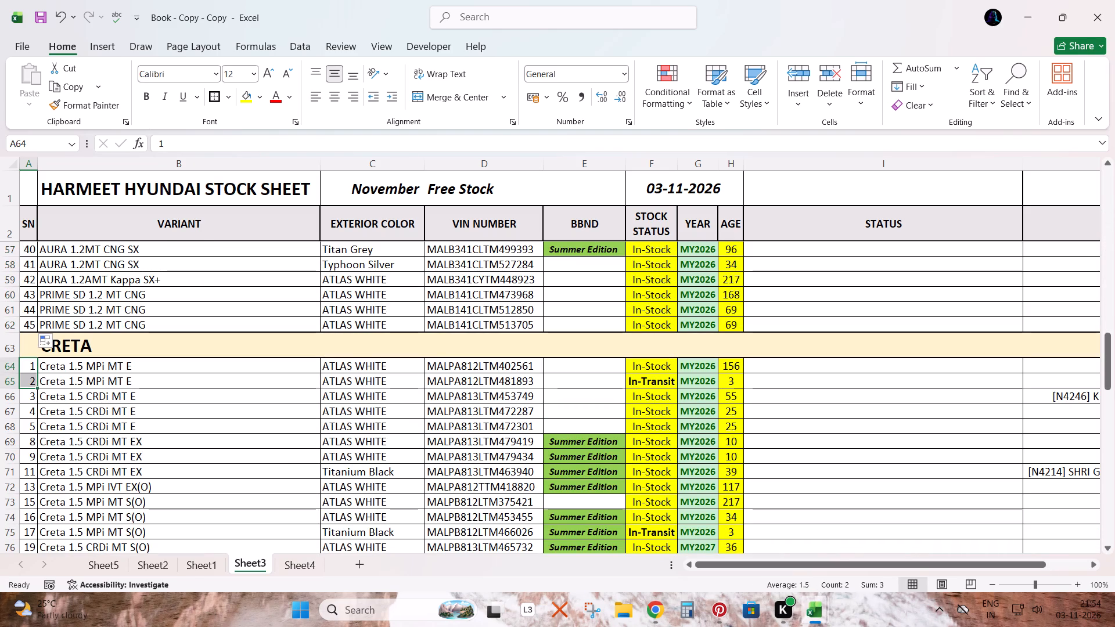
double_click(37, 387)
Renumber the SN column of the VENUE section from 1 to 13, filling the series from A86.
scroll(93, 417, down, 8)
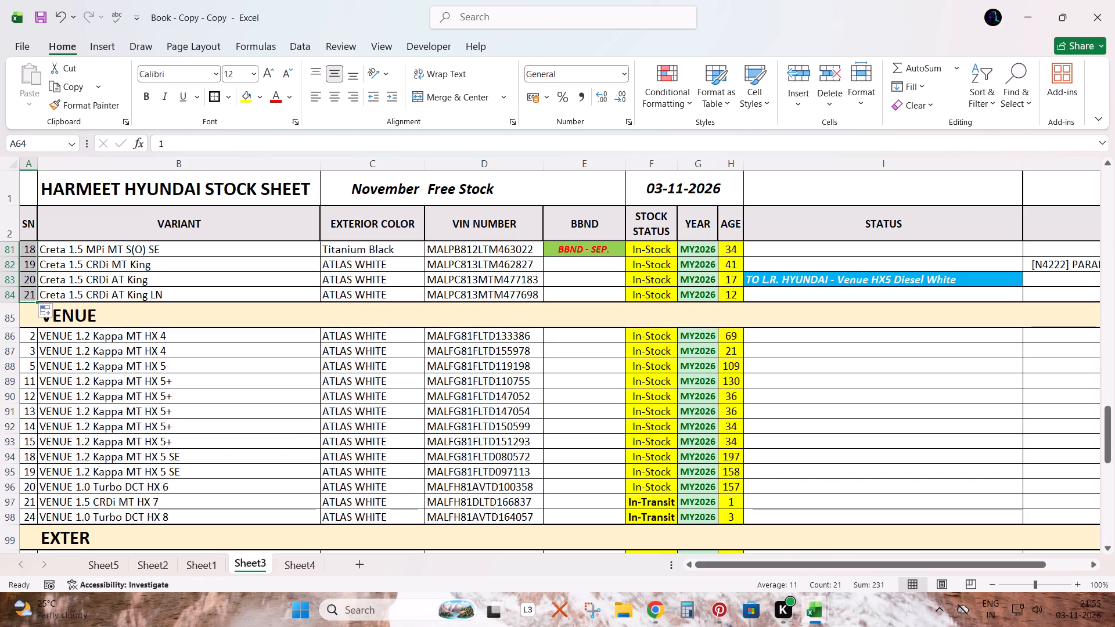
click(27, 342)
key(1)
key(Return)
key(2)
key(Up)
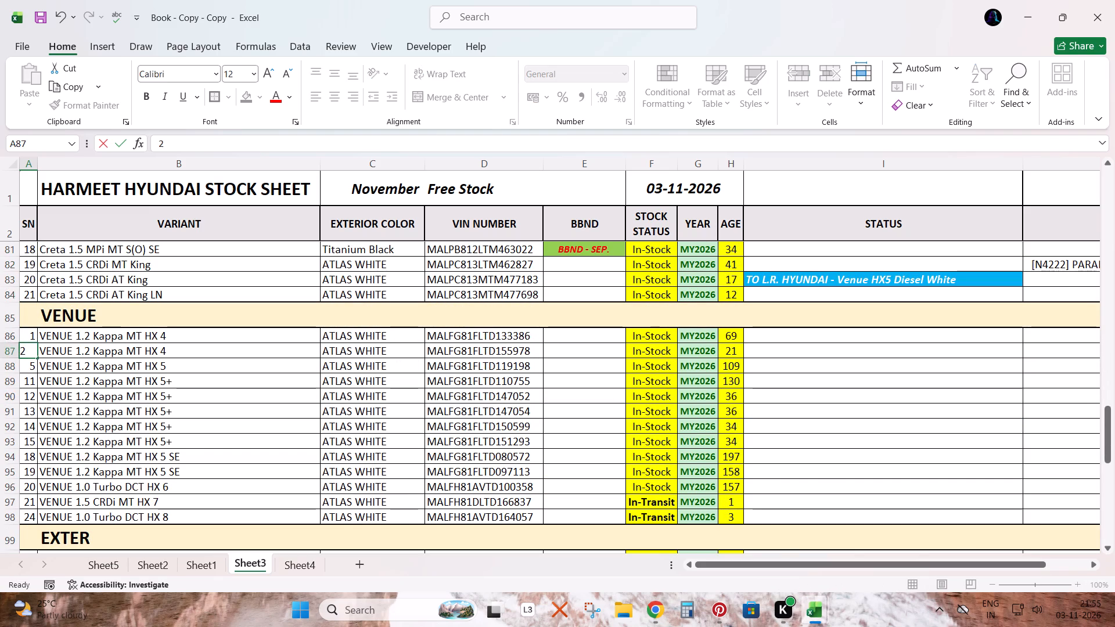
drag(27, 334, 28, 352)
double_click(35, 359)
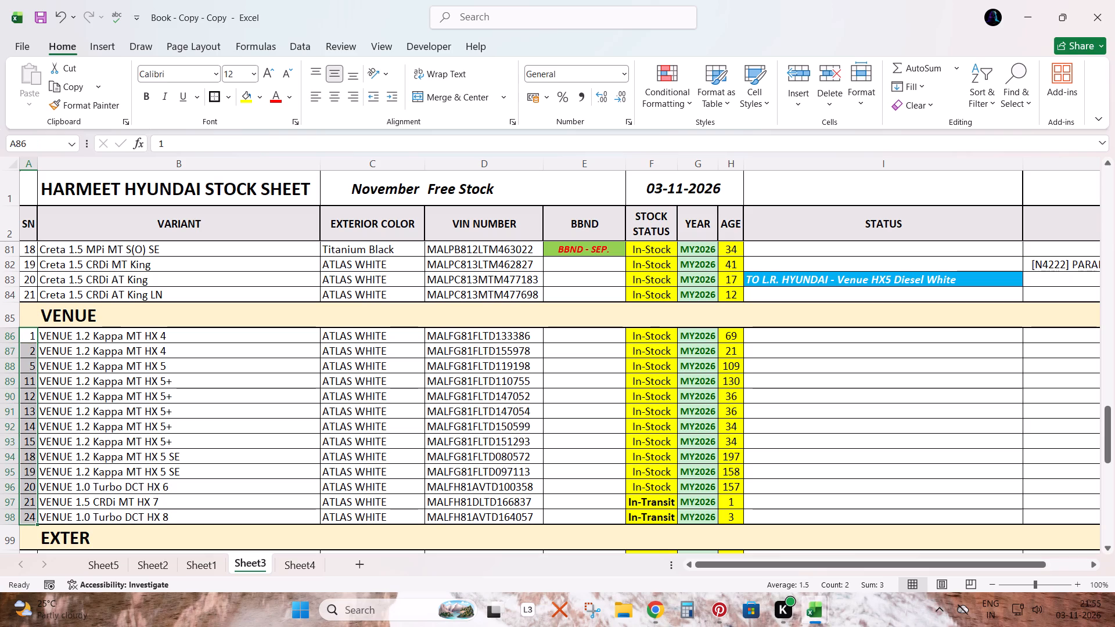
Fill the SN series down the EXTER section from its first two numbers, running from 1 to 19.
scroll(112, 394, down, 4)
drag(30, 369, 30, 379)
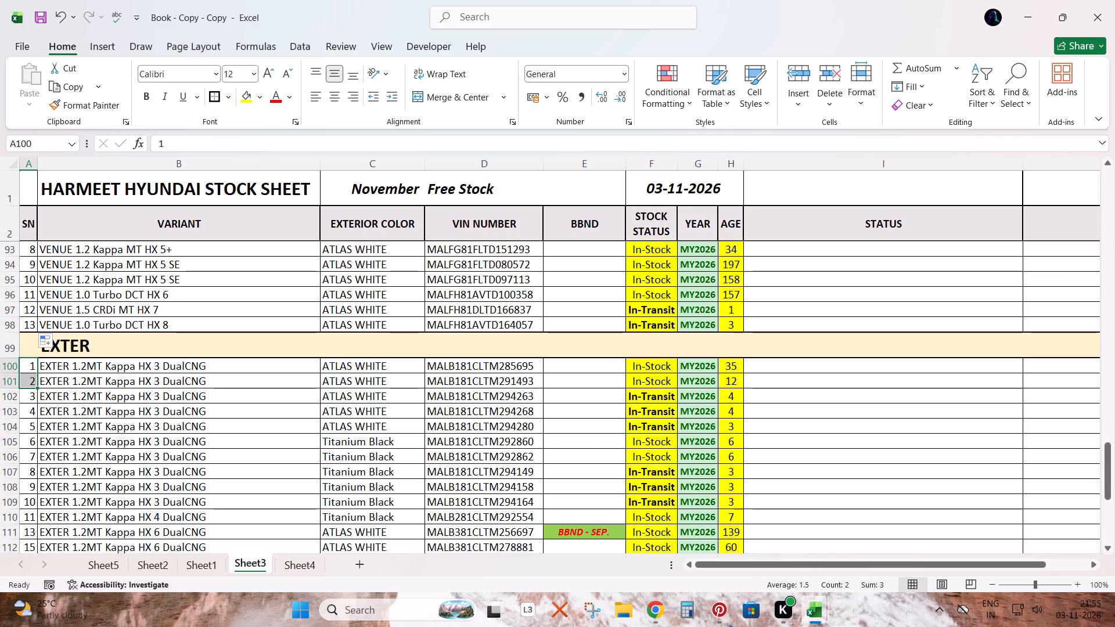
double_click(37, 385)
Renumber the two BAYON vehicles as 1 and 2 in the SN column.
scroll(80, 397, down, 5)
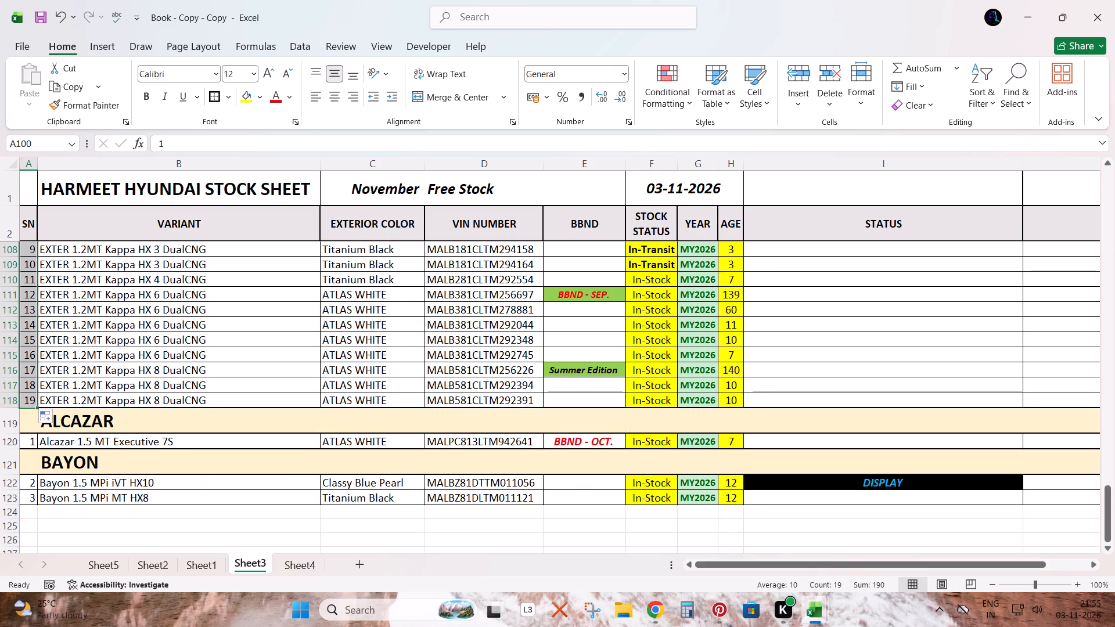
click(31, 484)
key(1)
key(Return)
key(2)
key(Return)
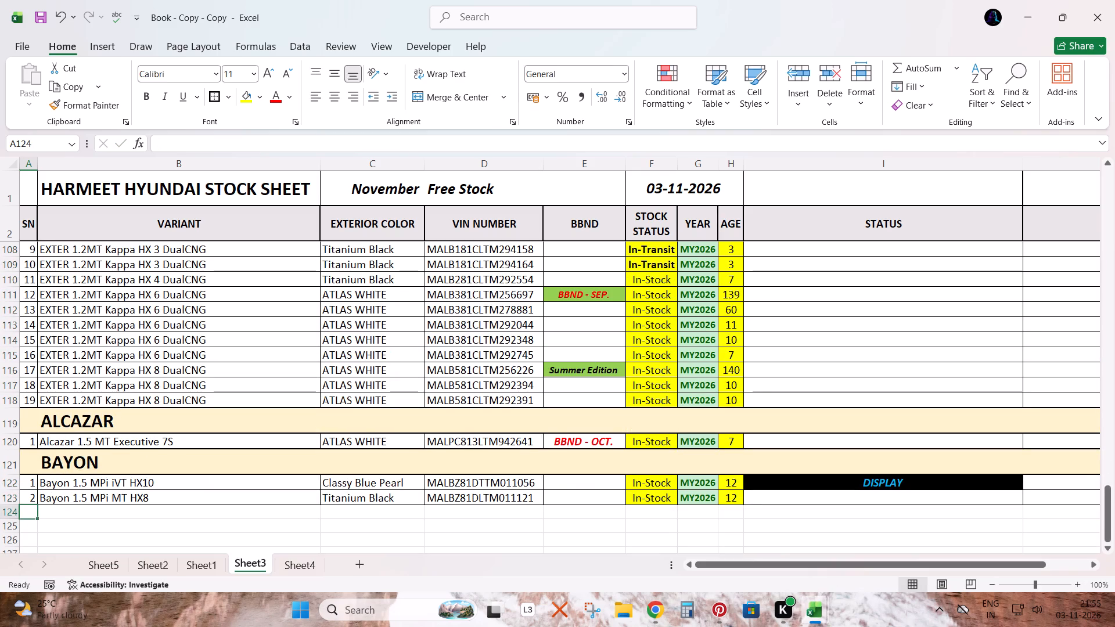
Apply borders to the entire November Free Stock table in Sheet3.
key(Up)
key(ctrl+a)
click(213, 97)
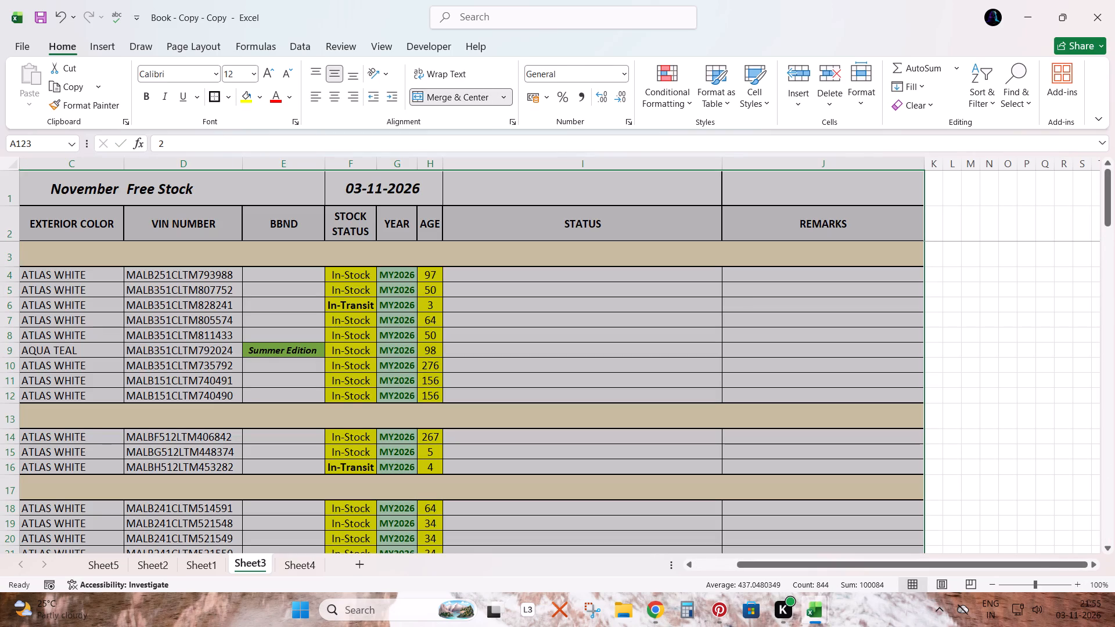
click(258, 316)
Autofit the width of all columns in Sheet3 and save the workbook.
click(12, 167)
double_click(125, 164)
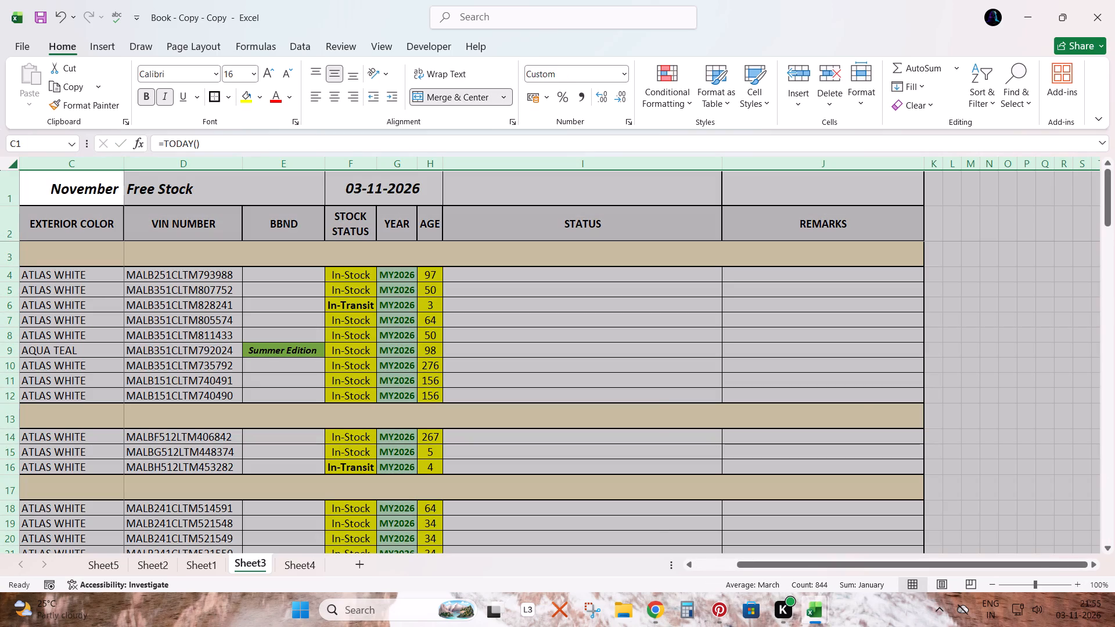
click(190, 235)
key(ctrl+Left)
key(Down)
key(Up)
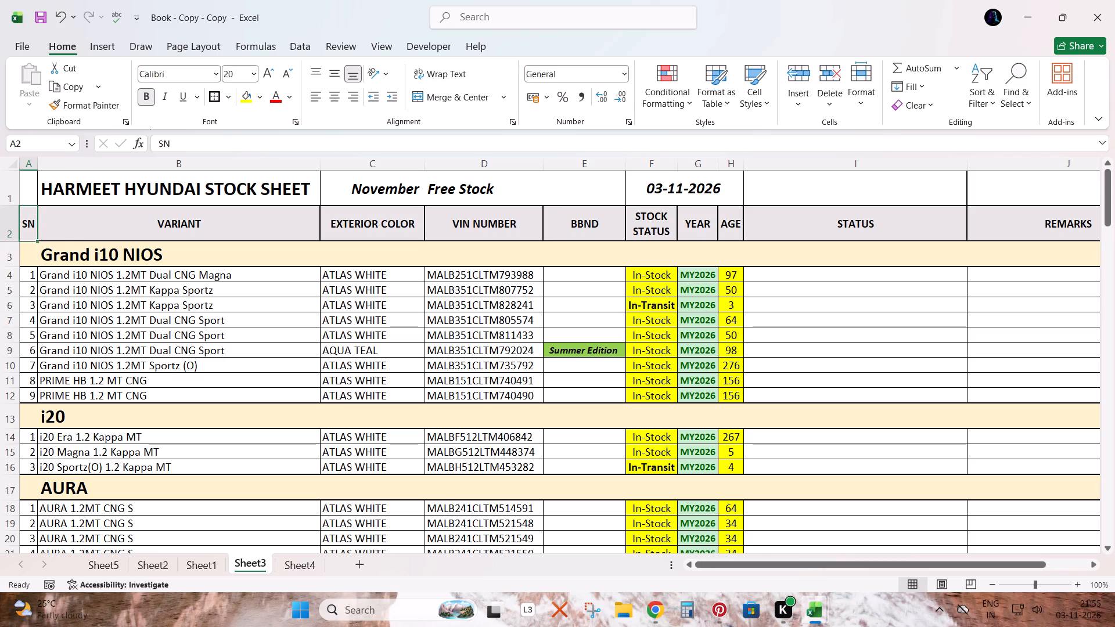
key(ctrl+s)
Switch to the BOOKING LIST workbook and filter the Allocation column of TOTAL BOOKING to the Req. entries by searching for q.
key(ctrl+Page_Down)
key(alt+Tab)
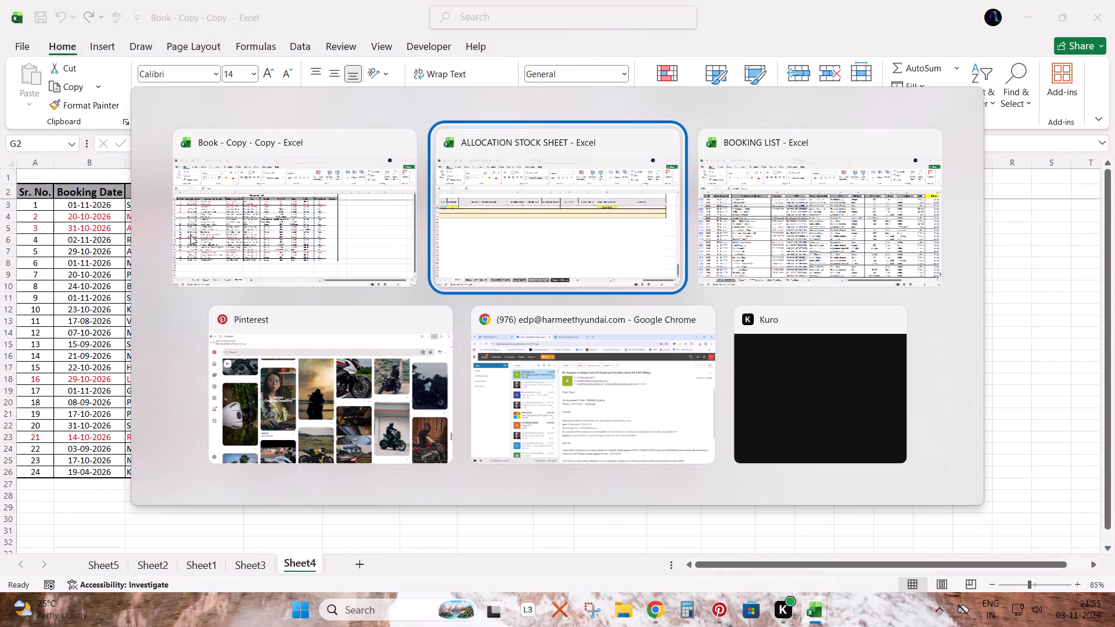
key(alt+Tab)
key(ctrl+Up)
key(ctrl+Right)
key(Left)
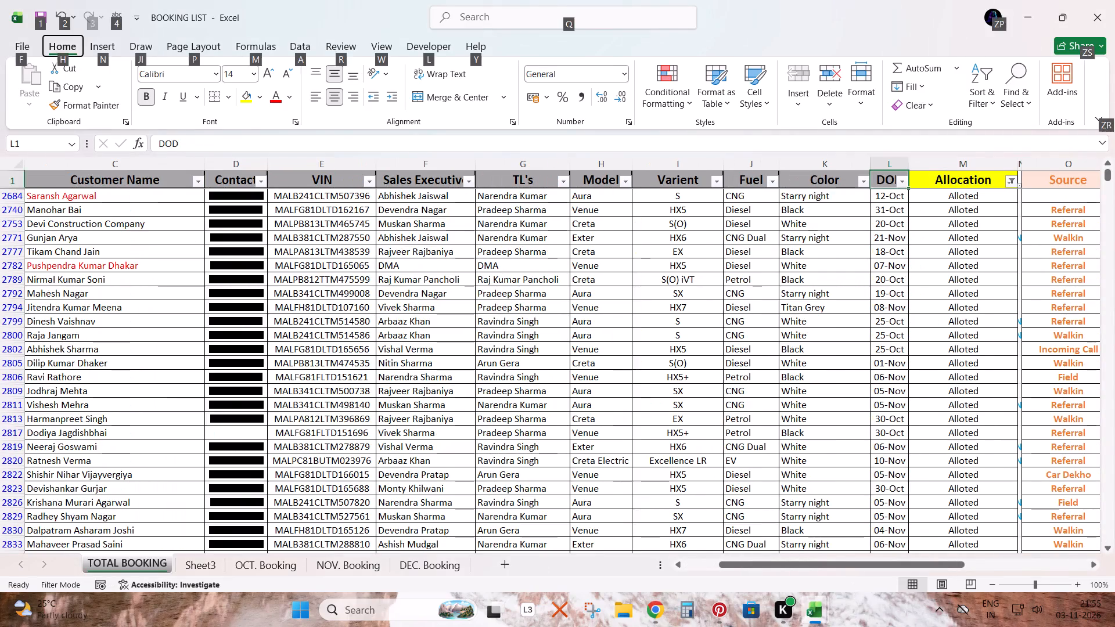
key(Escape)
key(Right)
key(alt+Down)
key(Down)
key(Down)
key(Down)
key(Down)
key(Down)
key(Down)
key(Down)
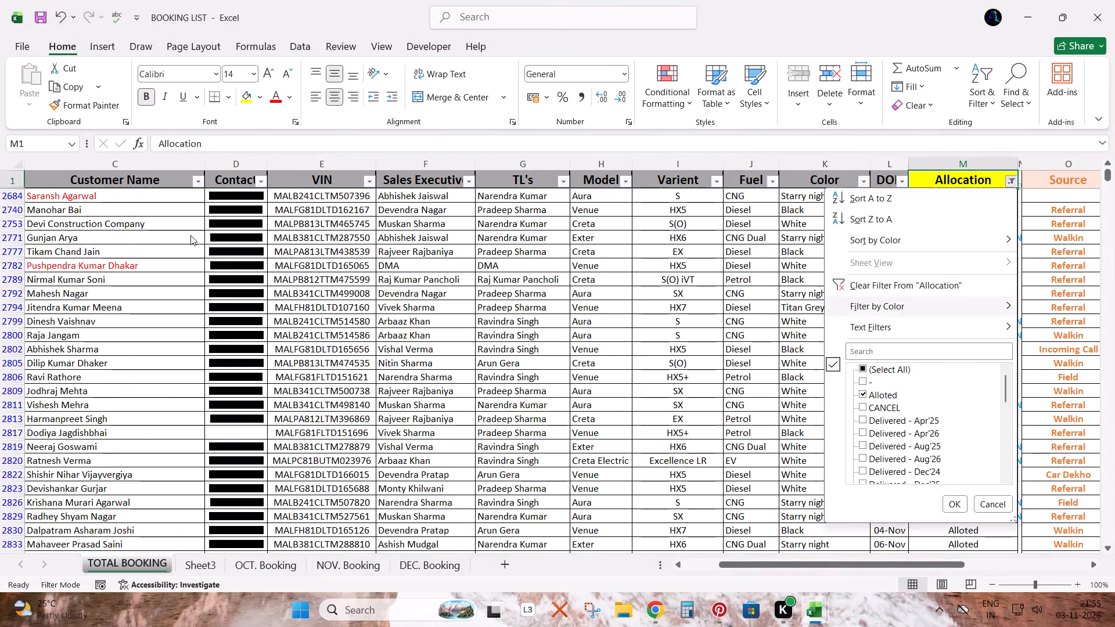
key(Down)
key(q)
key(Return)
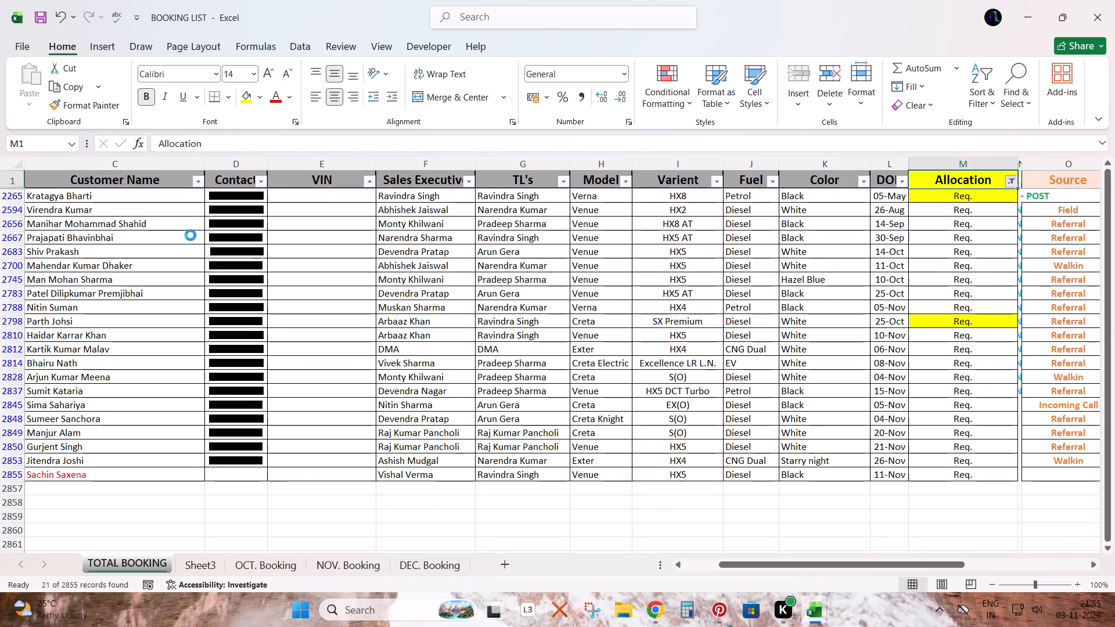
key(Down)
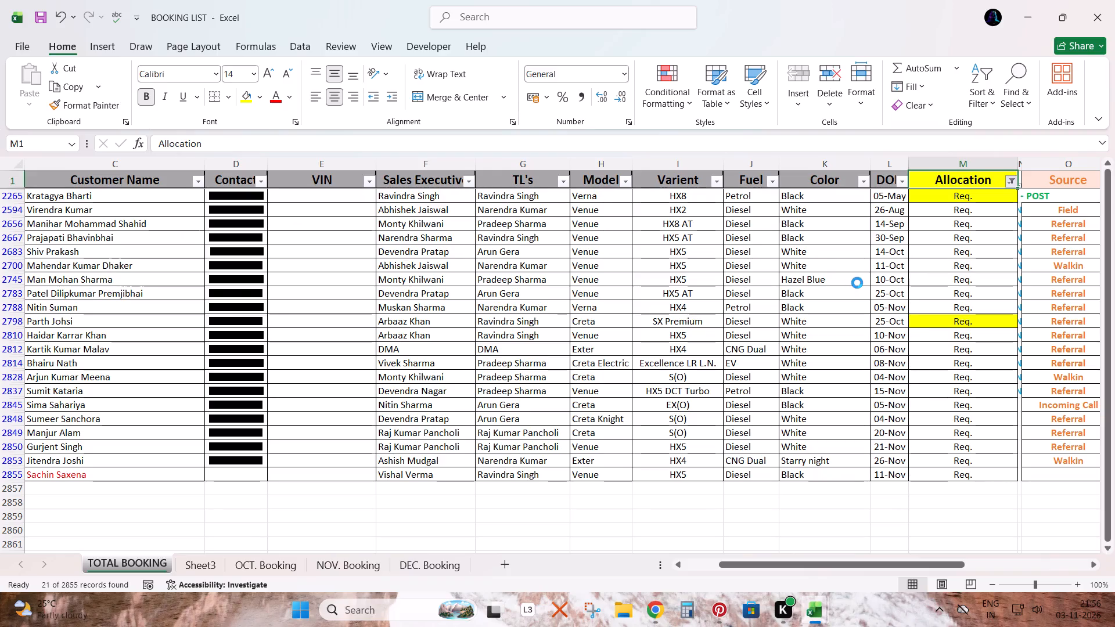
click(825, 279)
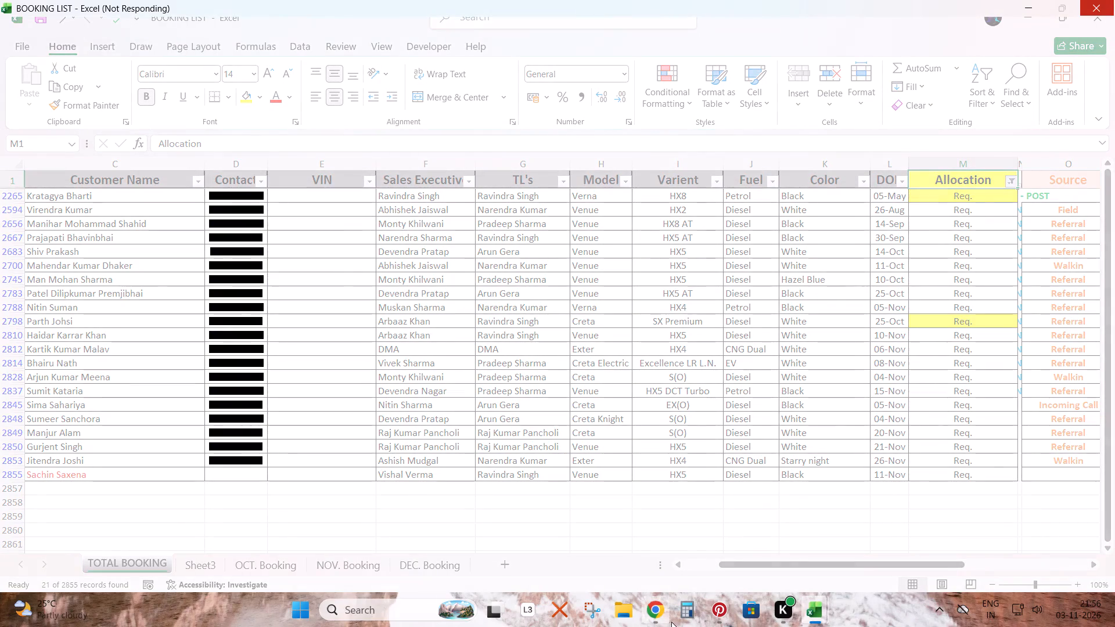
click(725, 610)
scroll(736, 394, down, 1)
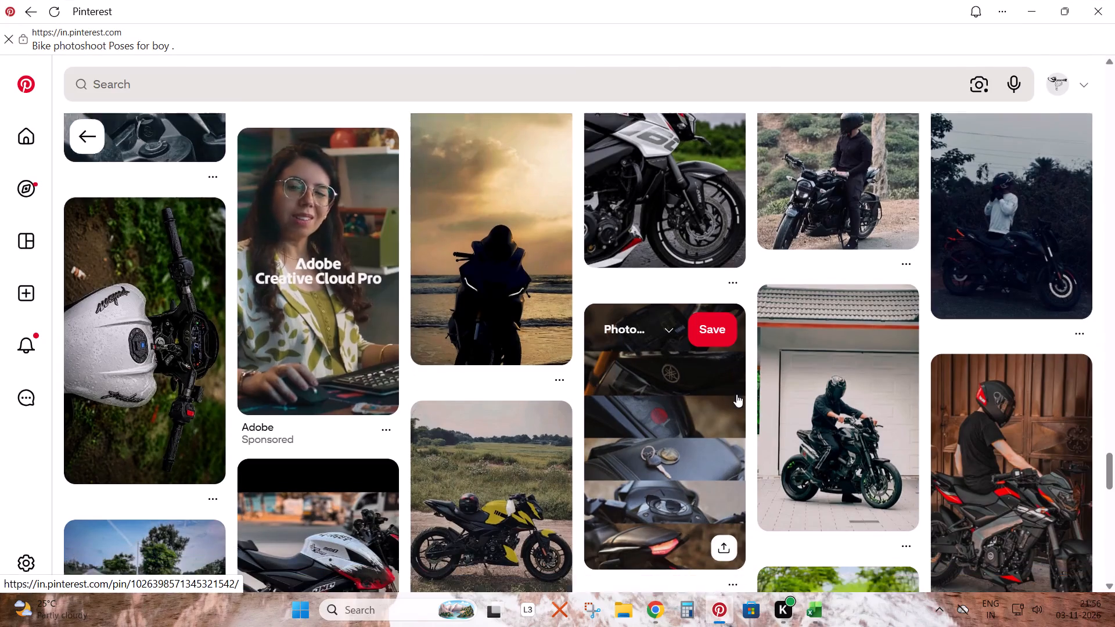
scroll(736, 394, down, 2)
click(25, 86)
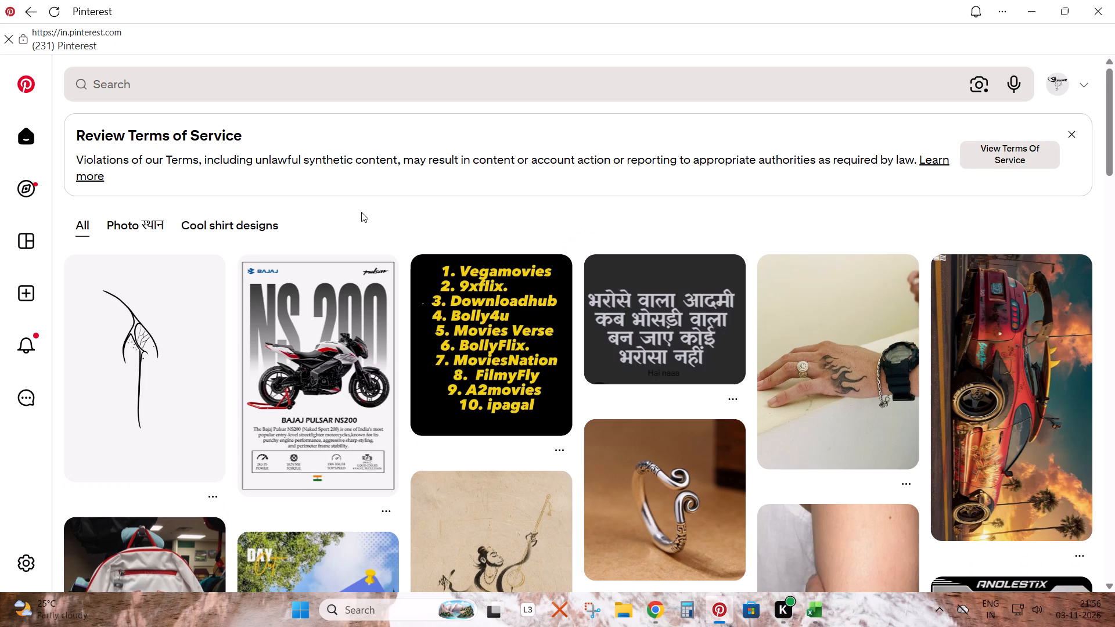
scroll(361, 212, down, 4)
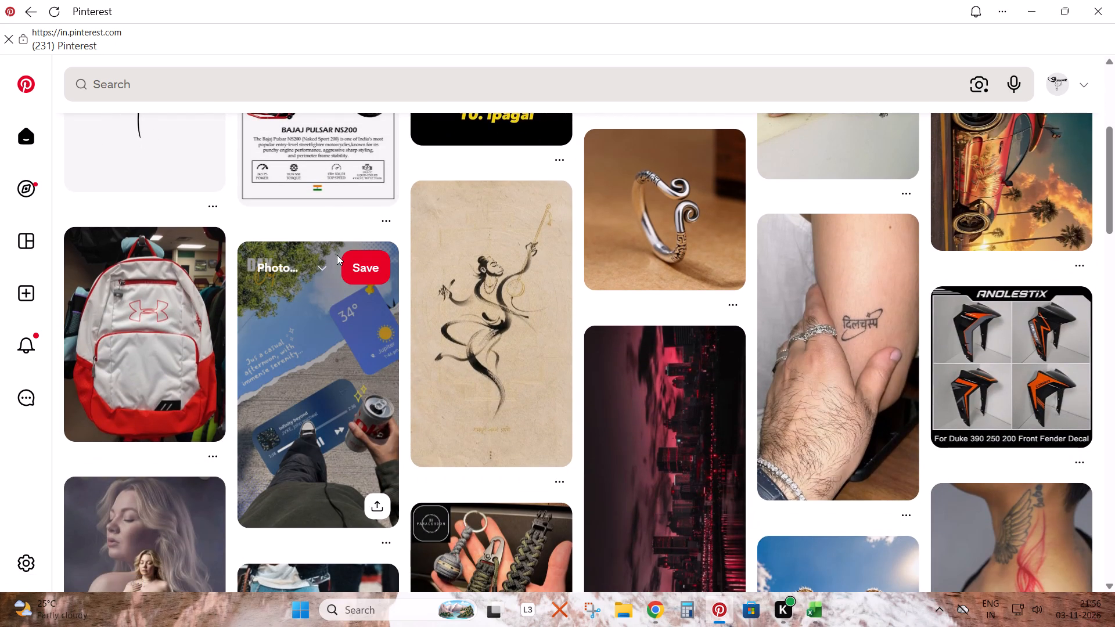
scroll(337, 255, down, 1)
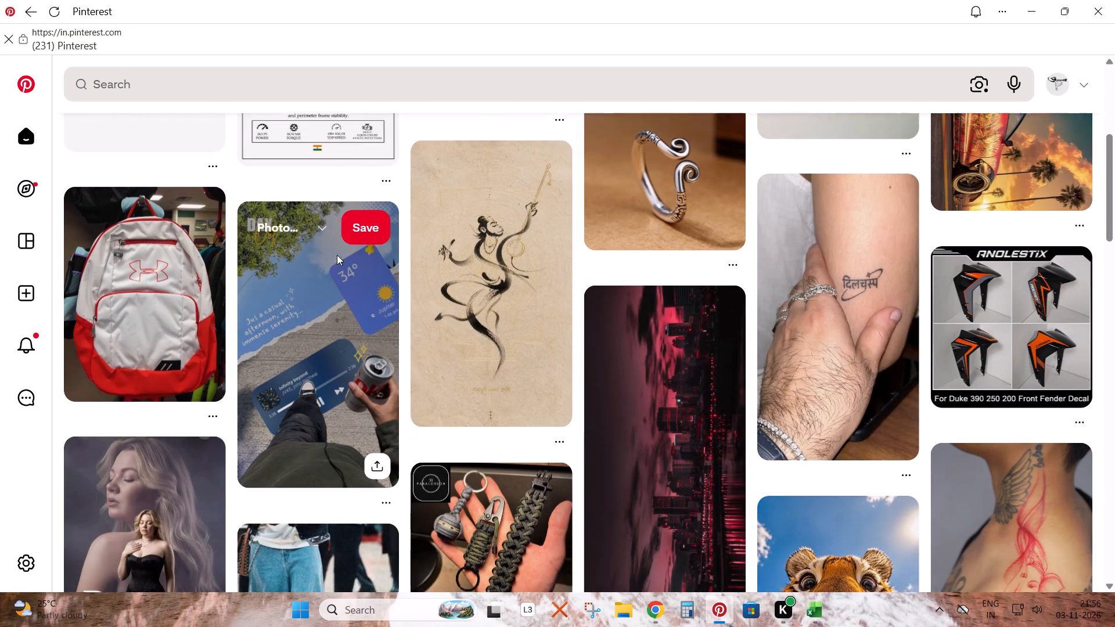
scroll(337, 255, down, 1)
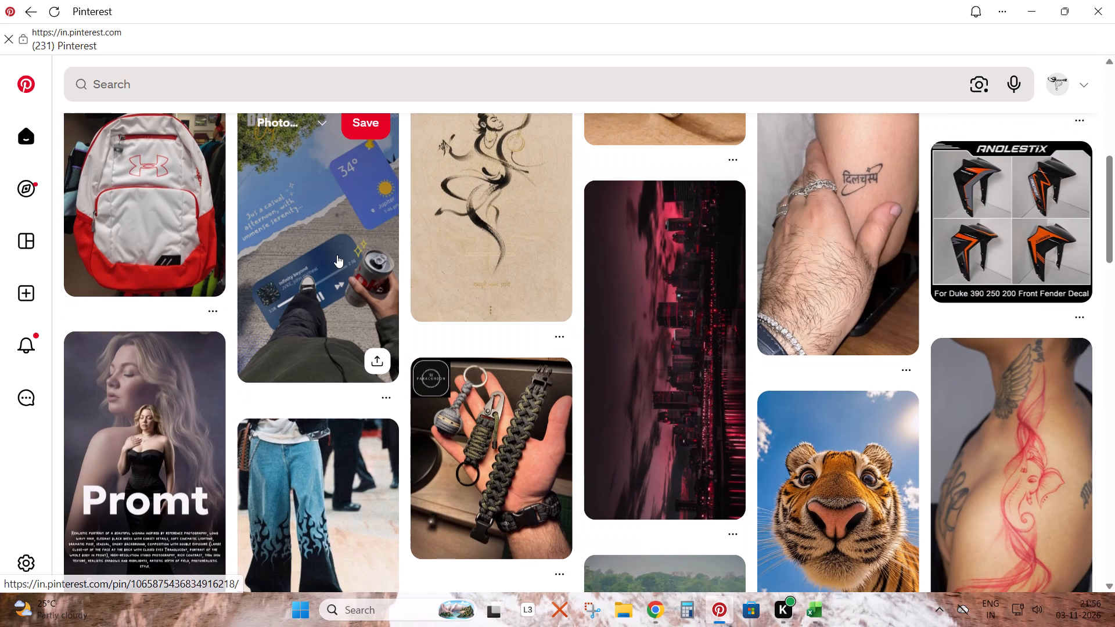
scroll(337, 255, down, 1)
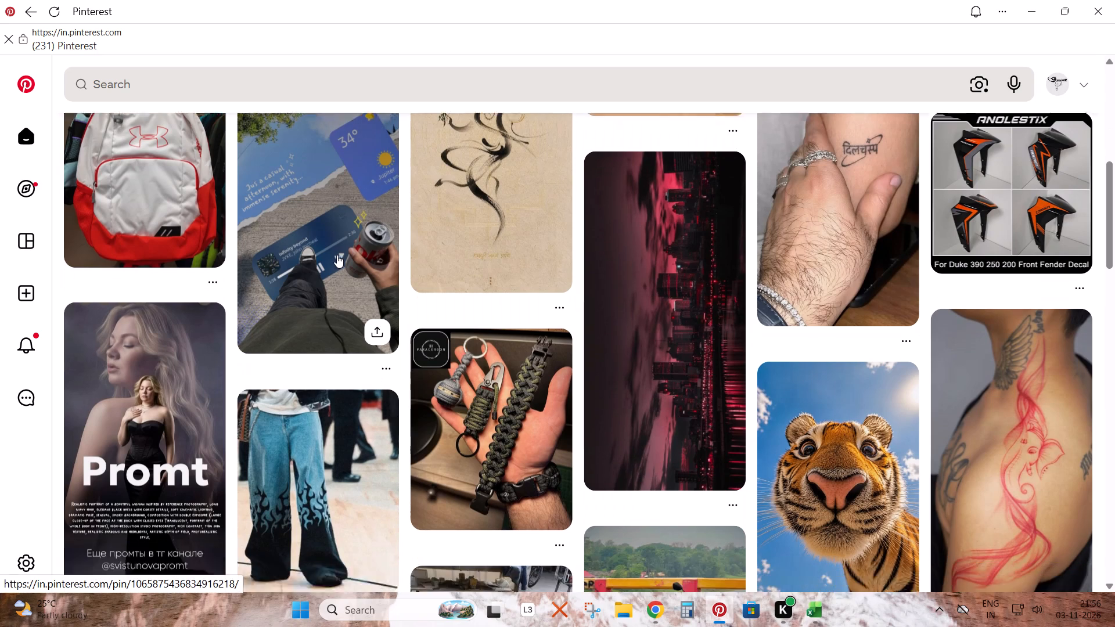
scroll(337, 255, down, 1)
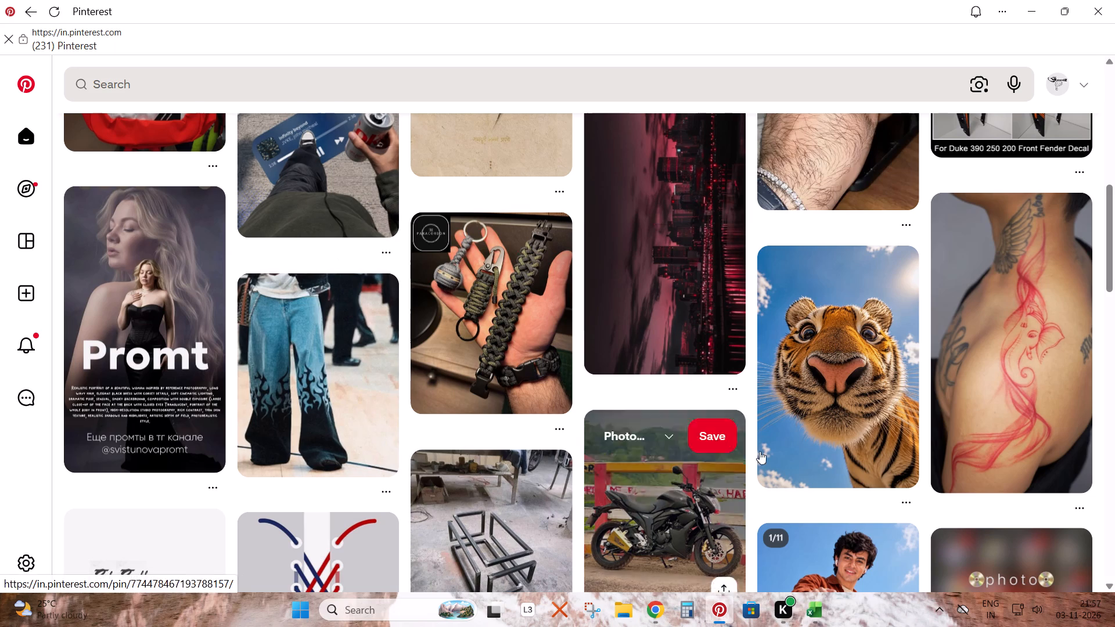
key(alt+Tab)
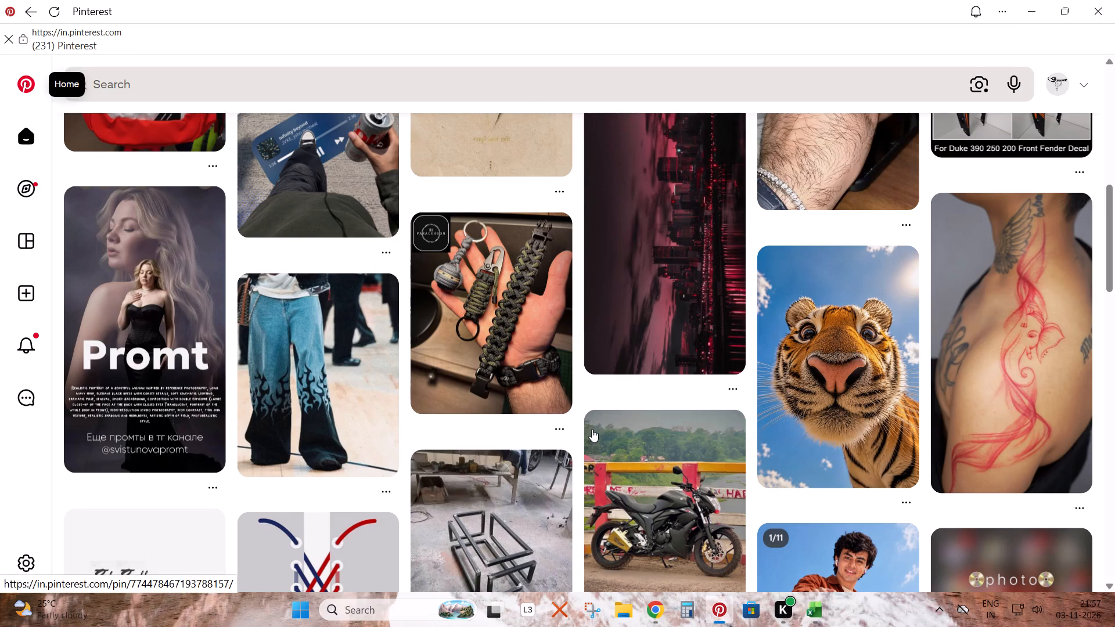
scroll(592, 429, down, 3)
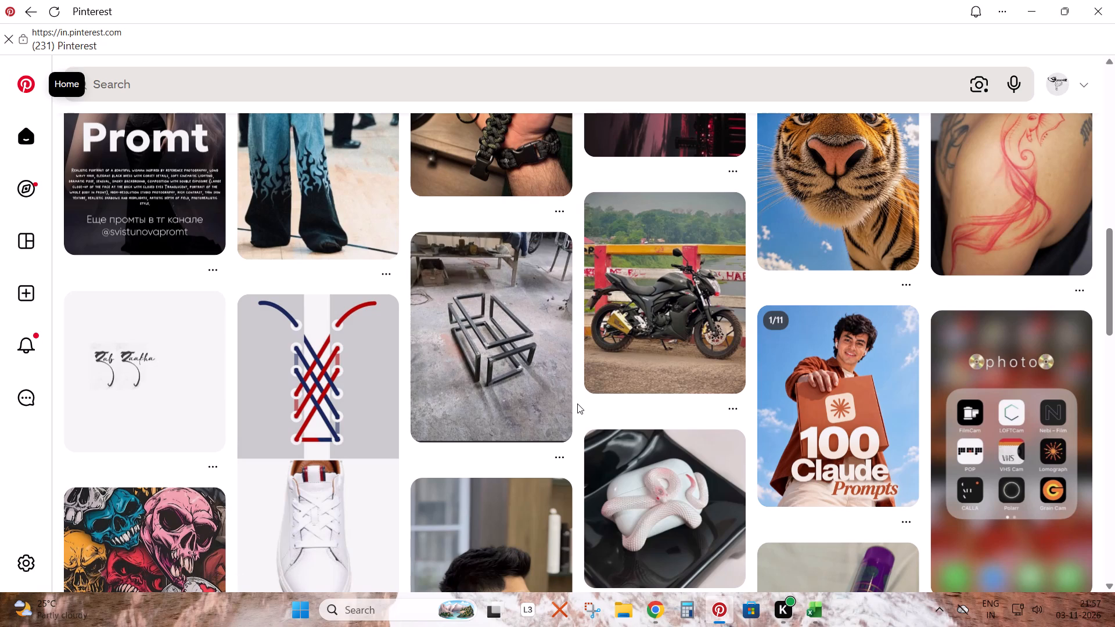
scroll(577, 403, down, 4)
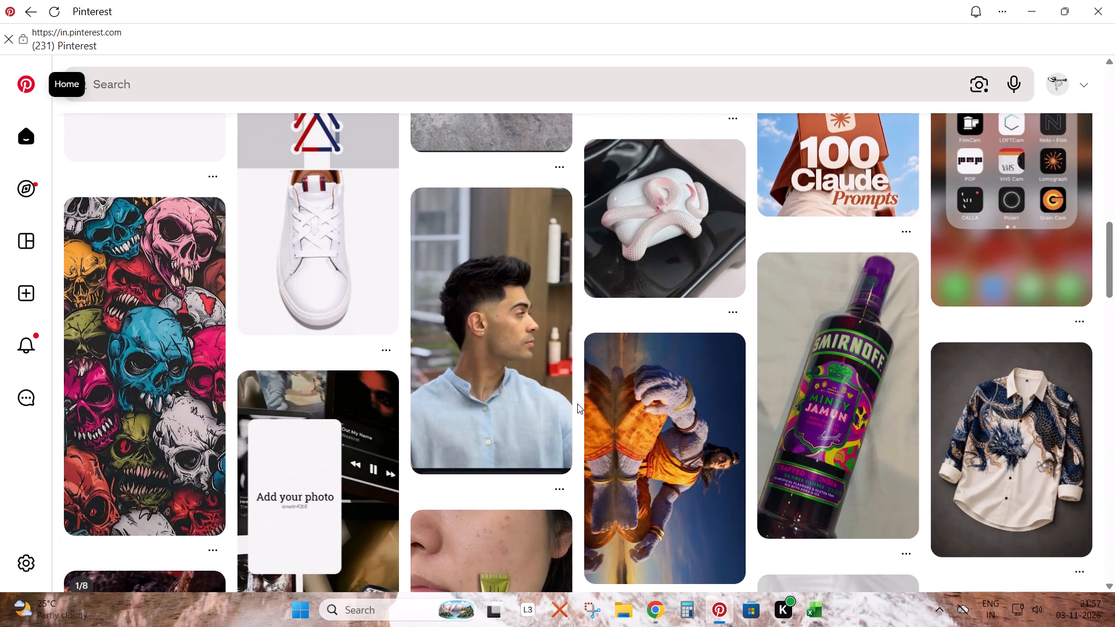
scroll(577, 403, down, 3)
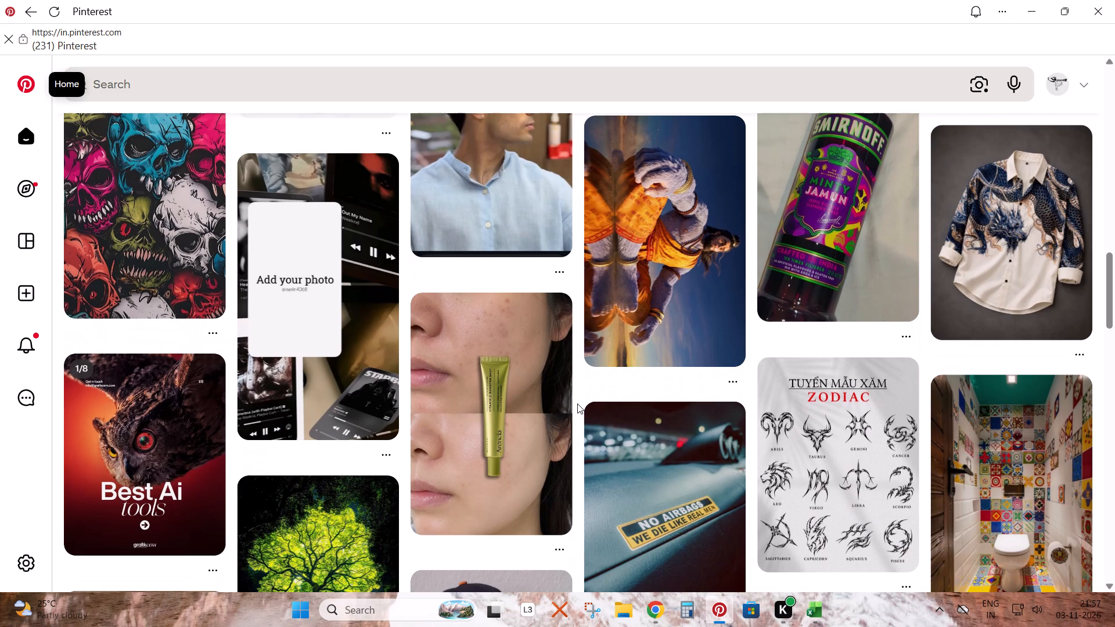
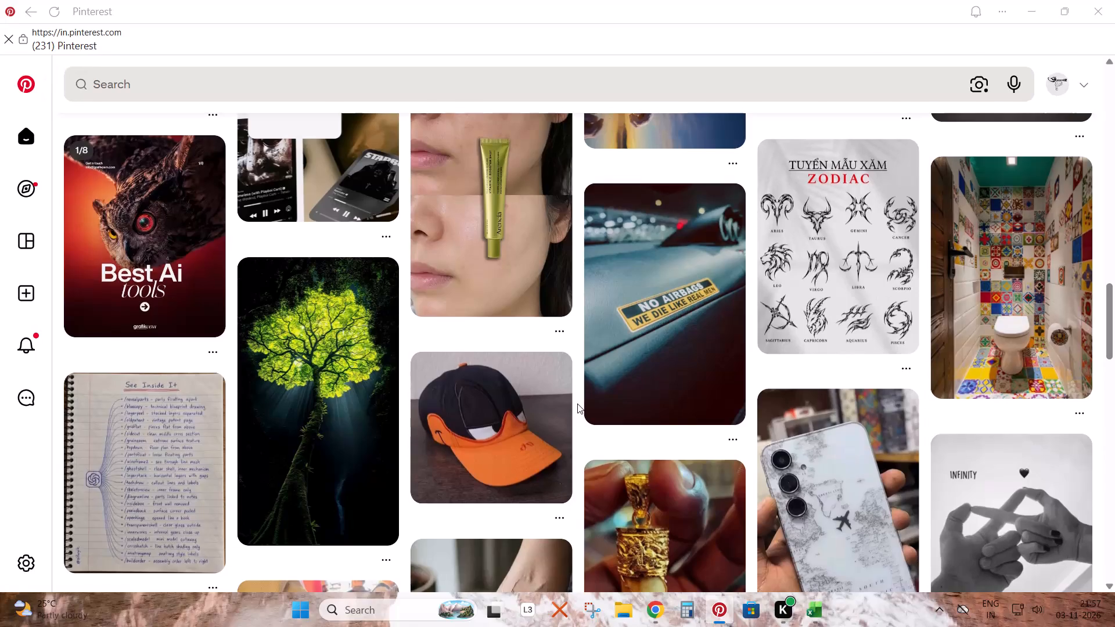
Copy the filtered Req. bookings from the Sr. No. through the Allocation columns of TOTAL BOOKING, without the header row.
click(983, 250)
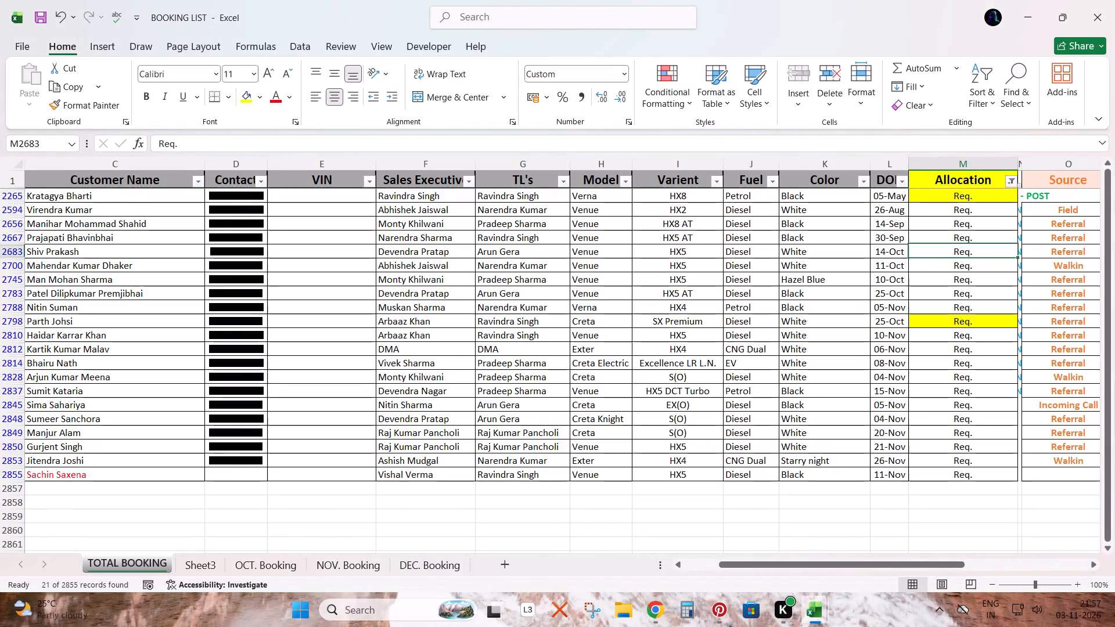
key(ctrl+Up)
key(Down)
key(ctrl+shift+Down)
key(ctrl+Up)
key(ctrl+Left)
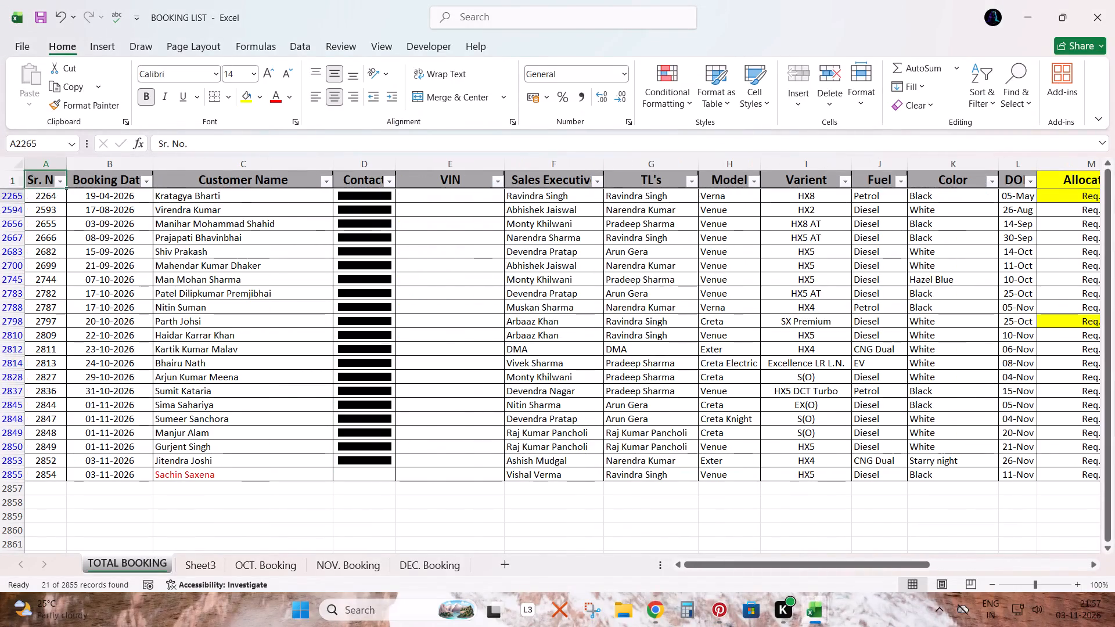
key(Down)
key(Up)
key(Down)
key(ctrl+shift+Right)
key(ctrl+shift+Right)
key(ctrl+shift+Right)
key(shift+Left)
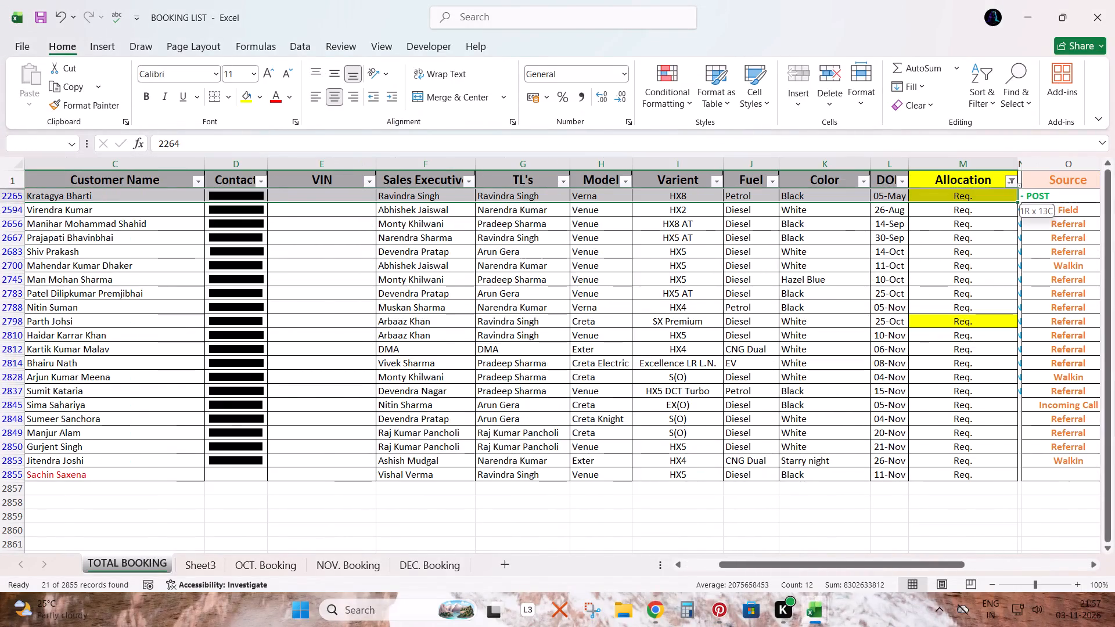
key(ctrl+shift+Down)
key(shift+Down)
key(shift+Up)
key(ctrl+c)
Switch to Book - Copy - Copy and paste the copied bookings over the Required table in Sheet4, starting at cell A3.
key(alt+Tab)
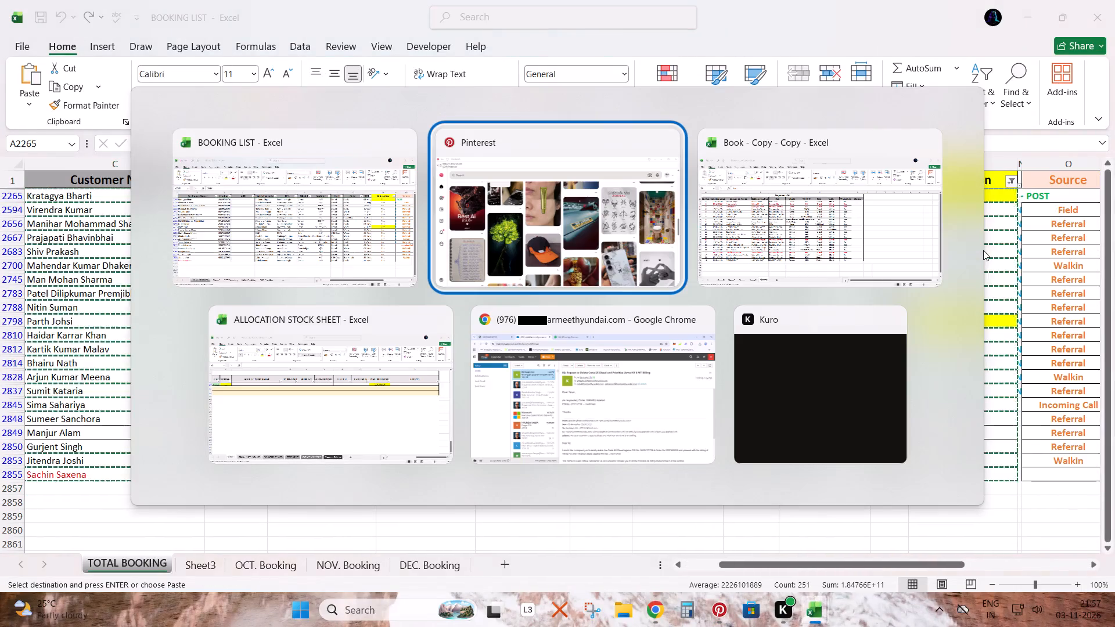
key(alt+Tab)
key(ctrl+Up)
key(ctrl+Left)
key(Down)
key(Down)
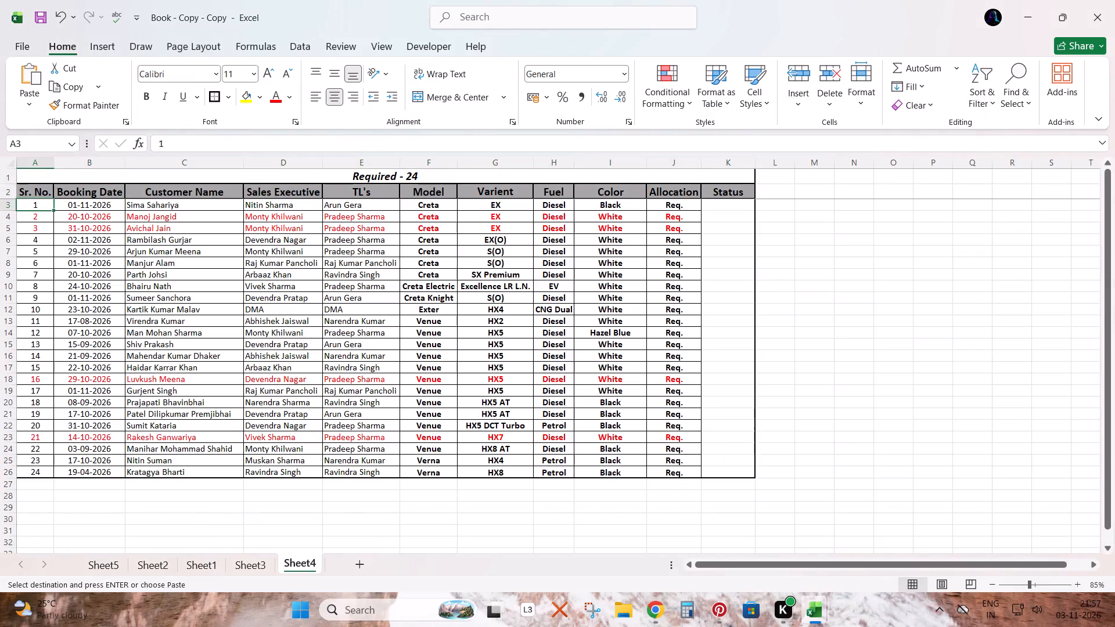
key(ctrl+v)
key(ctrl+Down)
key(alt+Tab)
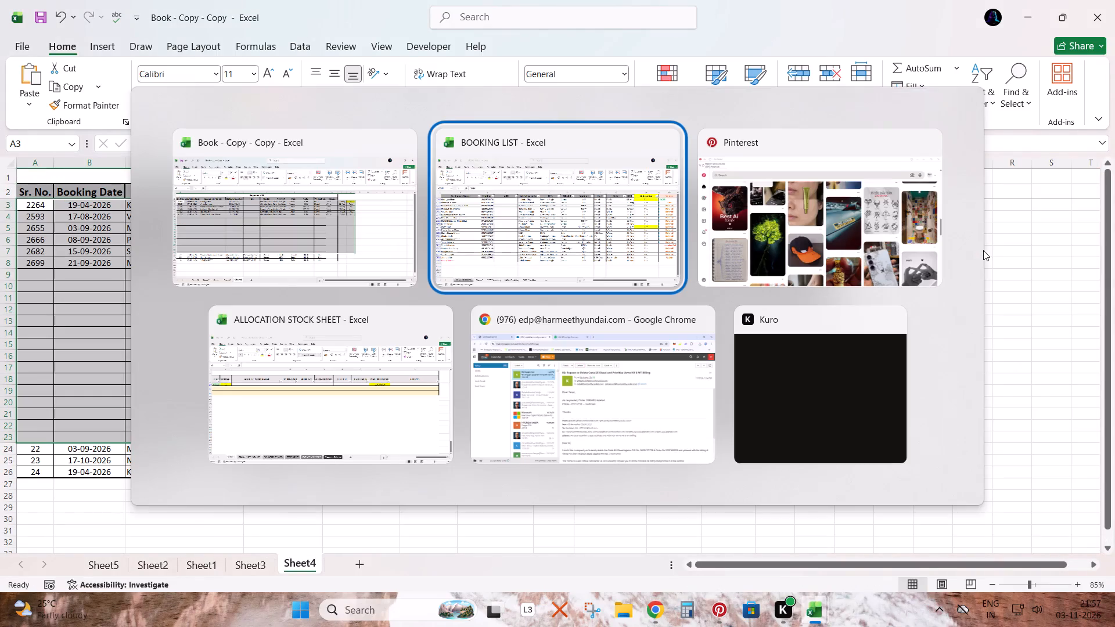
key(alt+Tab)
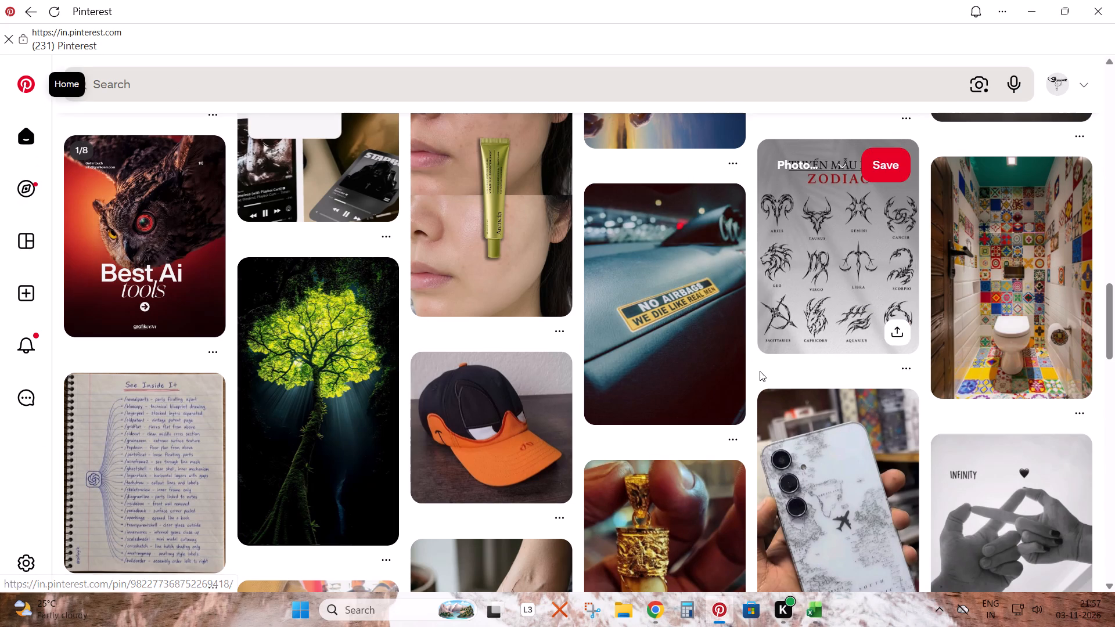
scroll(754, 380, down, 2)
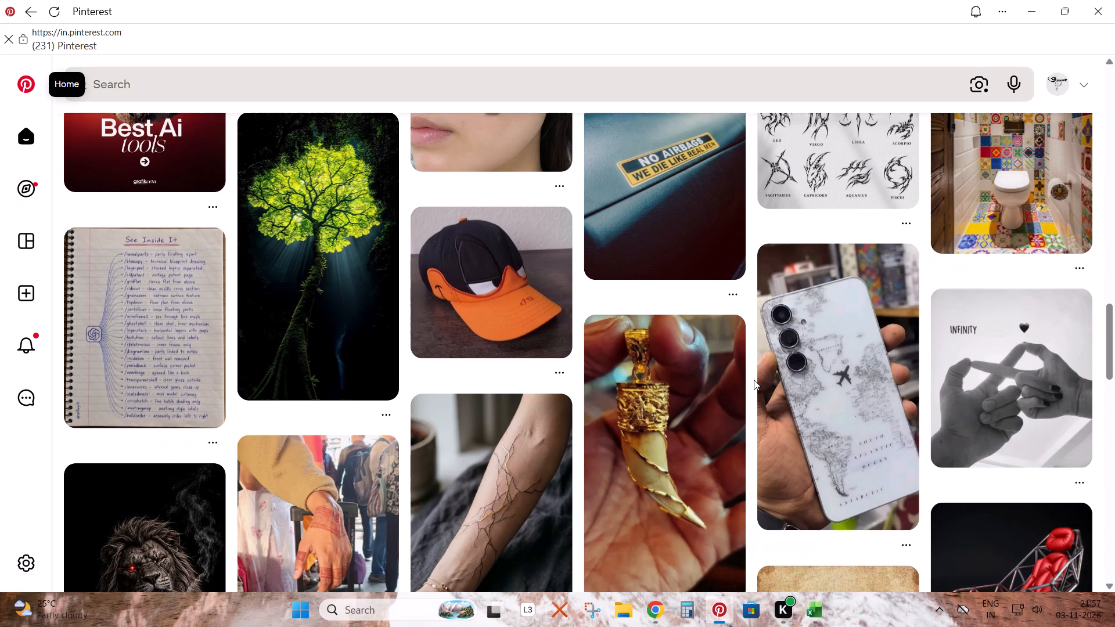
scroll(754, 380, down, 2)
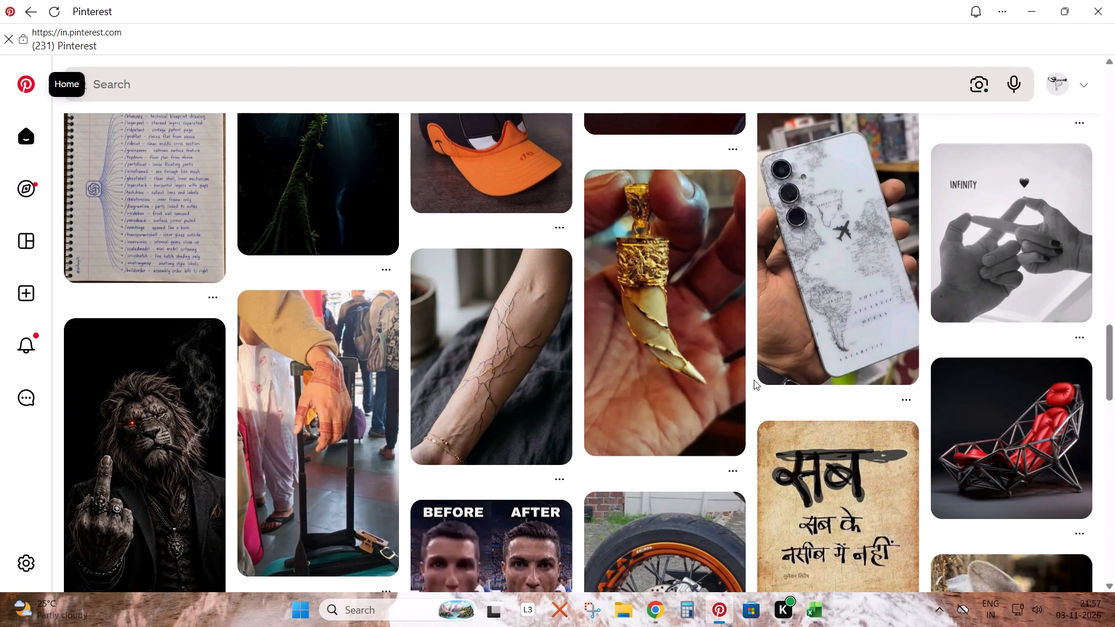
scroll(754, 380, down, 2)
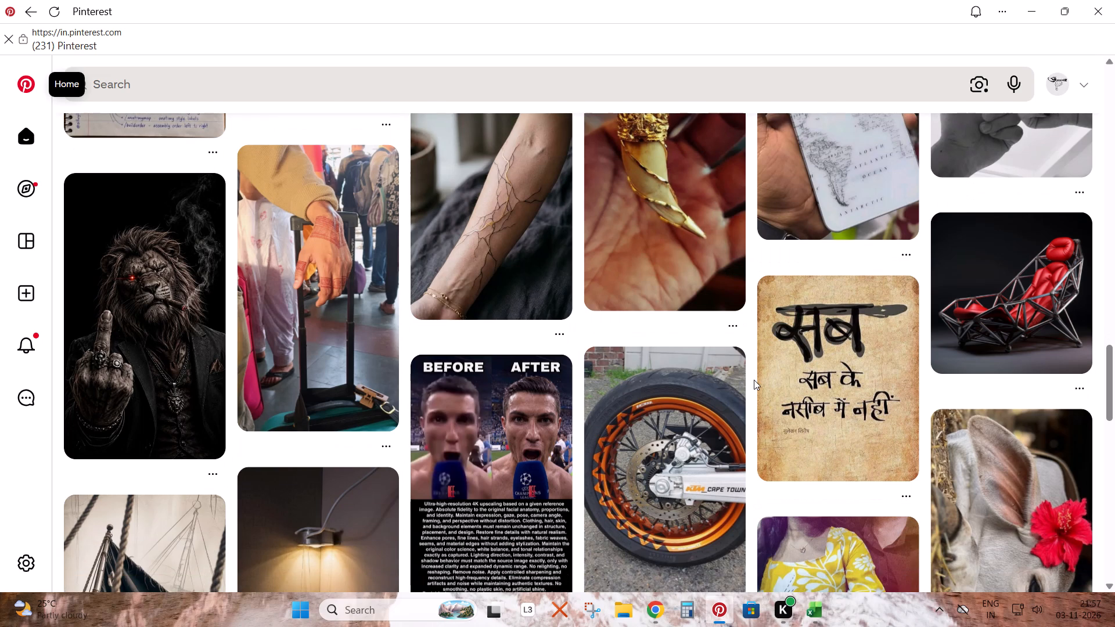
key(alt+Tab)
Delete the leftover old booking rows 24 to 26 beneath the pasted data in Sheet4.
click(558, 446)
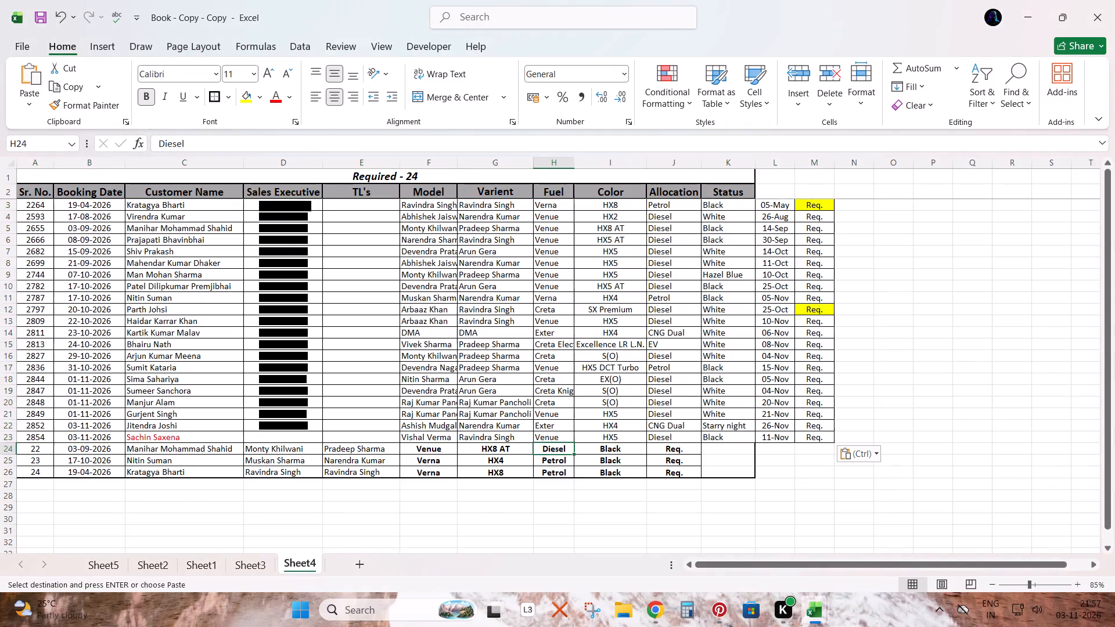
key(ctrl+shift+Down)
key(shift+space)
key(ctrl+minus)
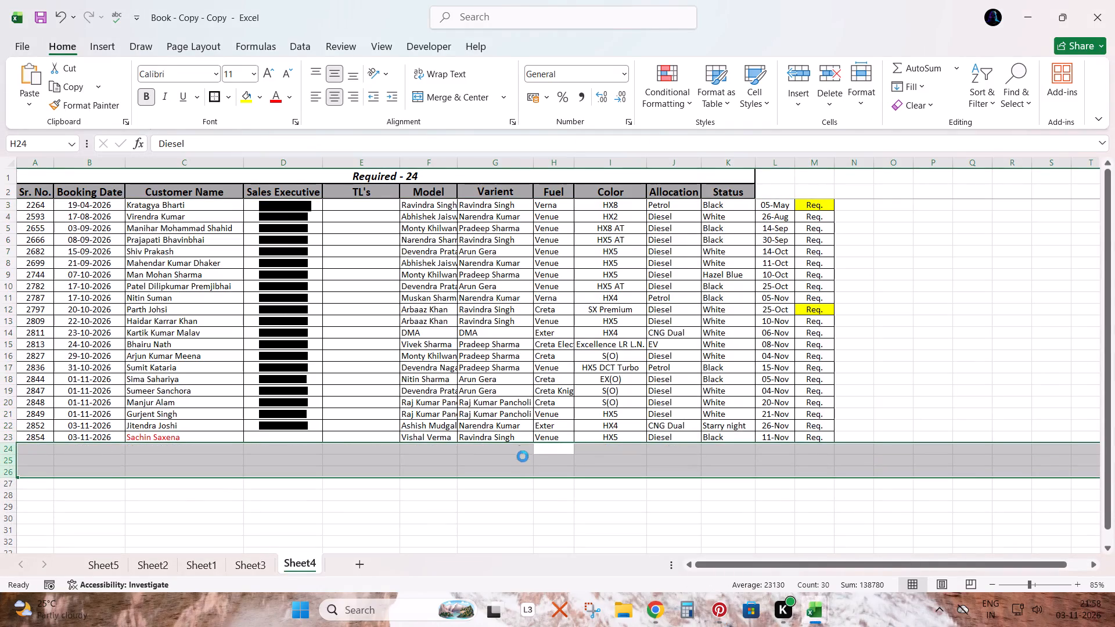
Save and close the Book - Copy - Copy workbook.
click(39, 19)
click(1114, 0)
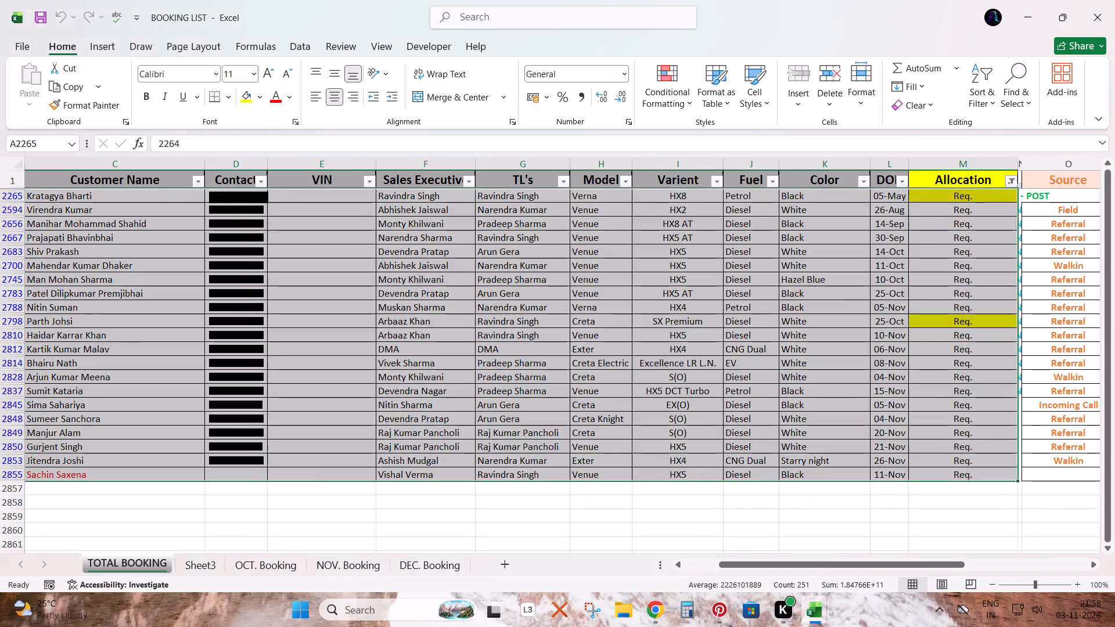
Refresh the desktop and reopen the Book - Copy - Copy workbook from there.
click(1114, 626)
right_click(497, 314)
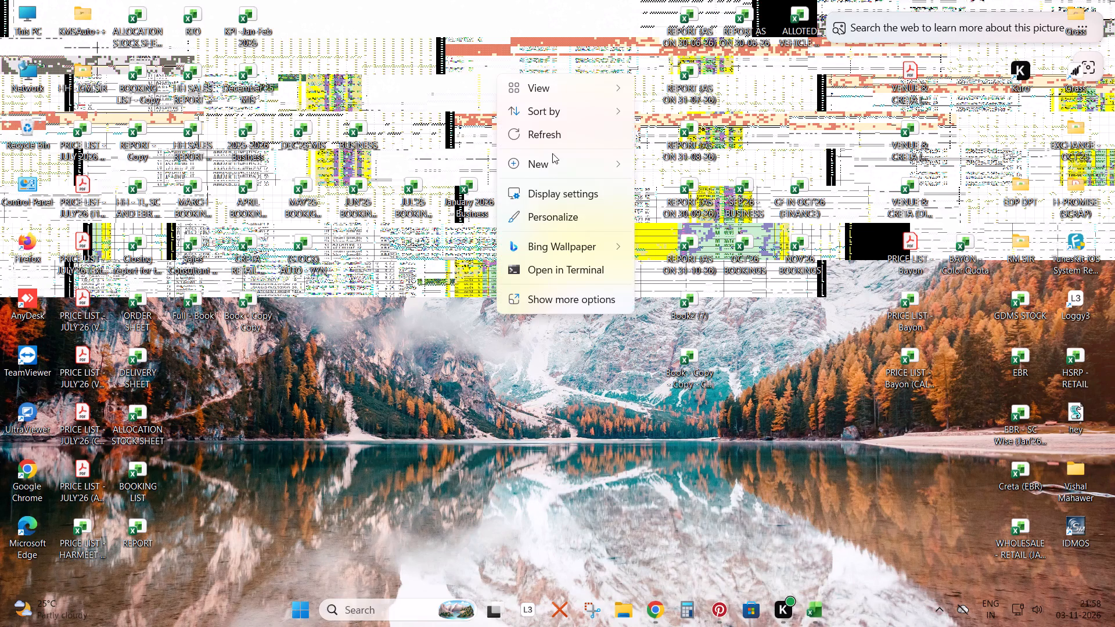
click(553, 137)
right_click(553, 137)
click(584, 193)
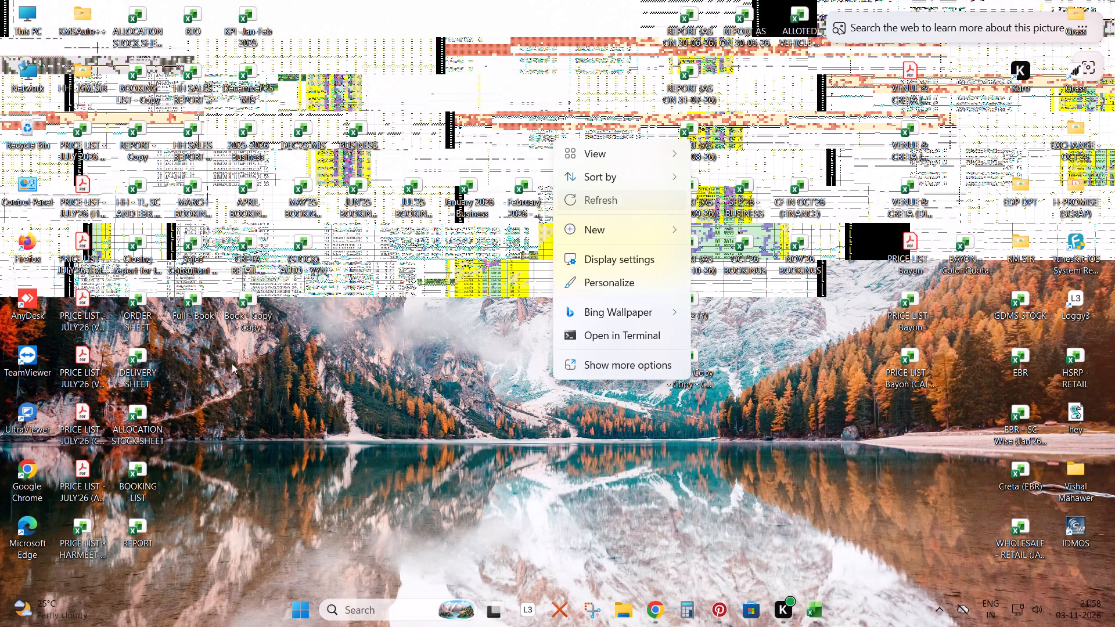
double_click(259, 310)
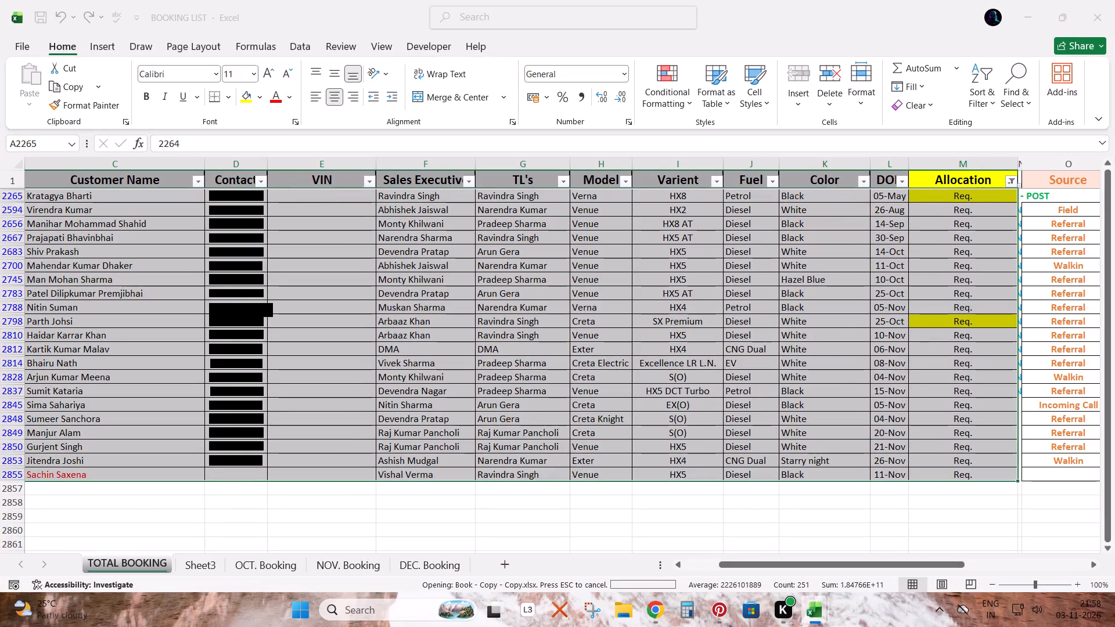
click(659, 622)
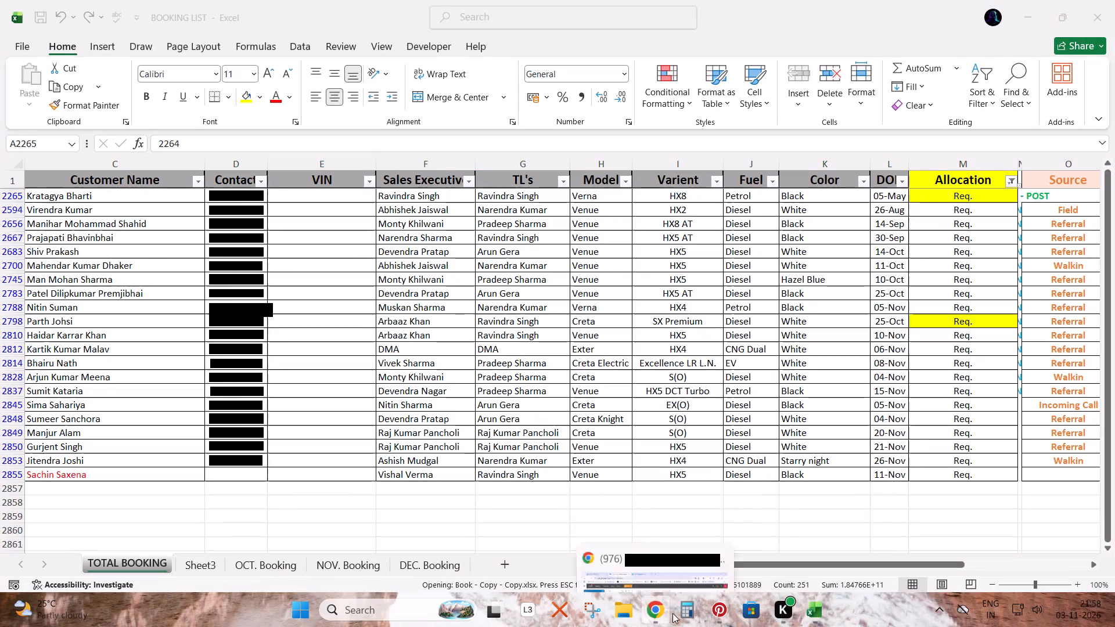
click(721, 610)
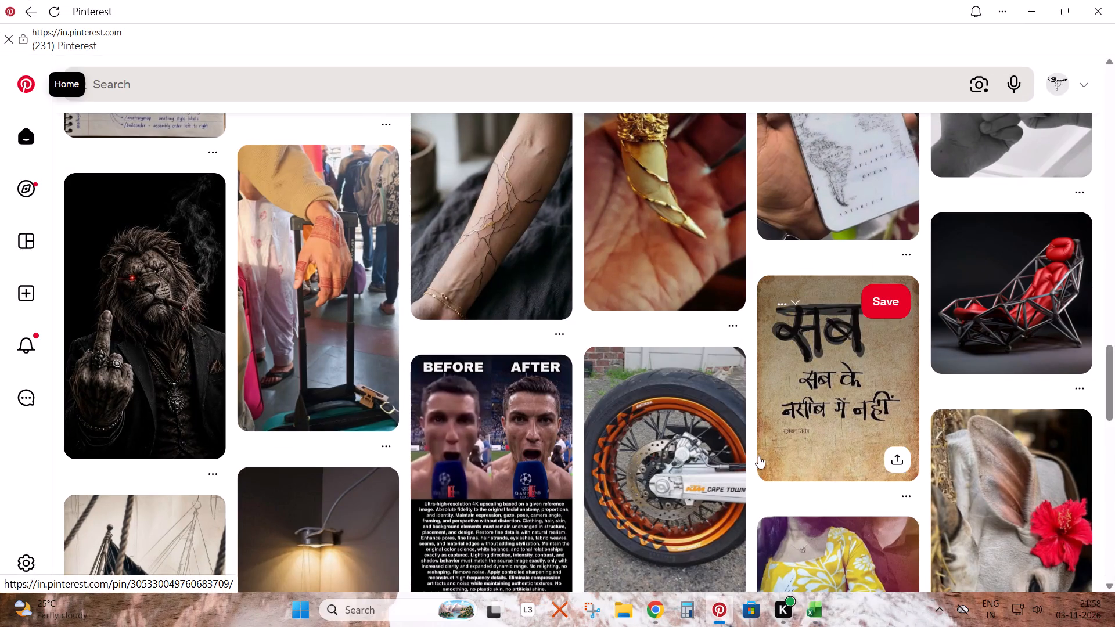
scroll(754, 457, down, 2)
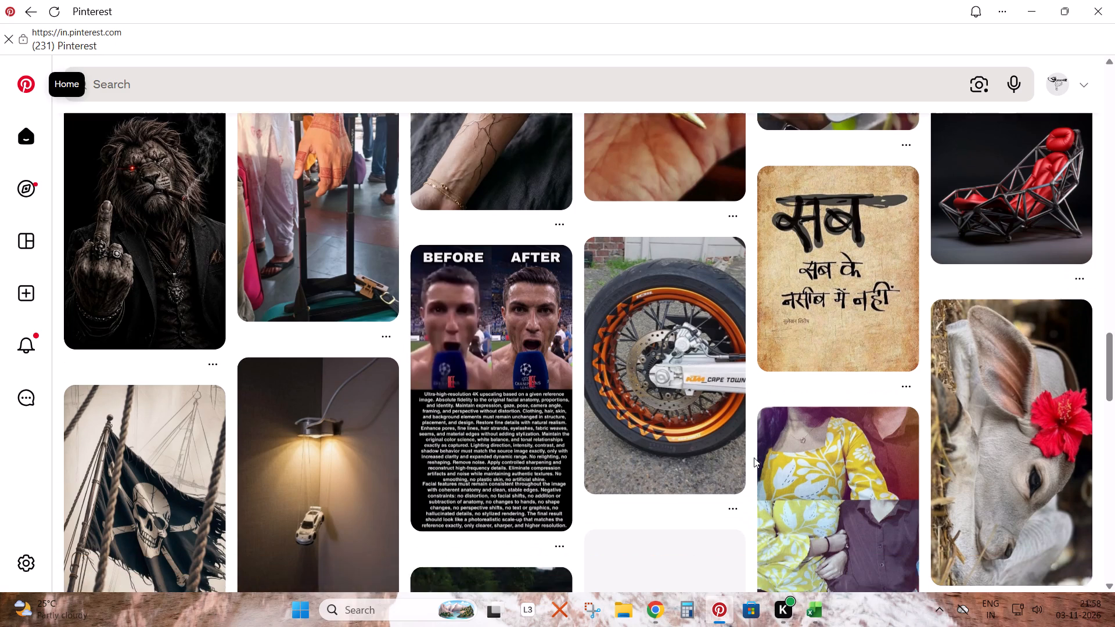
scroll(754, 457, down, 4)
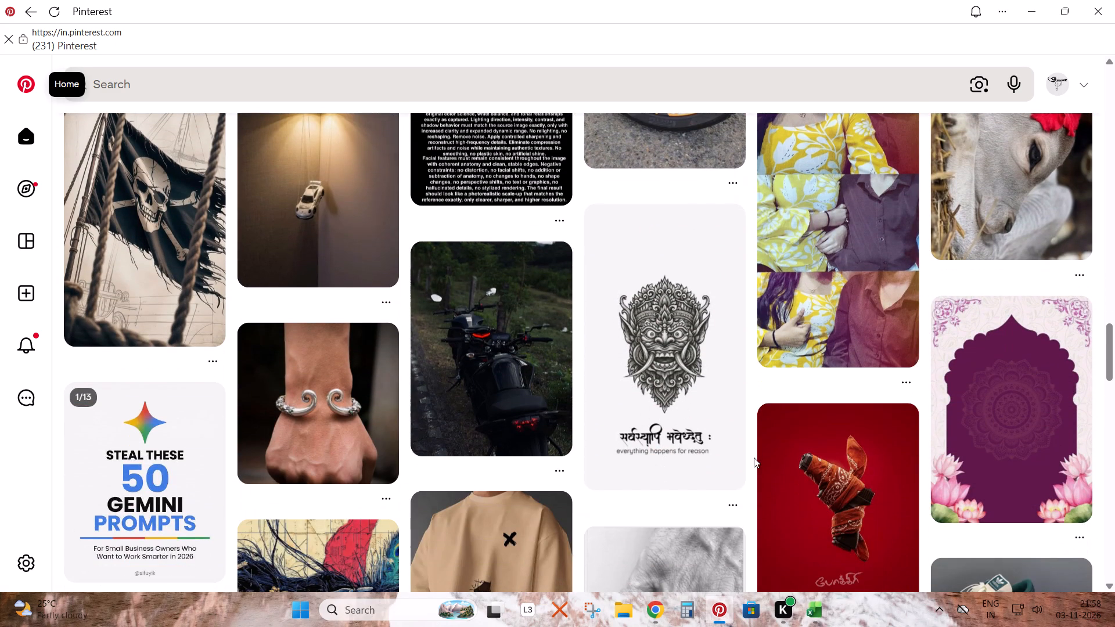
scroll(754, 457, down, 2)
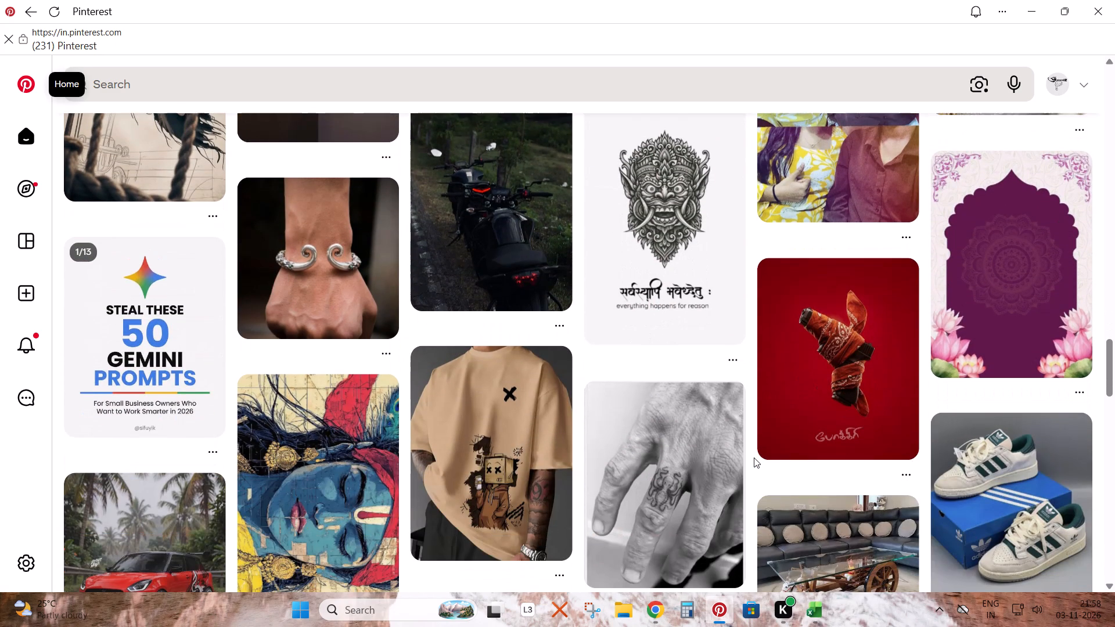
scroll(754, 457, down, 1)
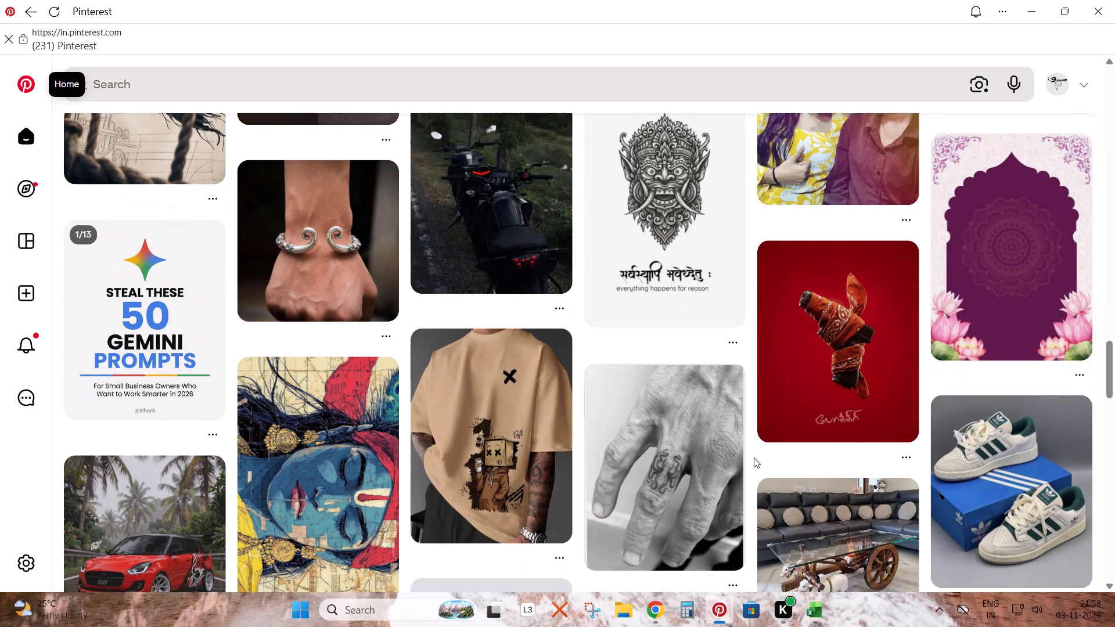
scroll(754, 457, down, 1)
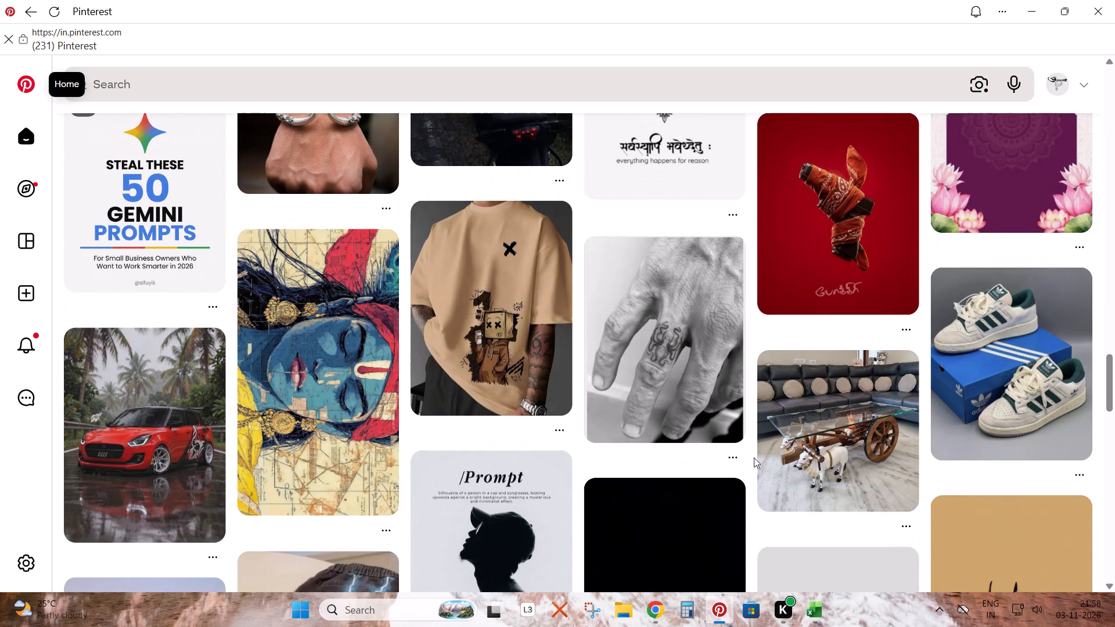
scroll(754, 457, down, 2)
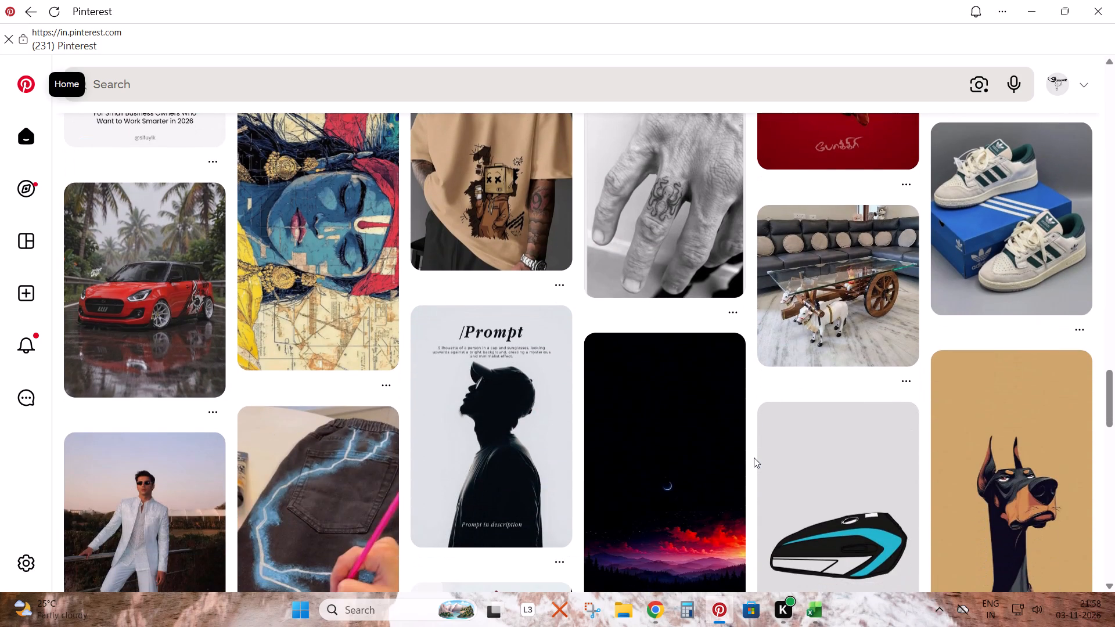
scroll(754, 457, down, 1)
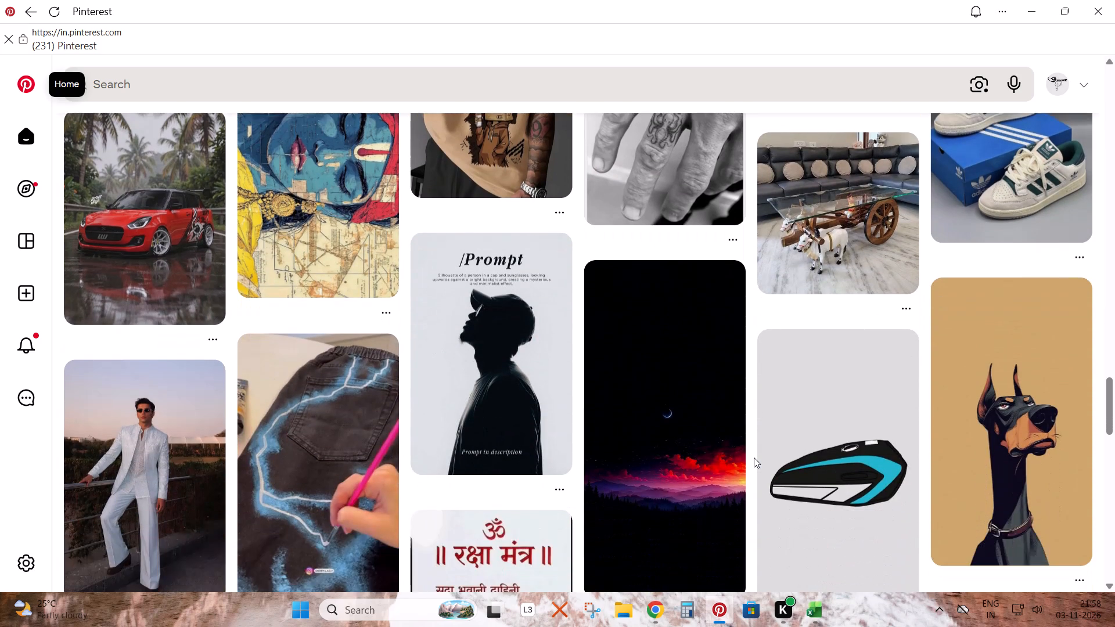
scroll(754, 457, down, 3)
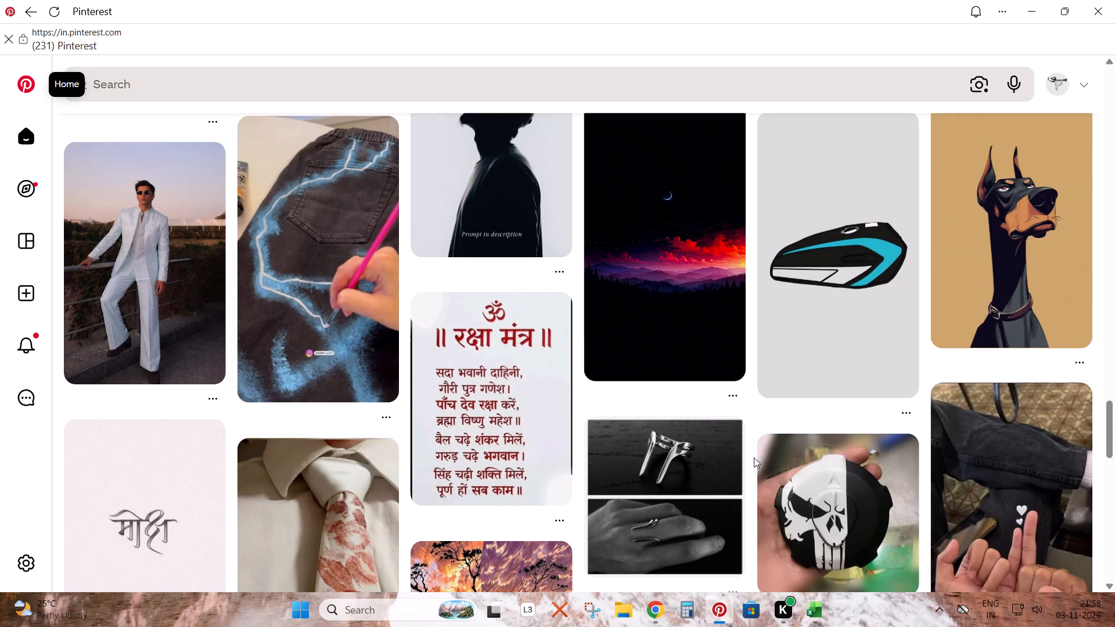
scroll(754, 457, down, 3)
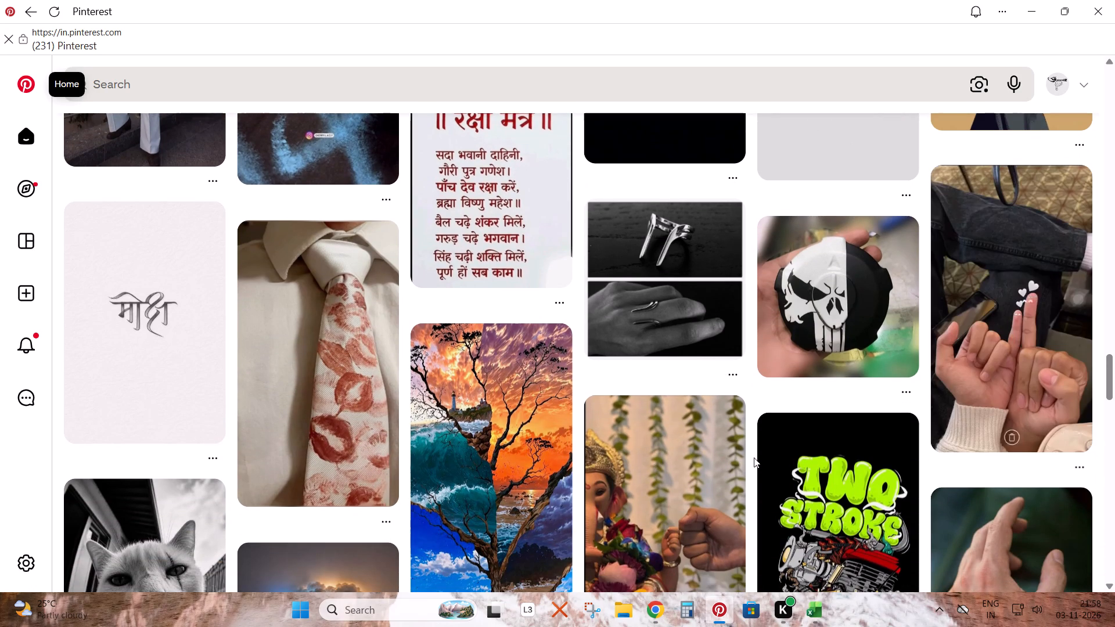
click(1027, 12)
Delete the pasted contact and VIN cells D3:E23 in Sheet4, shifting the remaining cells left under their matching headers.
click(468, 403)
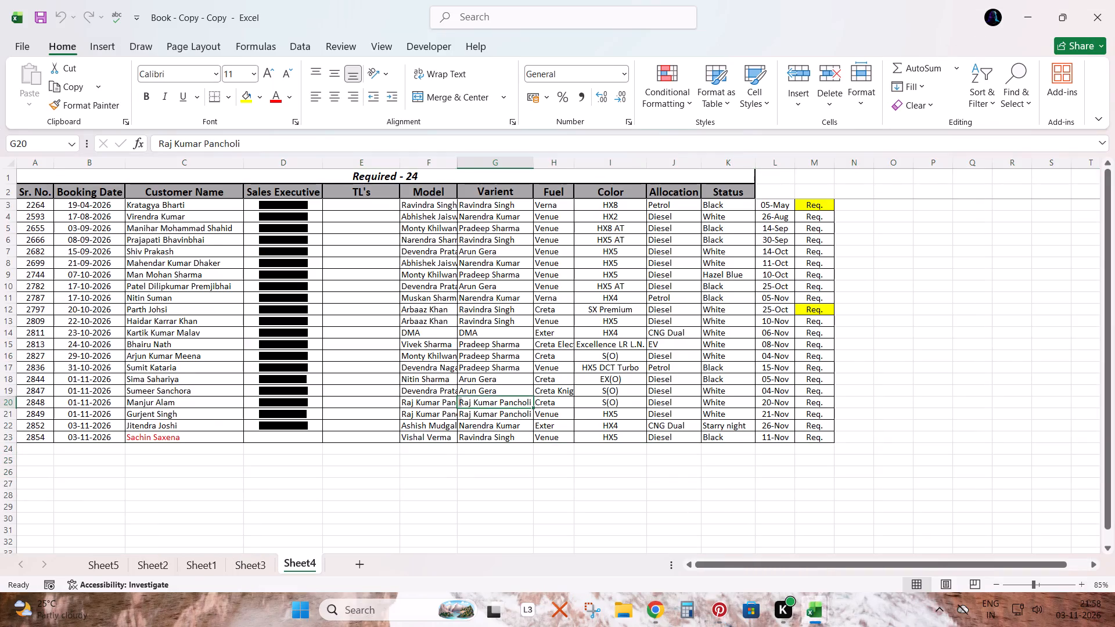
key(Down)
key(Left)
key(Up)
key(Left)
key(Left)
key(ctrl+Up)
key(Down)
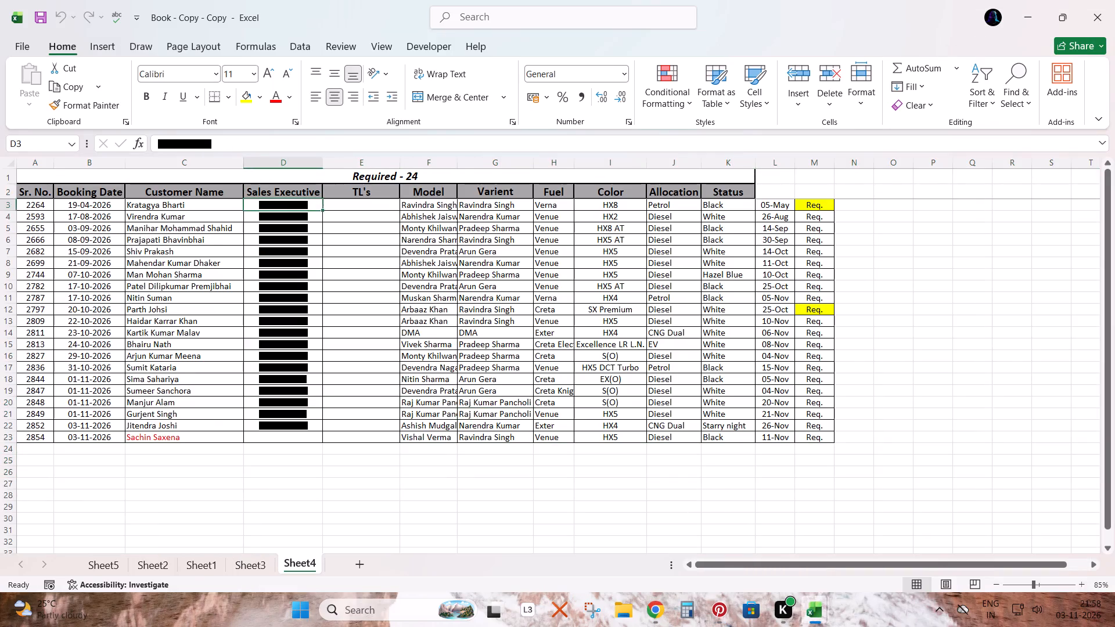
key(shift+Right)
key(ctrl+shift+Down)
key(shift+Down)
key(ctrl+minus)
key(Return)
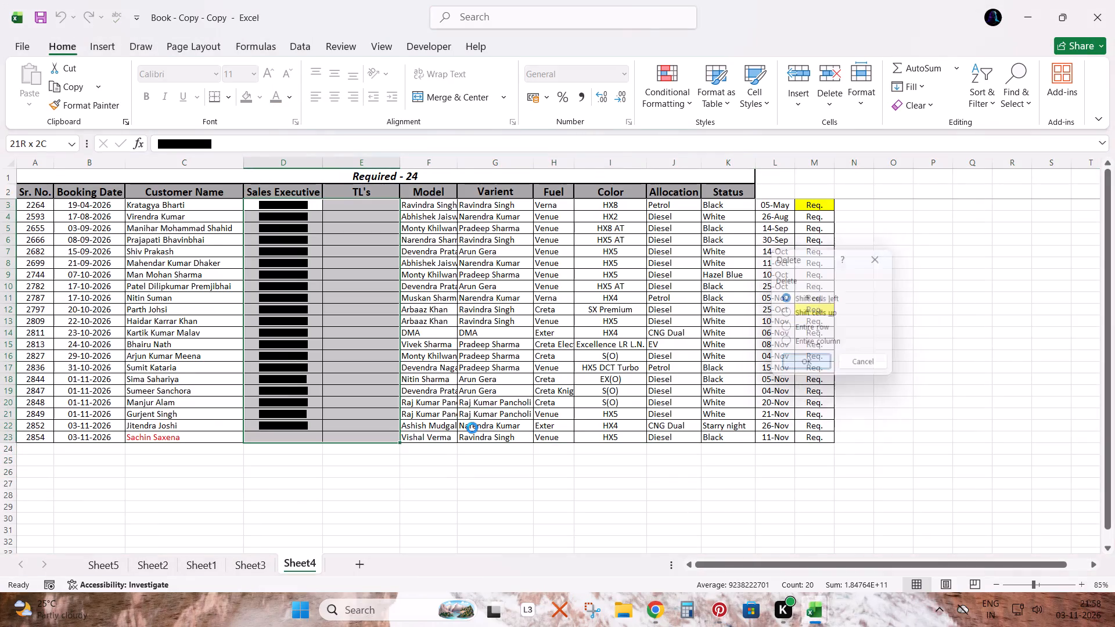
Delete the date cells J3:J23 under the Allocation header, shifting the Req. entries left into that column.
key(Right)
key(Up)
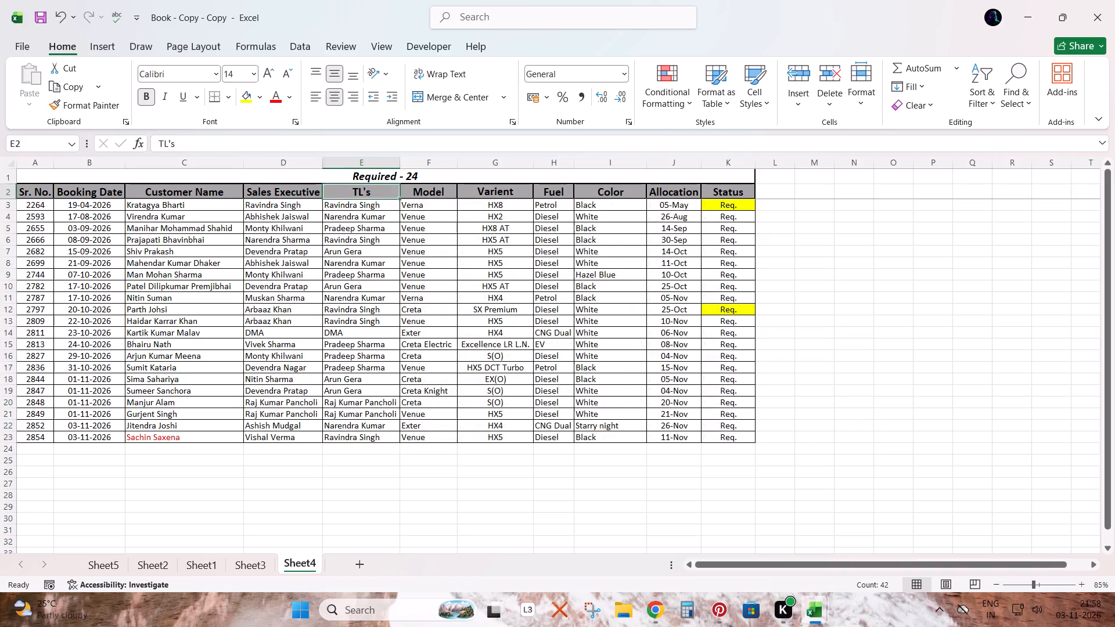
key(ctrl+Right)
key(Down)
key(Left)
key(ctrl+shift+Down)
key(ctrl+minus)
key(Return)
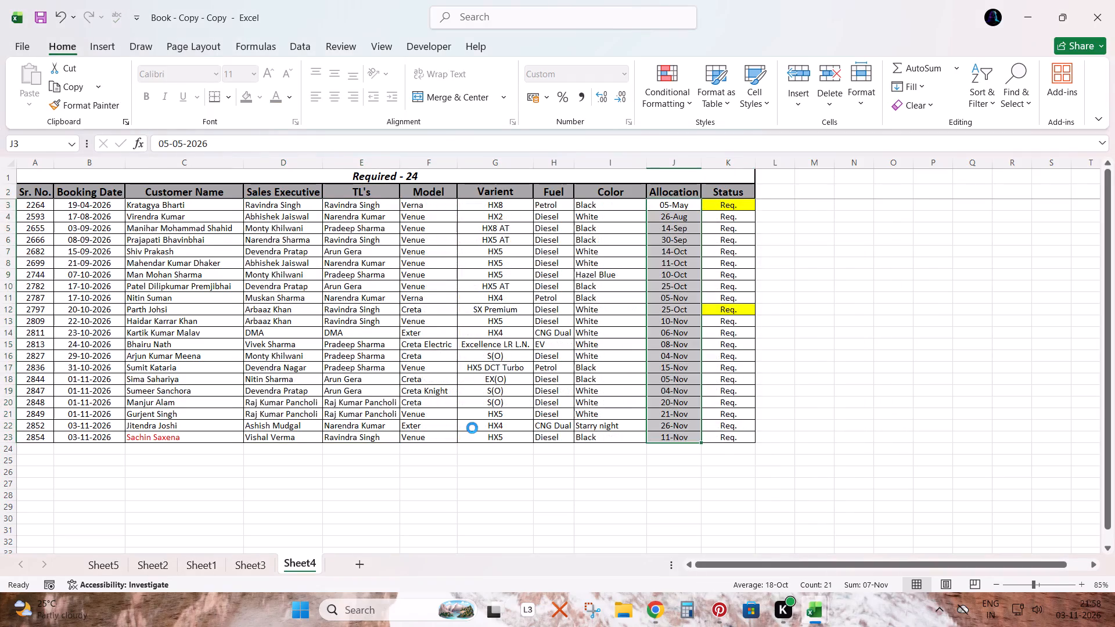
Enter Ordered in Status cell K3 of Sheet4, beside the first highlighted Req. entry.
key(Right)
key(Up)
key(Right)
key(Down)
key(Down)
key(Left)
key(Up)
key(Up)
key(Down)
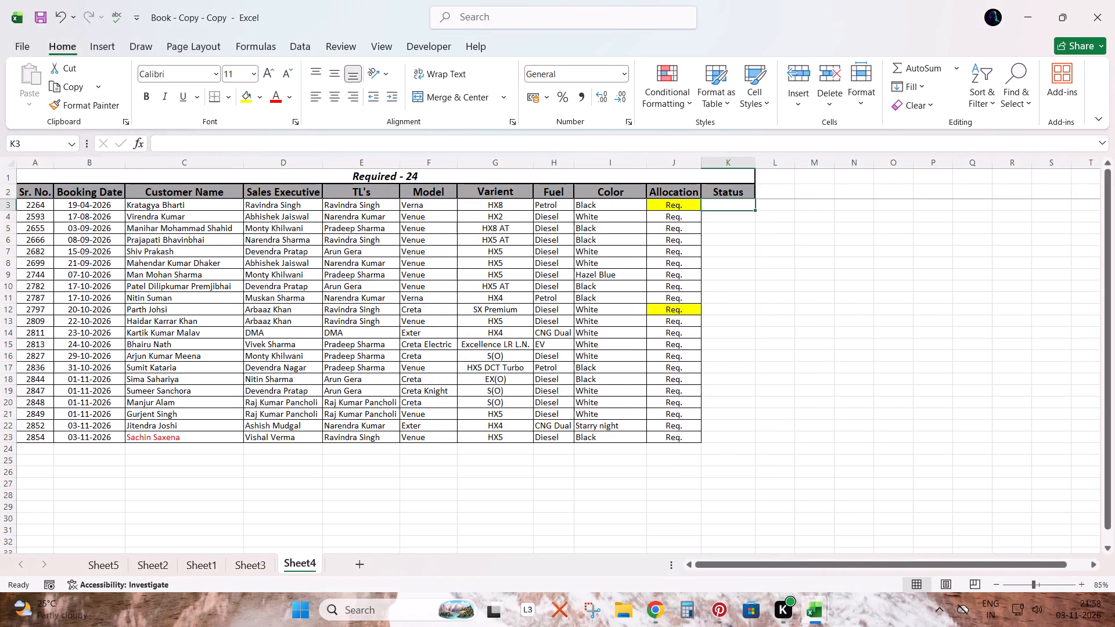
text(Ordered)
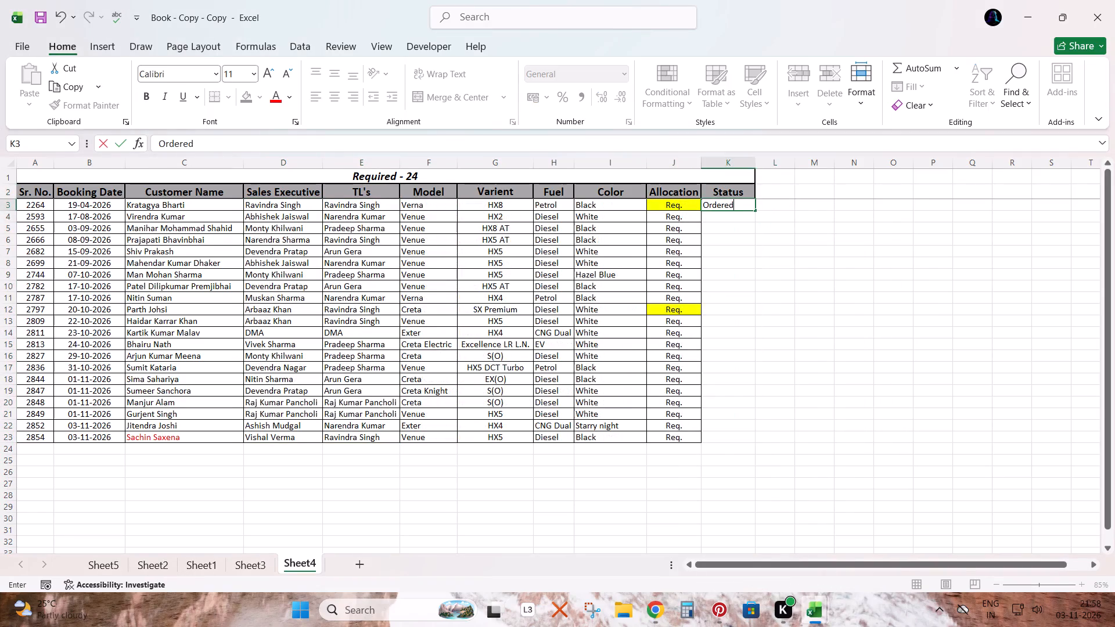
key(Return)
Enter Ordered in Status cell K12, beside the highlighted Req. entry of booking 2797.
key(Return)
key(Return)
key(Return)
key(Return)
key(Return)
key(Return)
key(Return)
key(Return)
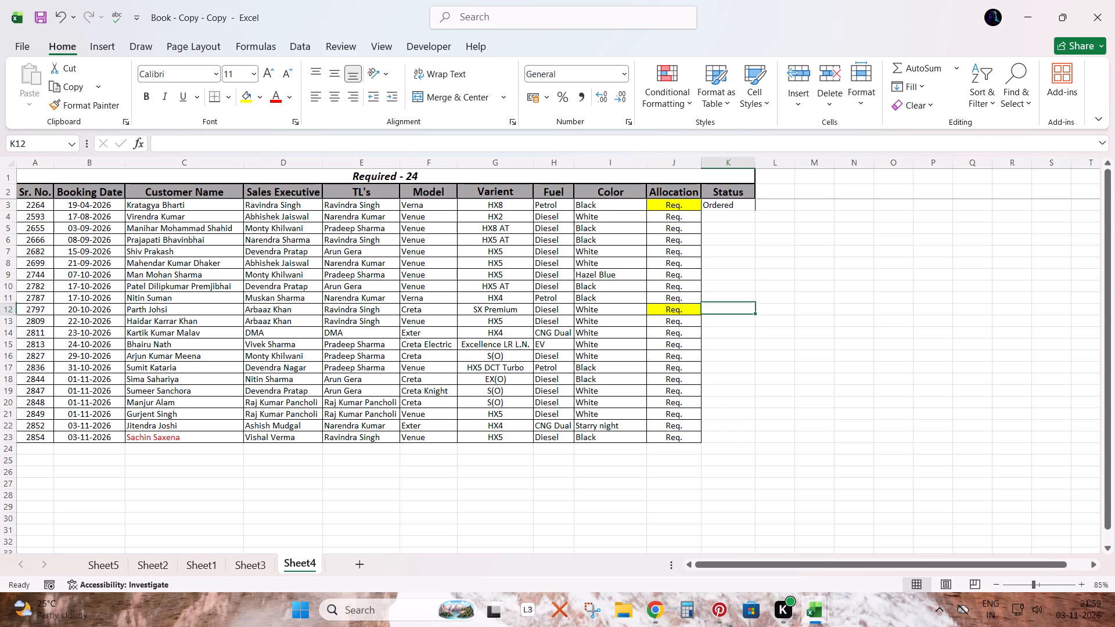
key(o)
key(Return)
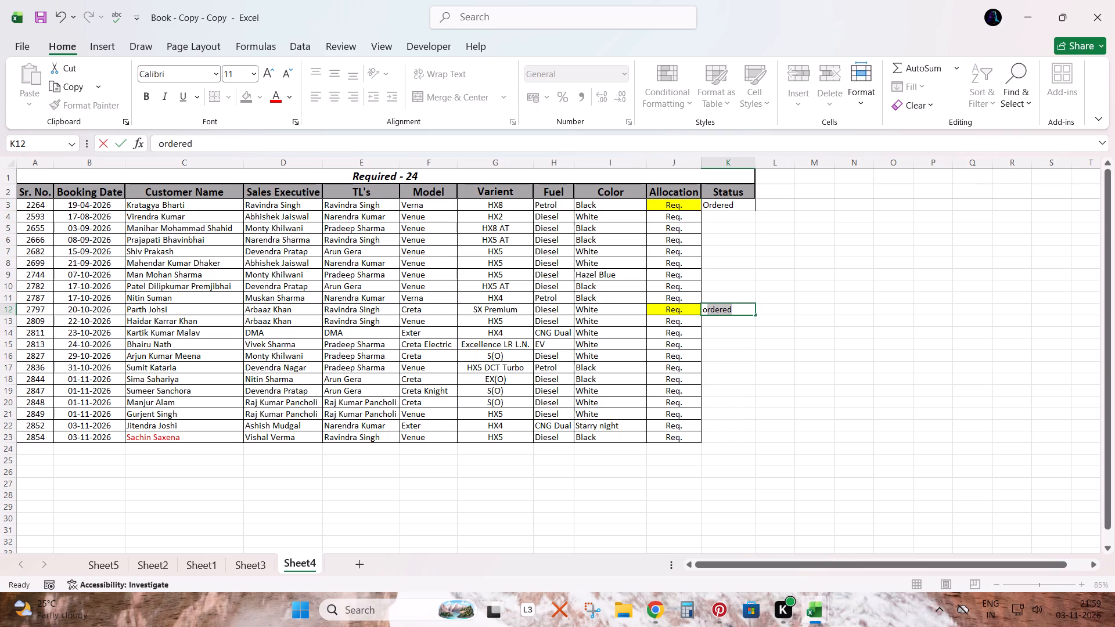
Move the whole row of booking 2797 (Creta SX Premium) beneath the last row of the required list.
key(Up)
key(Left)
key(shift+space)
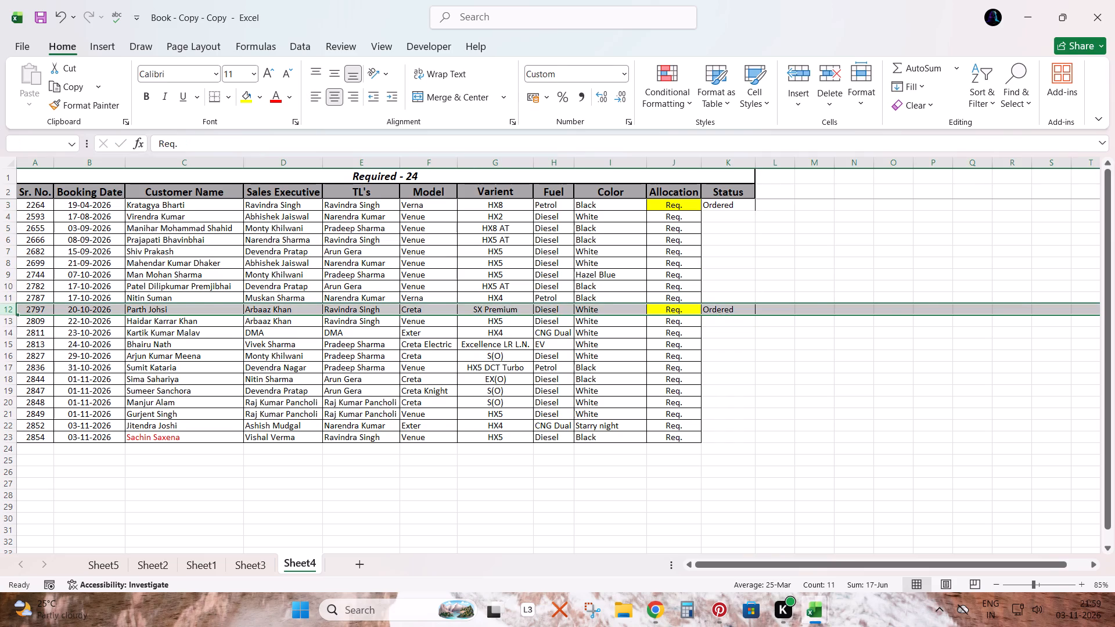
key(ctrl+x)
key(ctrl+Down)
key(shift+space)
key(Down)
key(shift+space)
key(ctrl+plus)
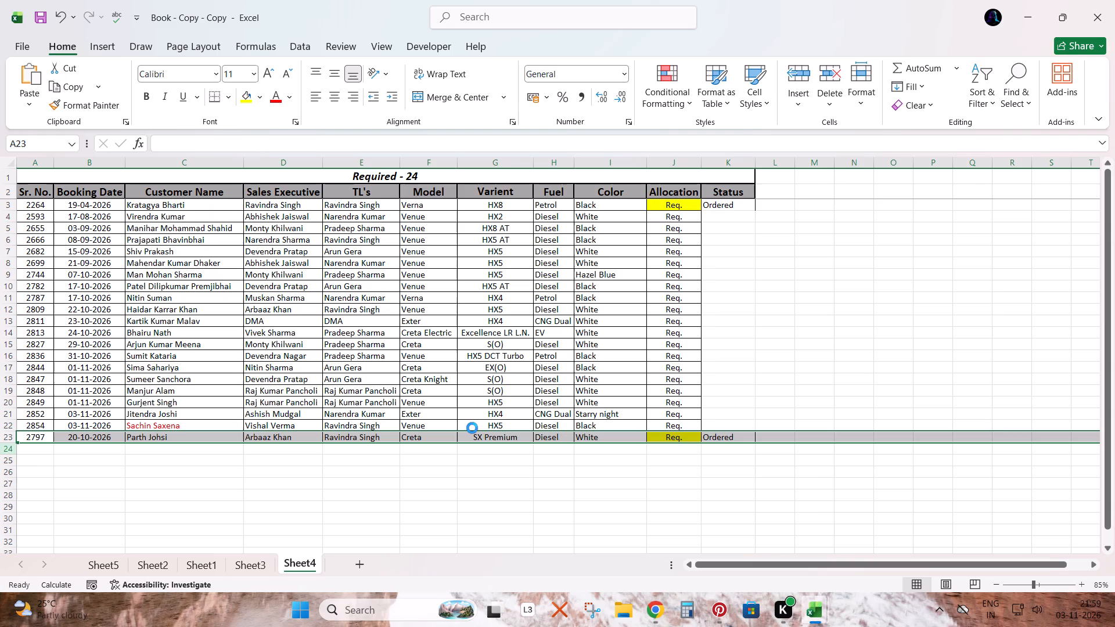
Switch to Pinterest, browse the home feed and open the pin of the serrated metal Sikh kara held in a hand.
key(alt+Tab)
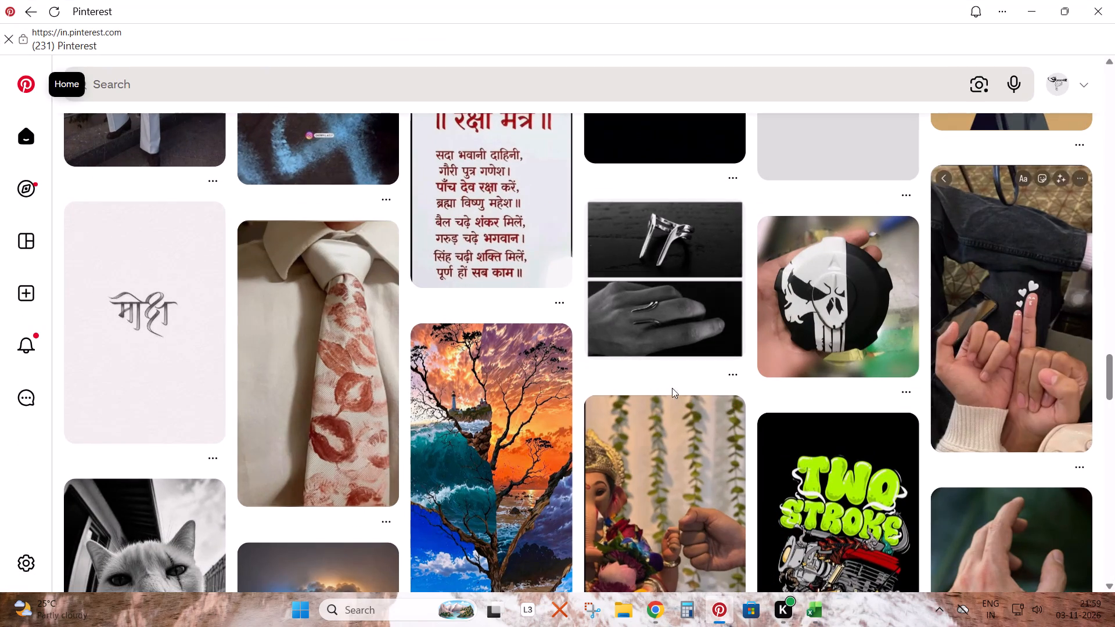
scroll(750, 401, down, 1)
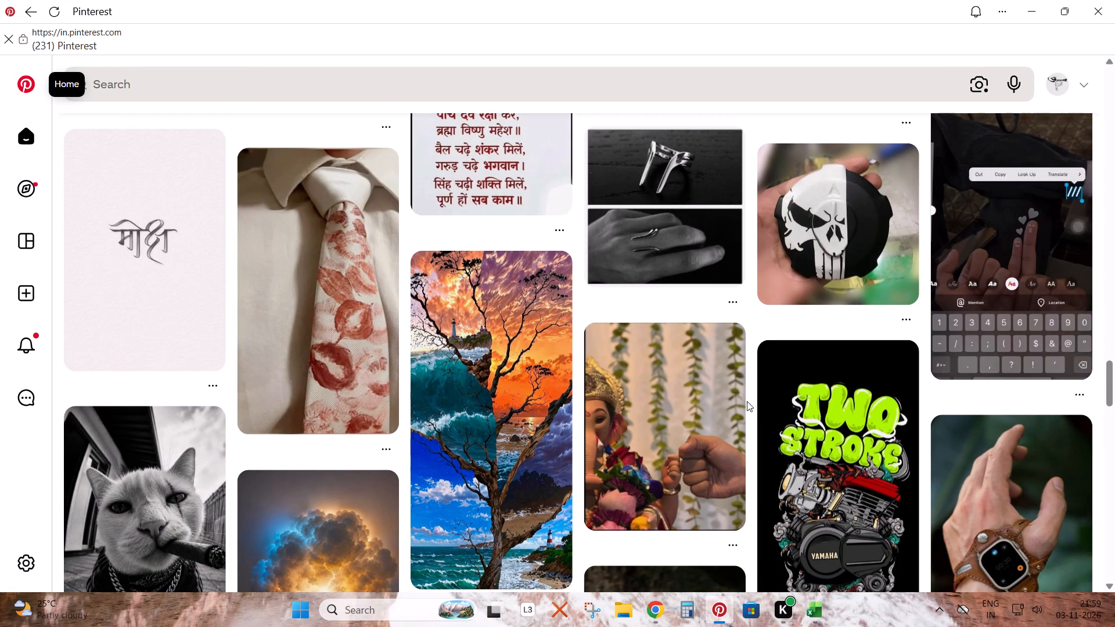
scroll(746, 401, down, 2)
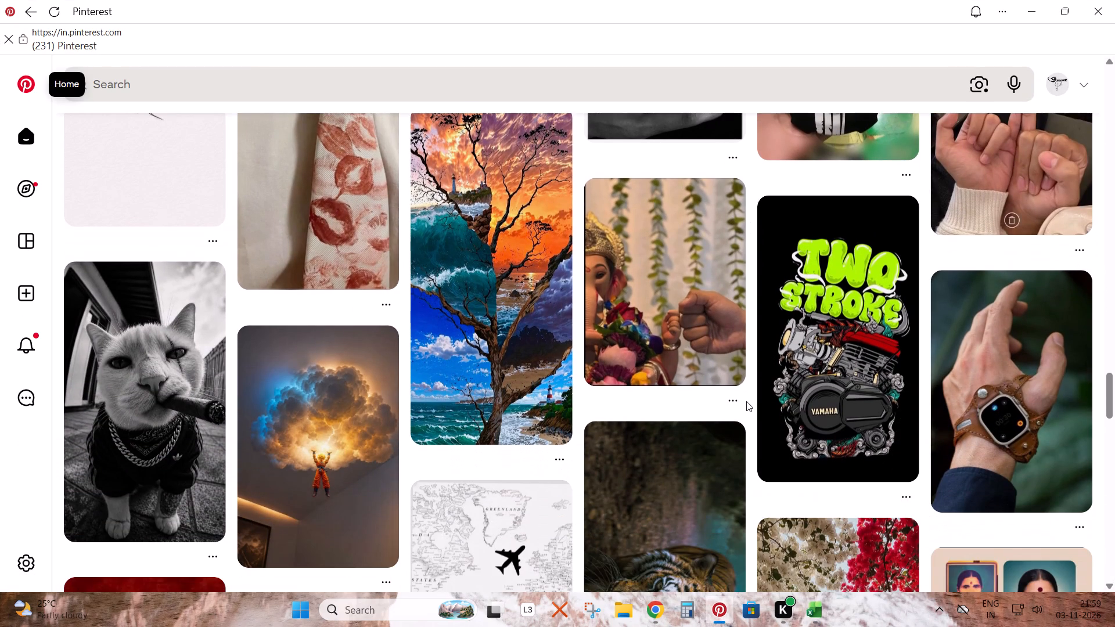
scroll(744, 402, down, 1)
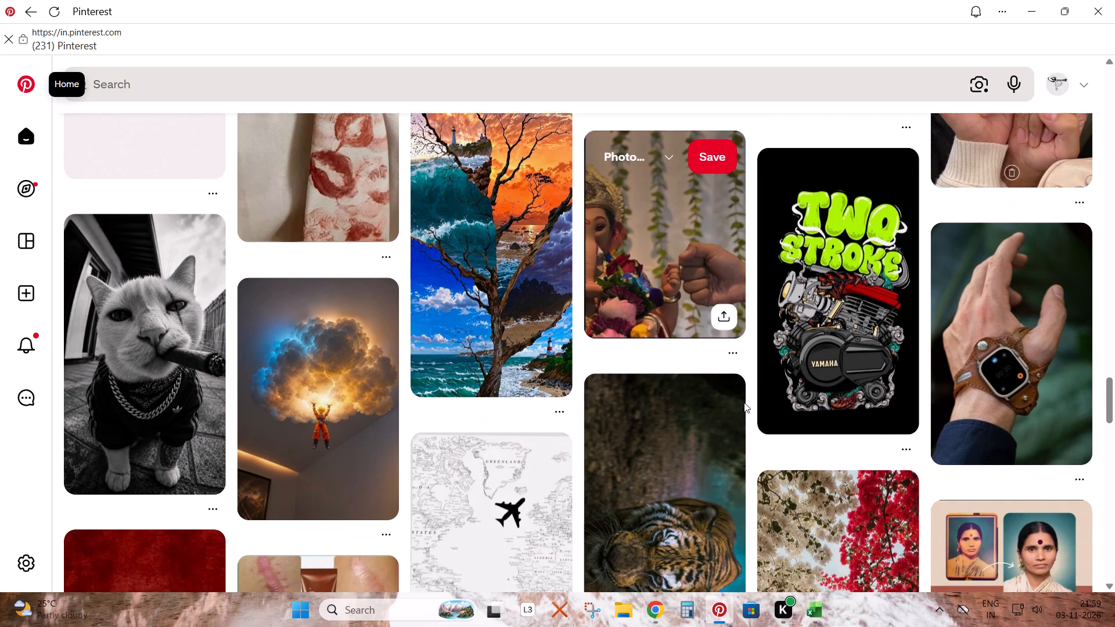
scroll(749, 419, down, 2)
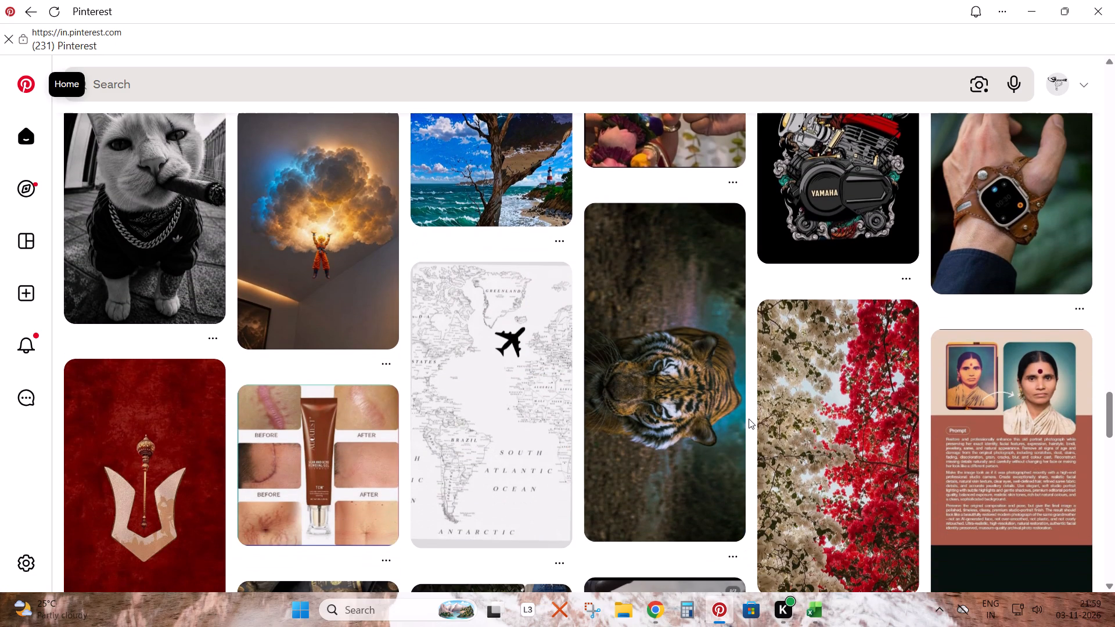
scroll(749, 419, down, 2)
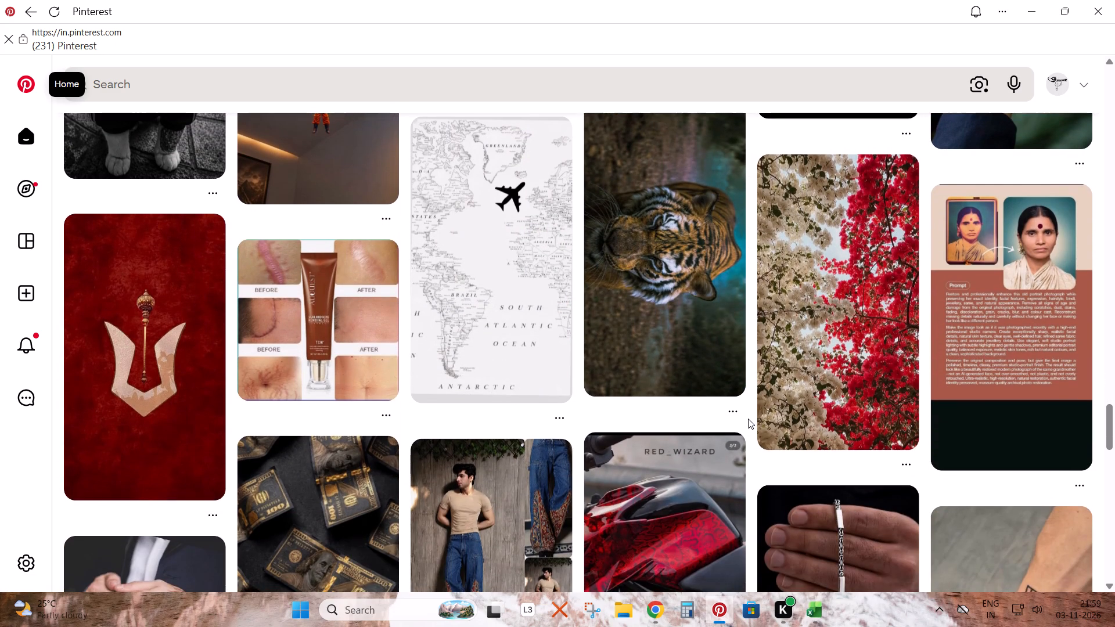
scroll(748, 419, down, 2)
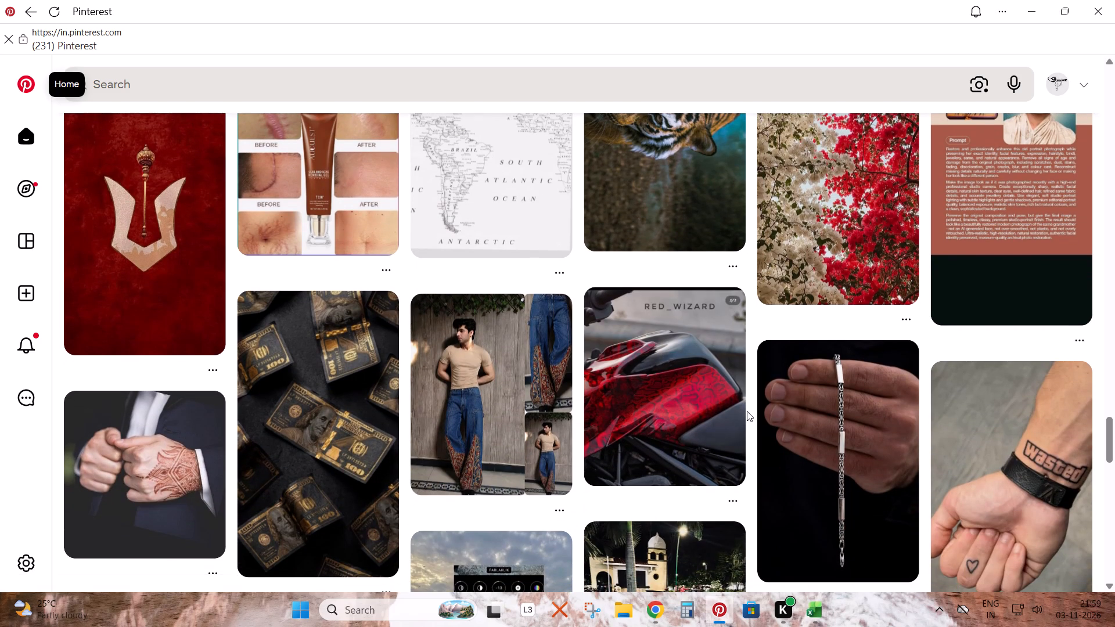
scroll(751, 417, down, 1)
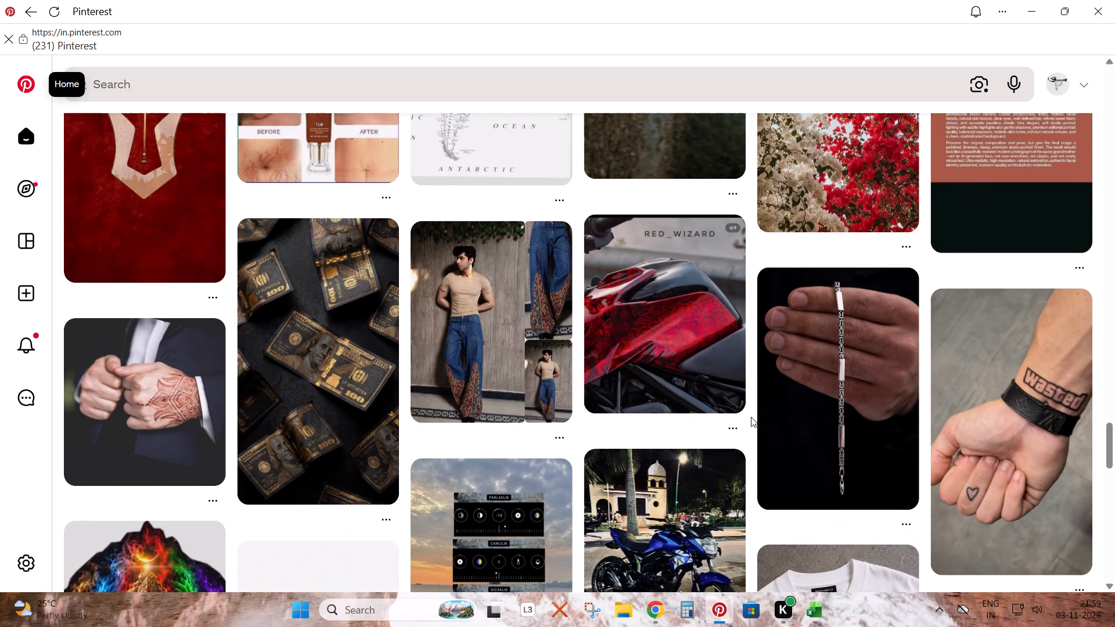
scroll(751, 417, down, 1)
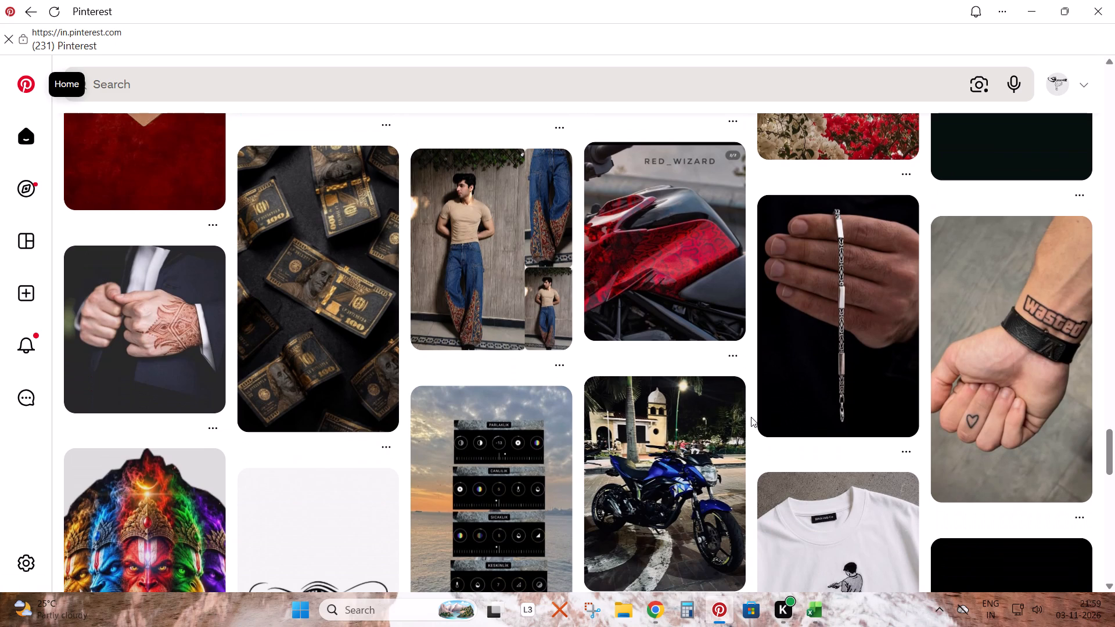
key(alt+Tab)
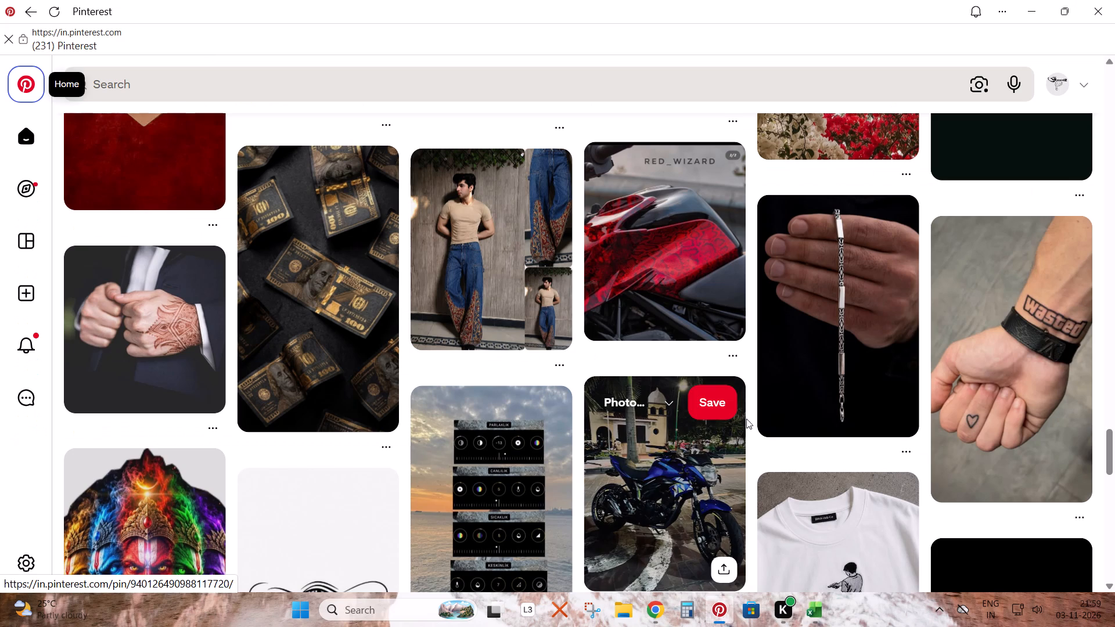
scroll(753, 423, down, 3)
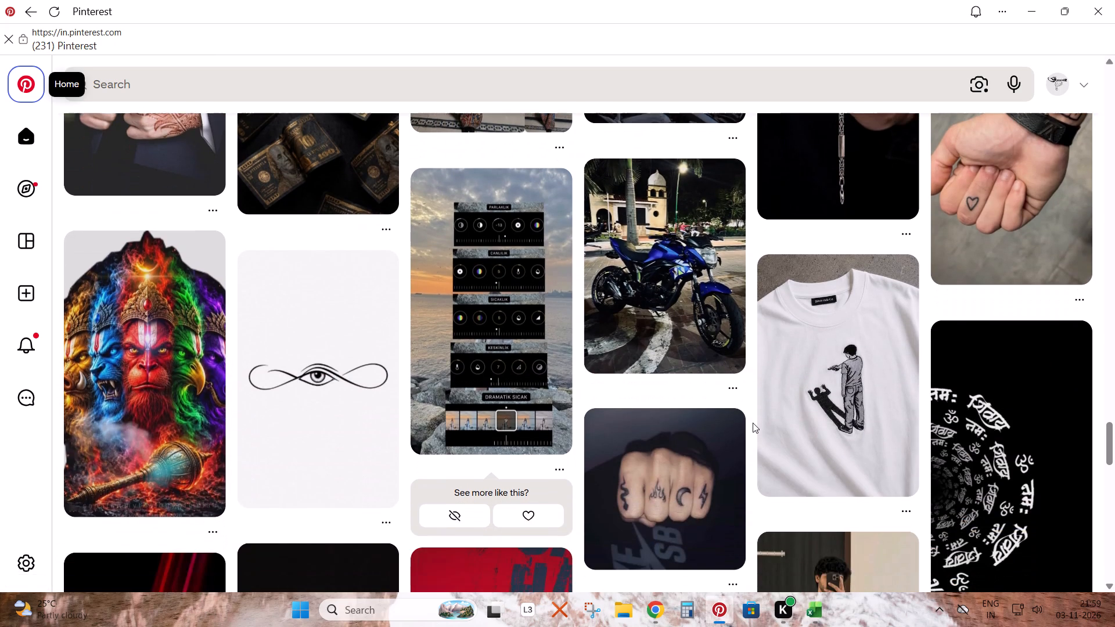
scroll(753, 423, down, 1)
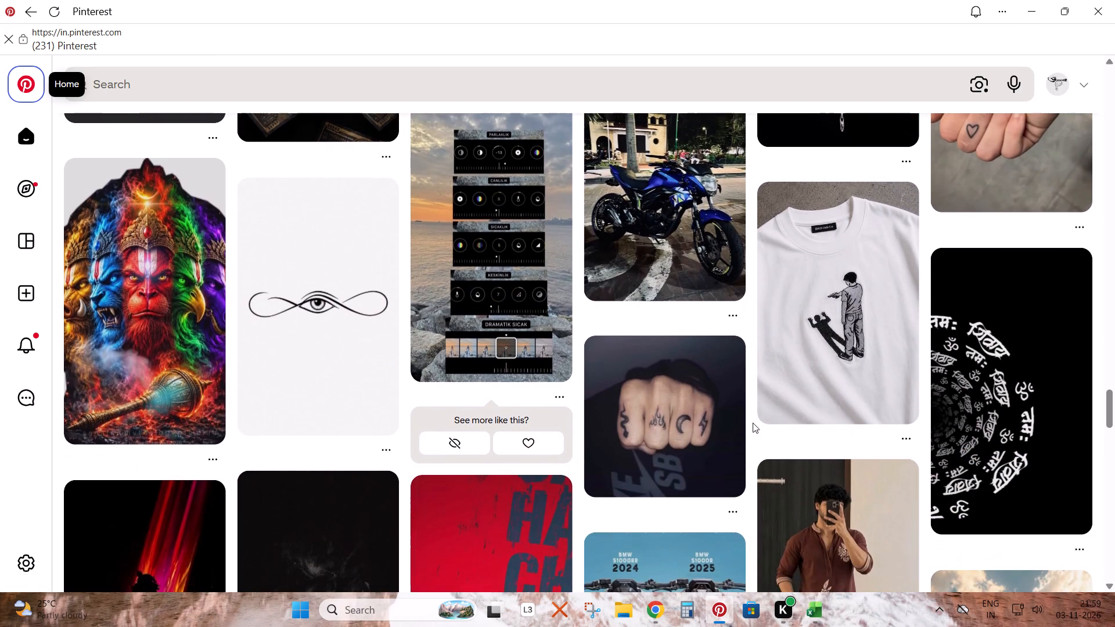
scroll(753, 423, down, 3)
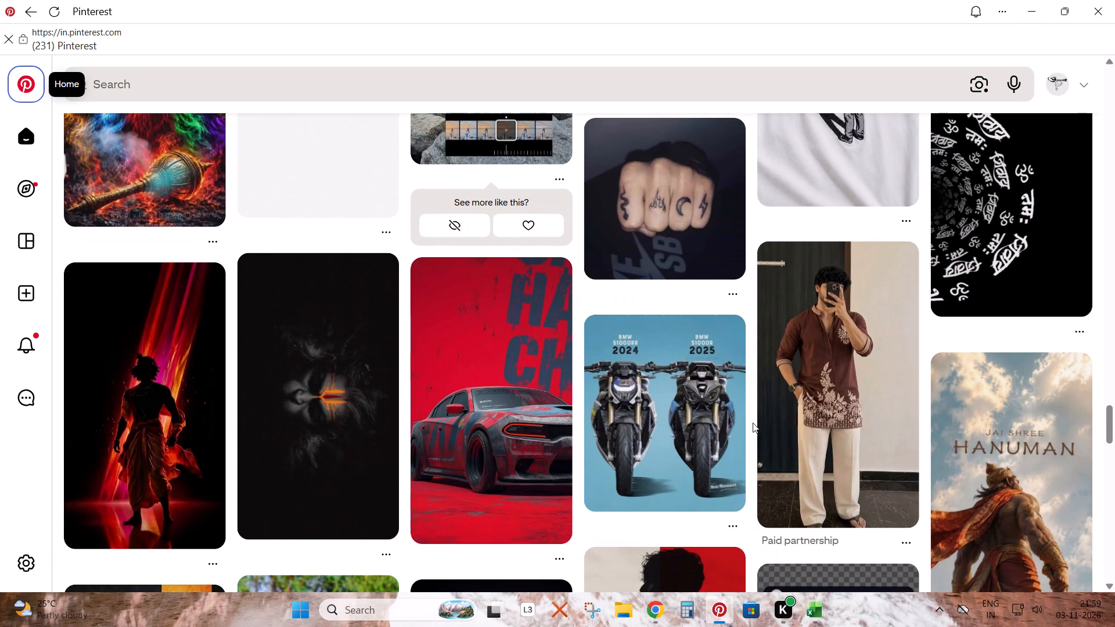
scroll(753, 423, down, 3)
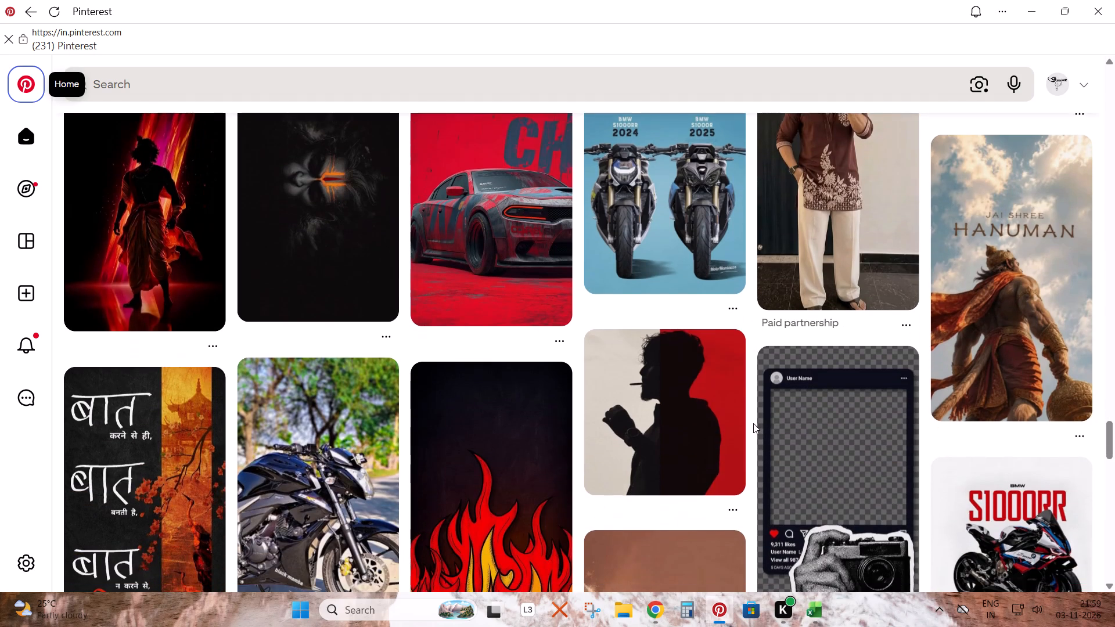
scroll(753, 423, down, 3)
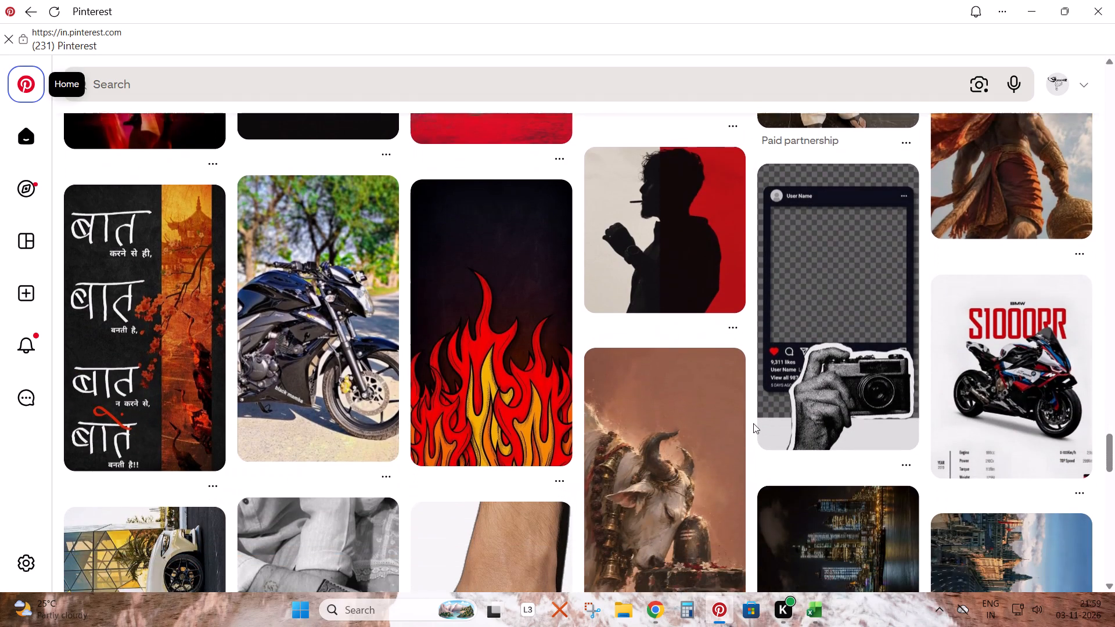
scroll(753, 423, down, 5)
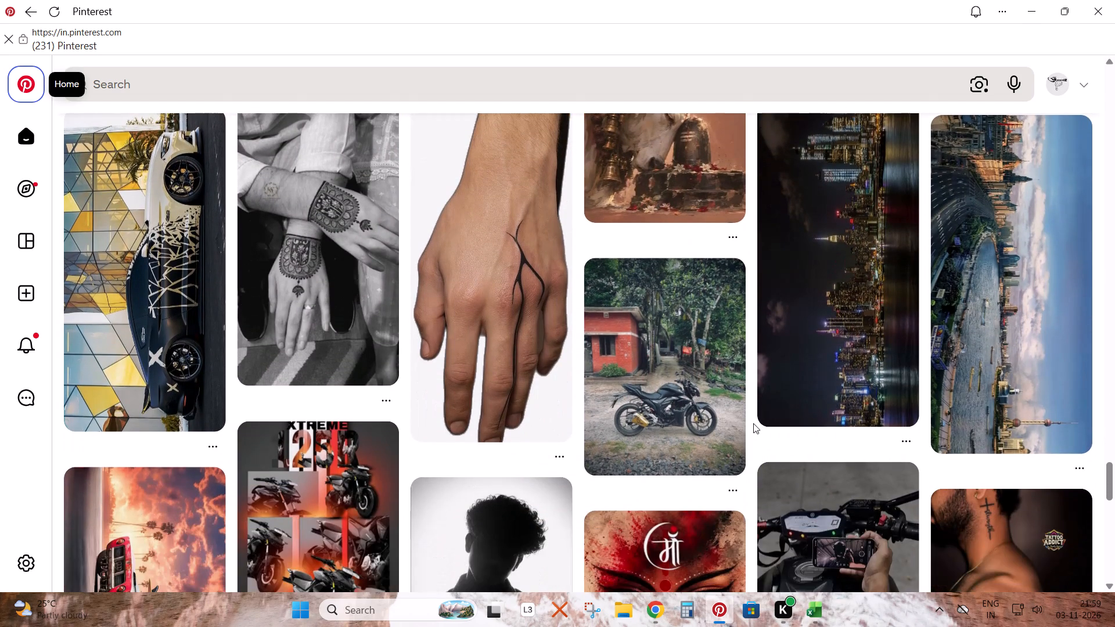
scroll(753, 423, down, 3)
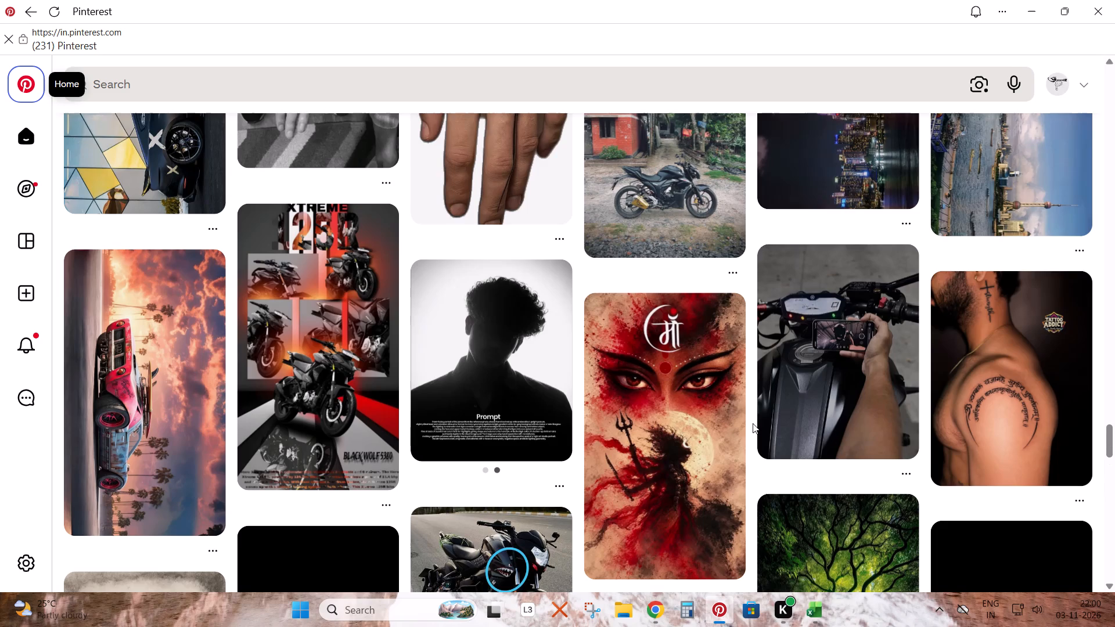
scroll(753, 423, down, 5)
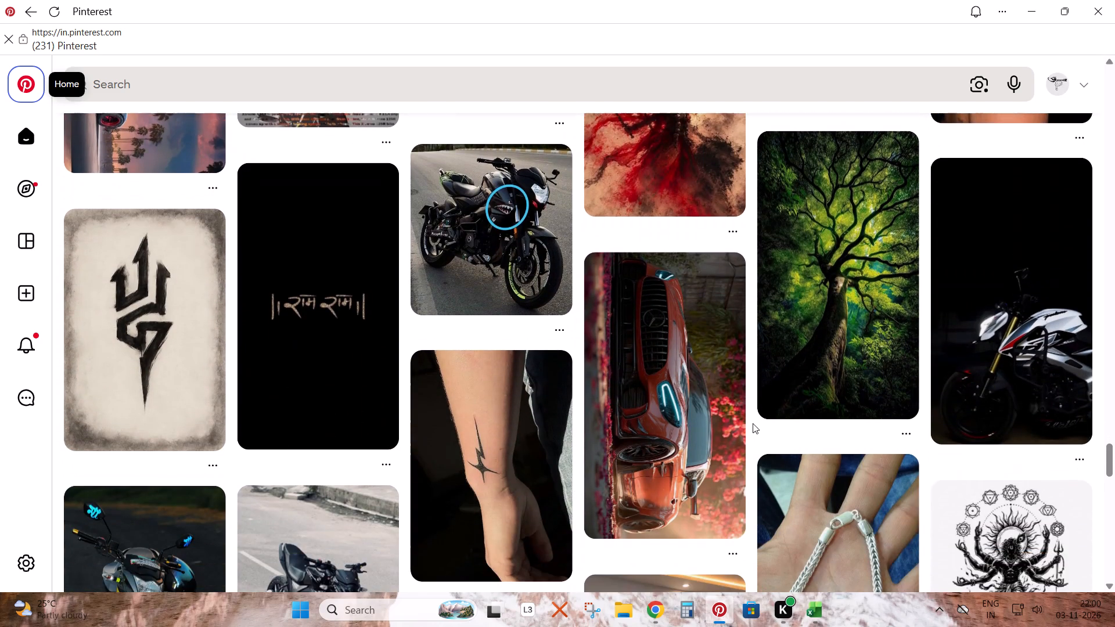
scroll(753, 423, down, 4)
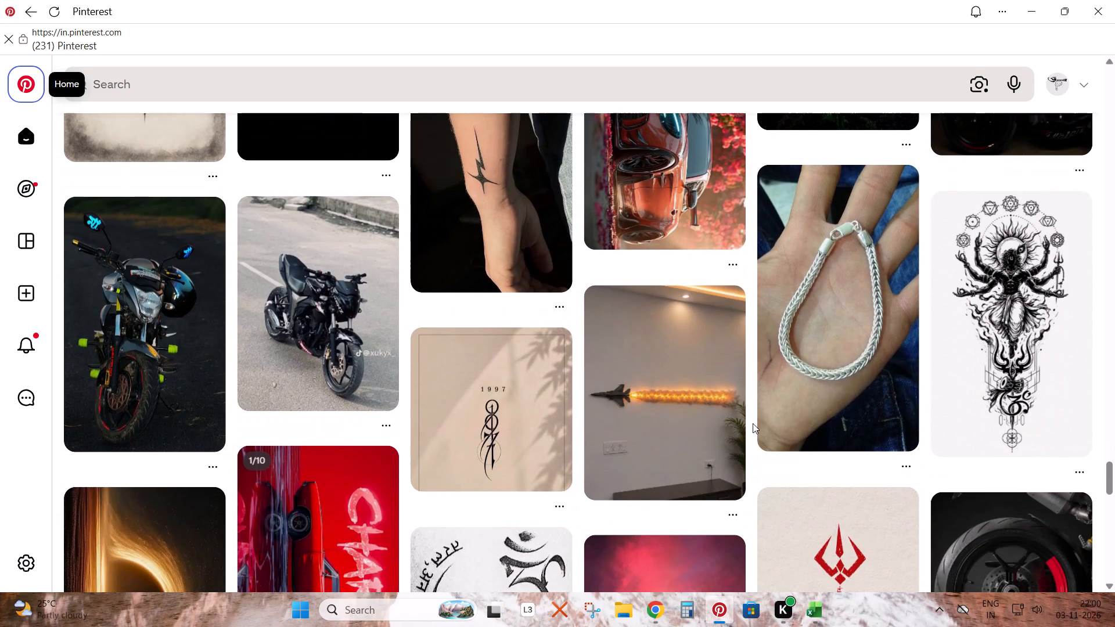
scroll(753, 423, down, 1)
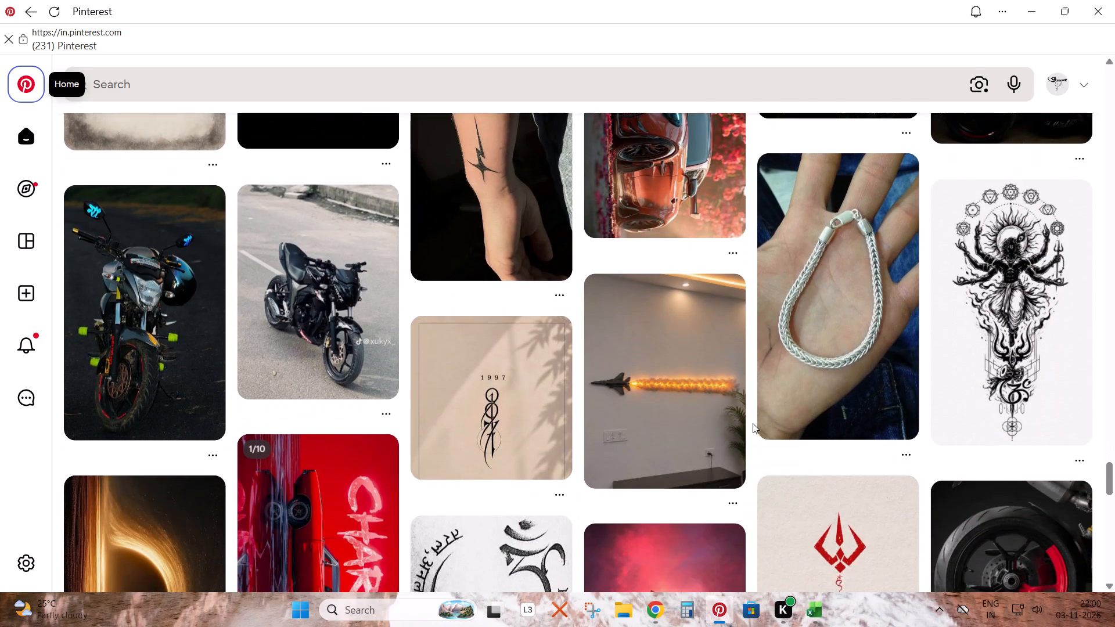
scroll(753, 423, down, 5)
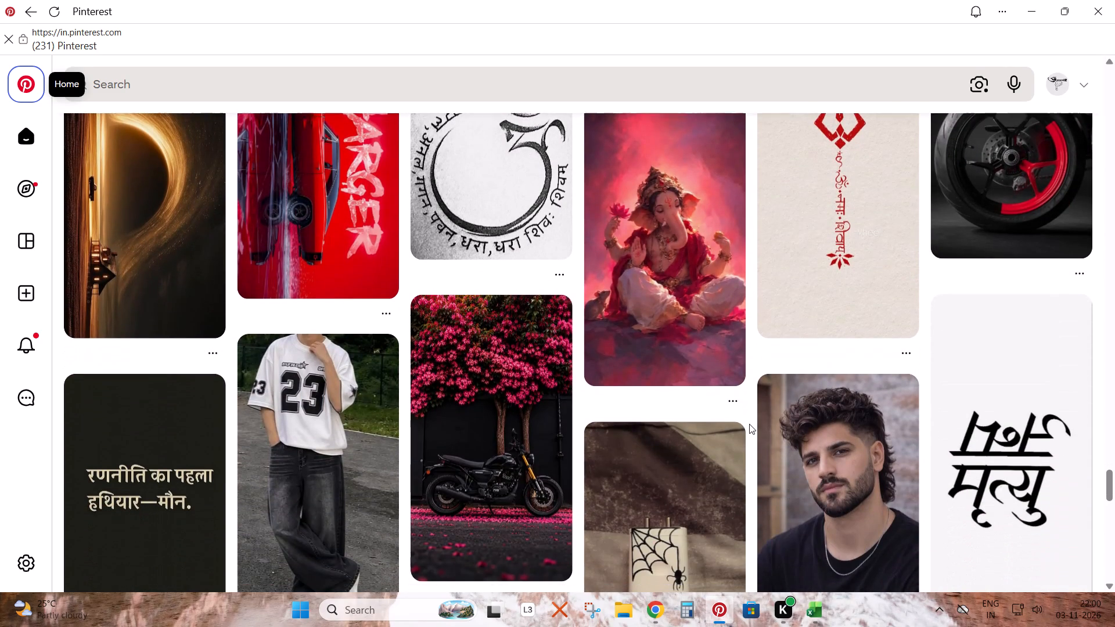
scroll(749, 424, down, 1)
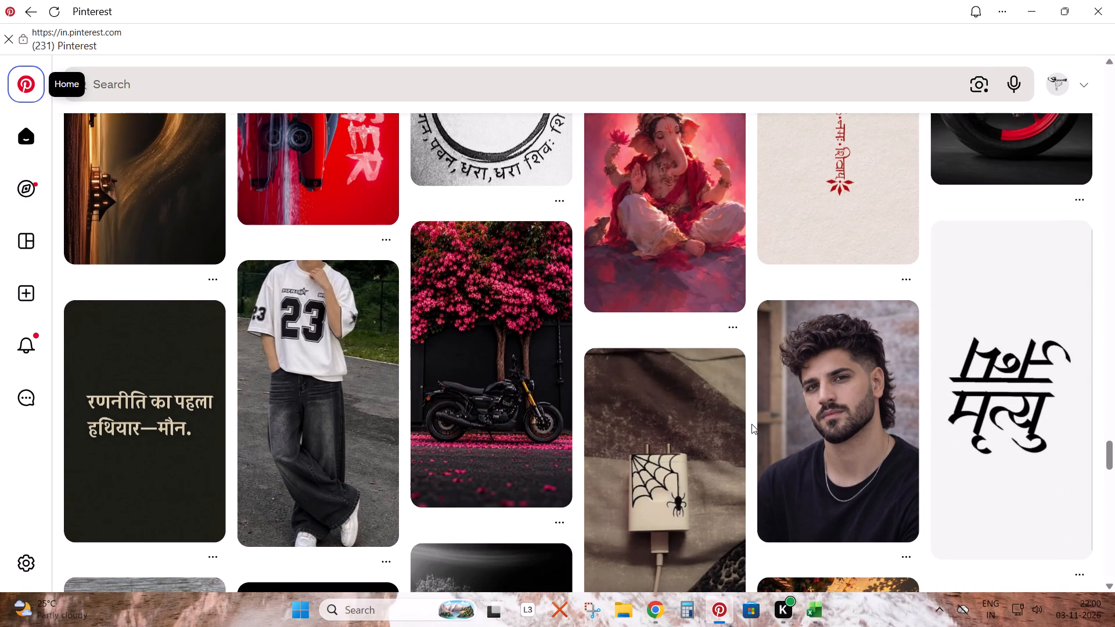
key(alt+Tab)
scroll(751, 425, down, 5)
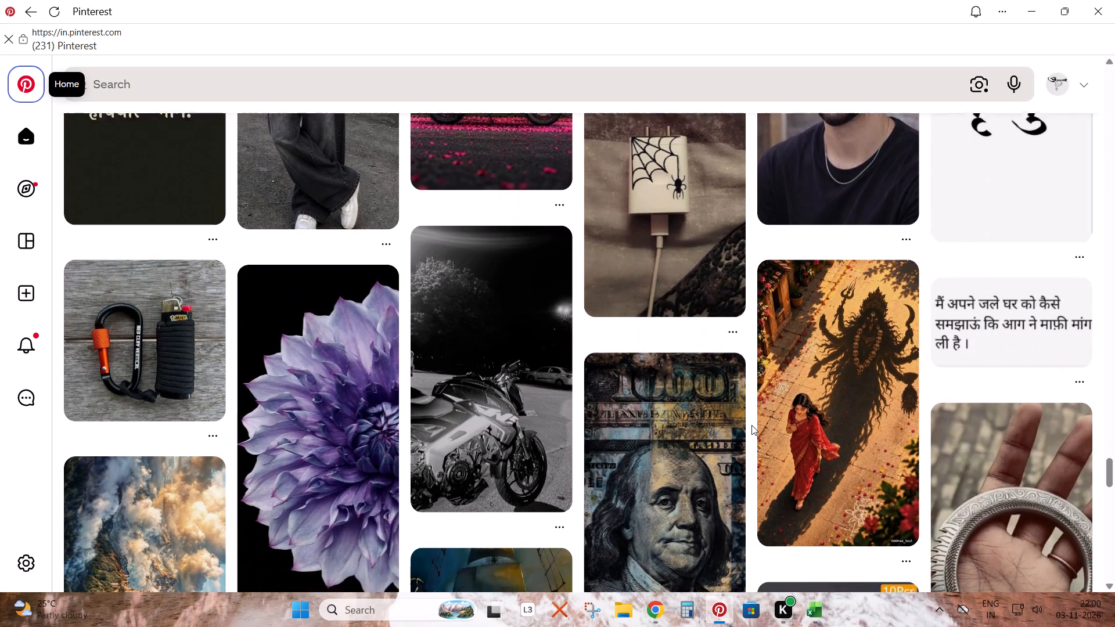
scroll(751, 425, down, 1)
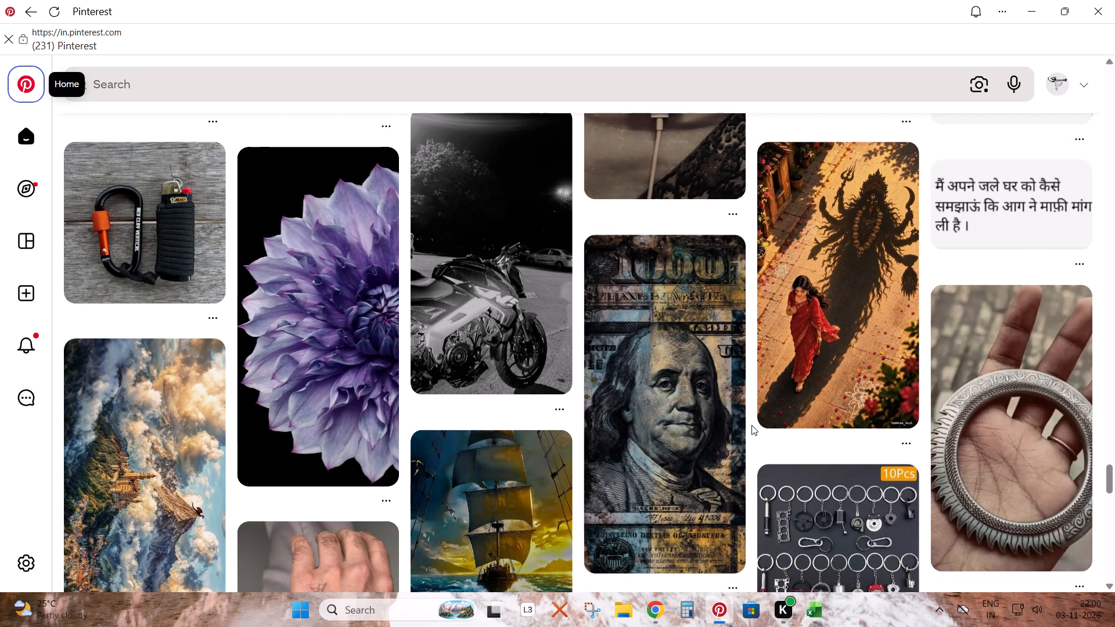
scroll(751, 425, down, 3)
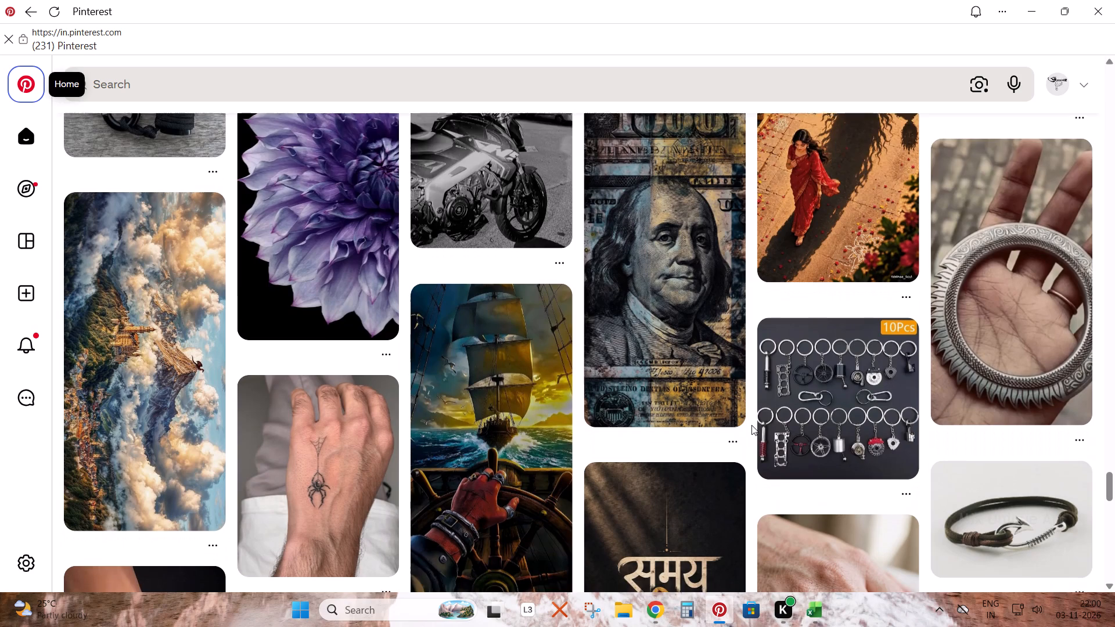
scroll(751, 425, down, 2)
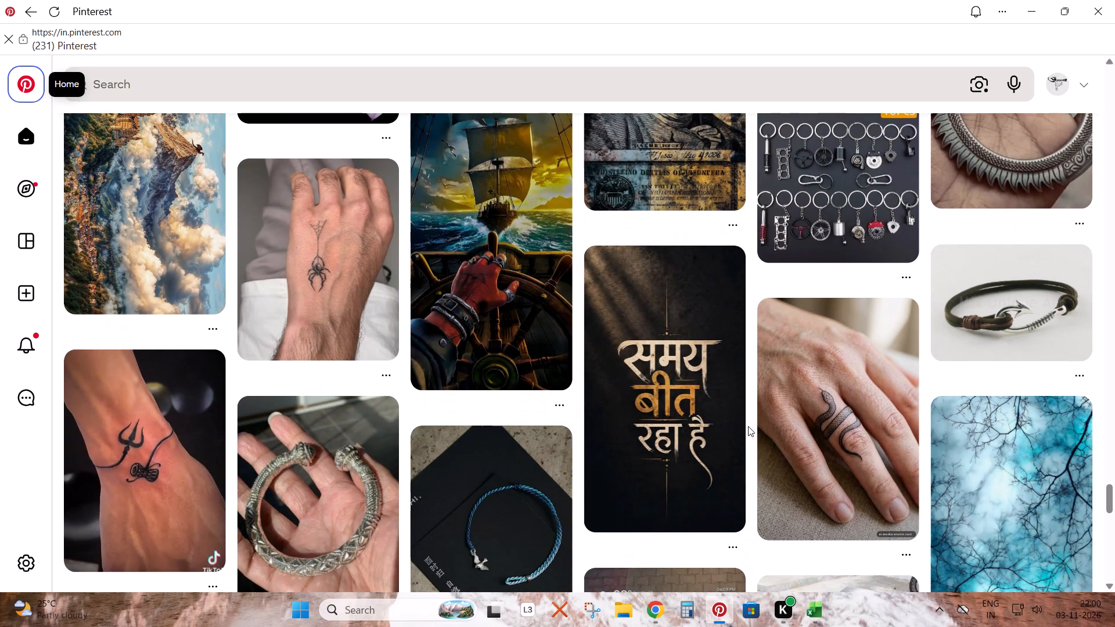
scroll(746, 428, up, 3)
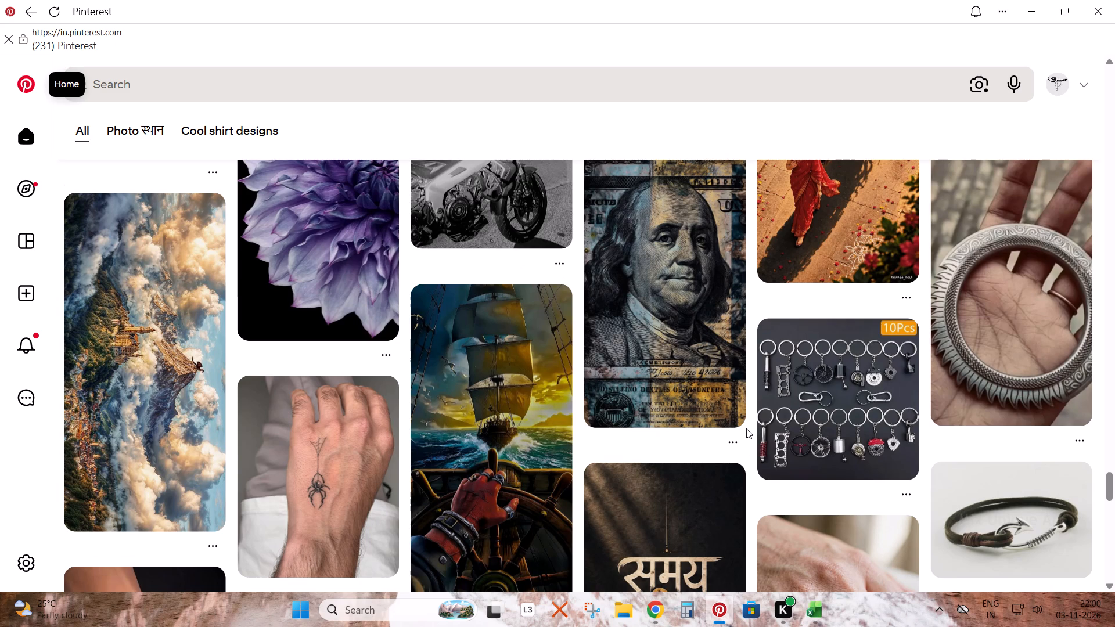
click(997, 358)
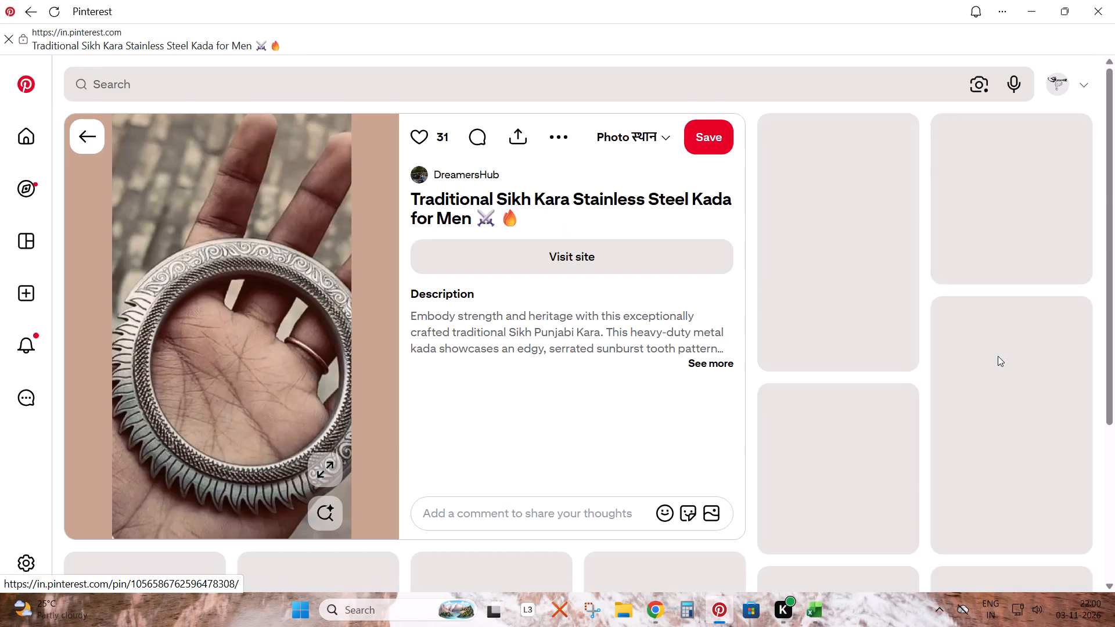
Save the Traditional Sikh Kara Stainless Steel Kada pin to the Photo स्थान board.
click(700, 132)
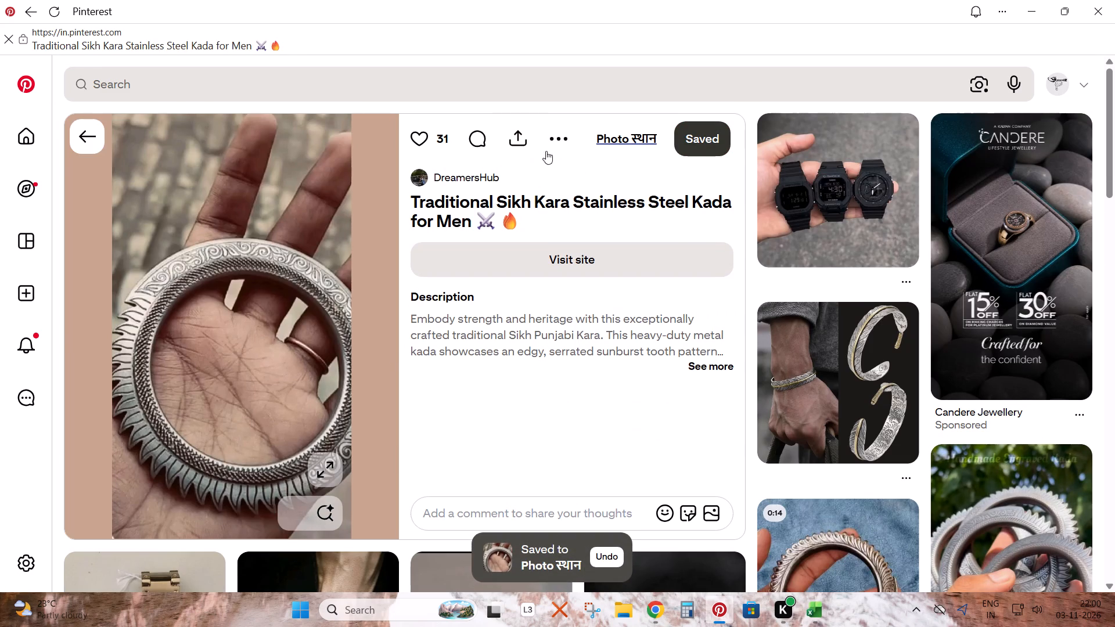
Browse the related pins beneath the saved Sikh kara pin.
scroll(562, 345, down, 3)
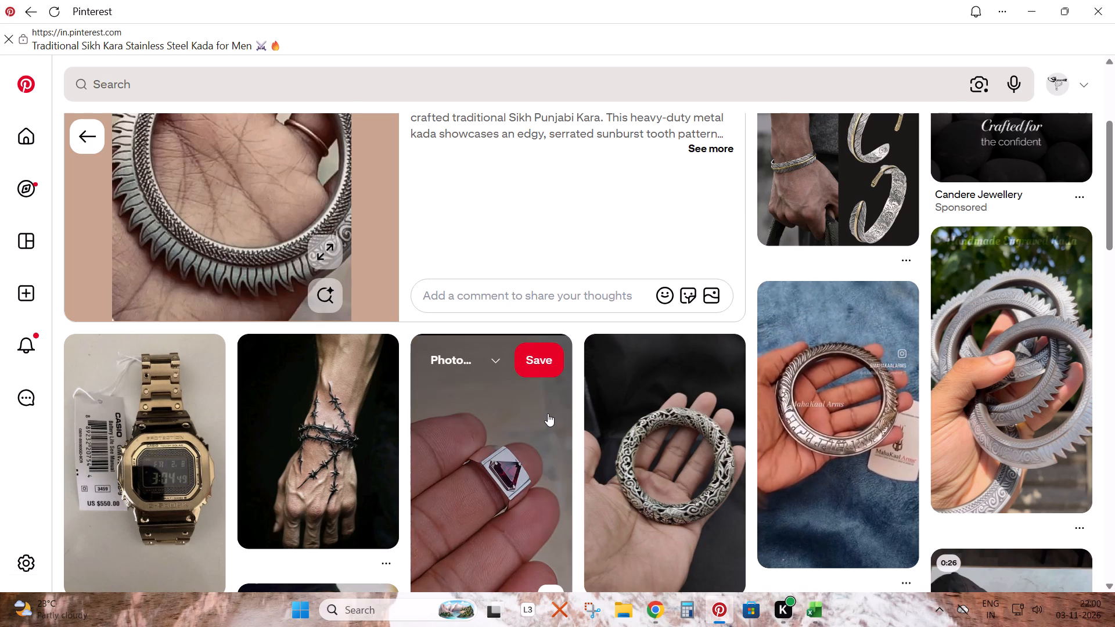
scroll(548, 413, up, 3)
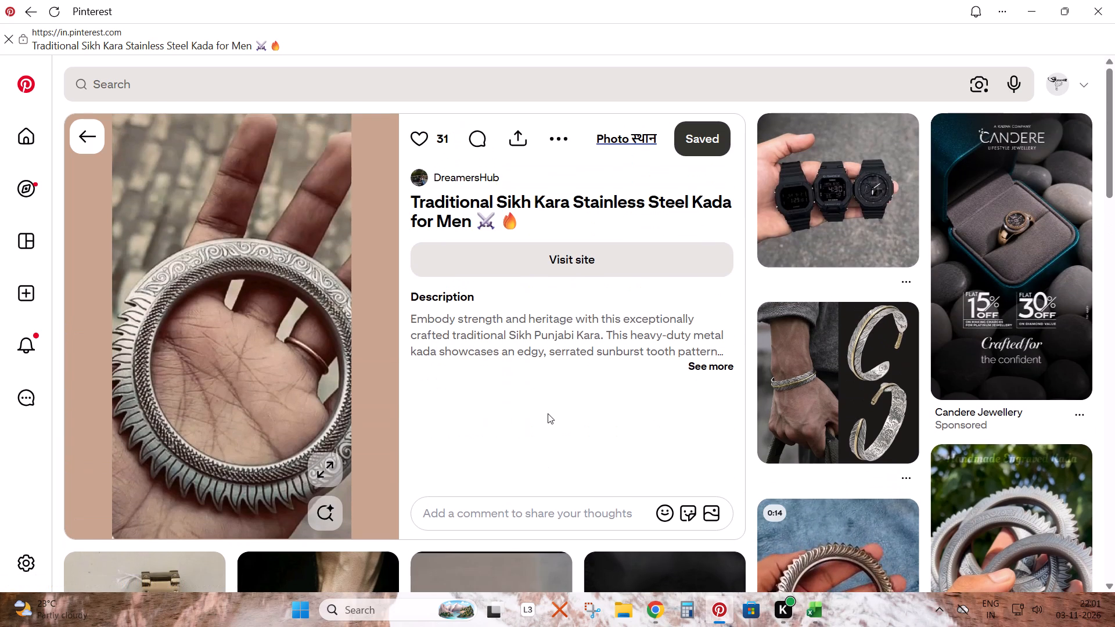
scroll(548, 413, down, 8)
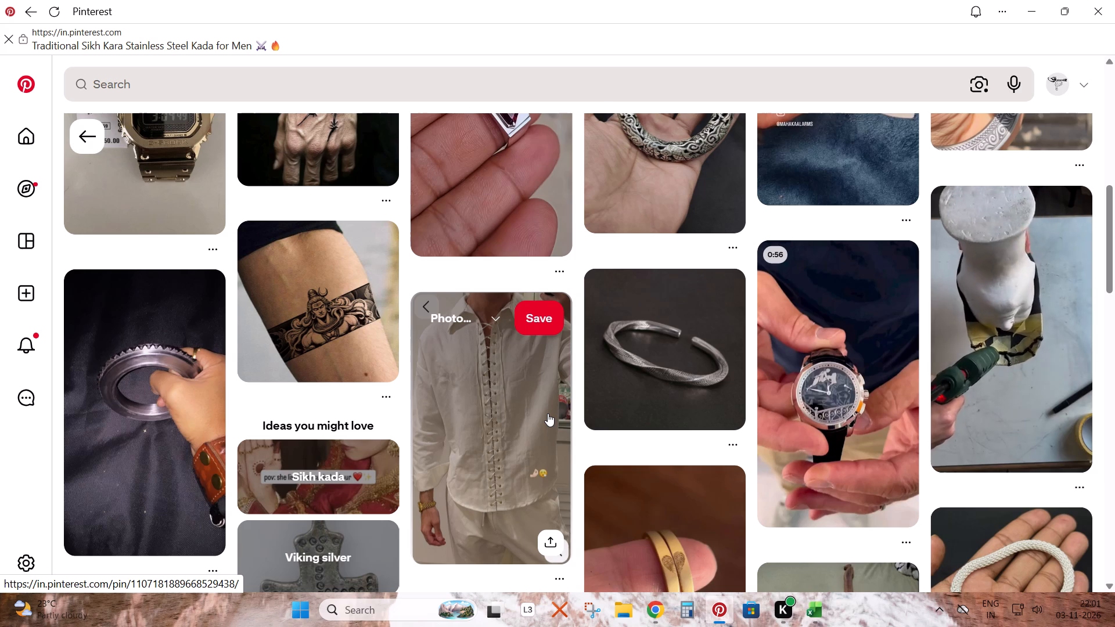
scroll(548, 413, down, 5)
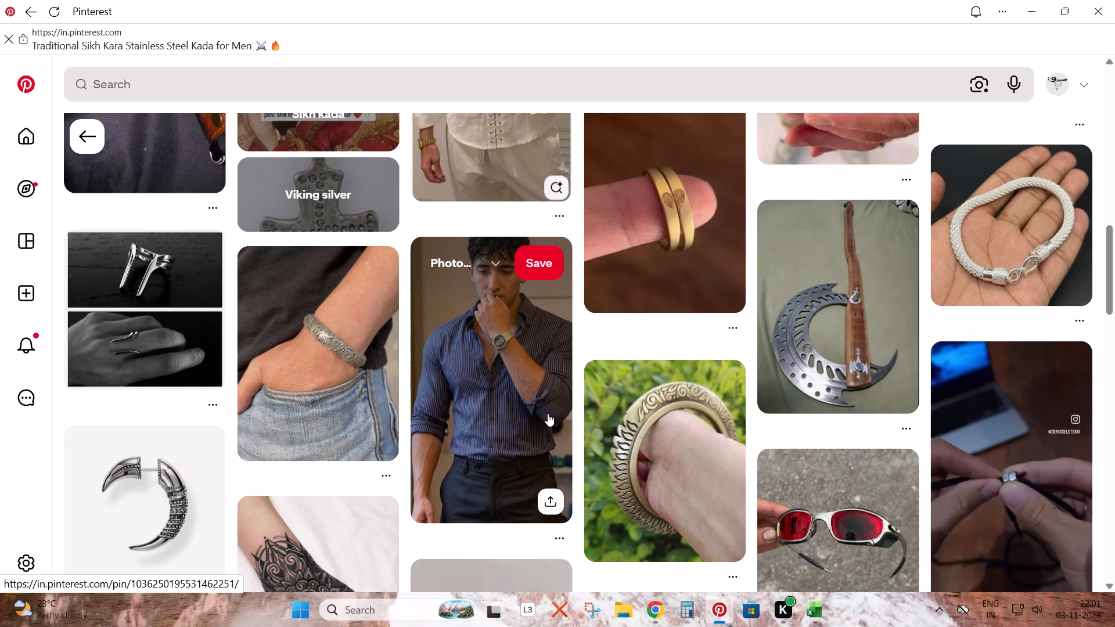
scroll(548, 413, down, 2)
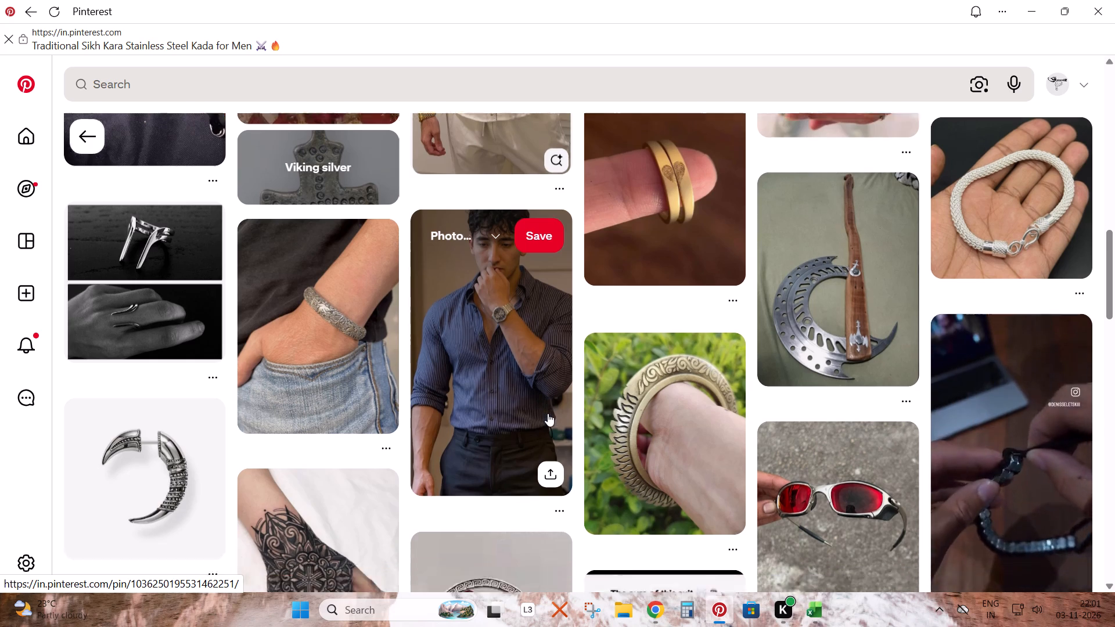
scroll(548, 413, down, 2)
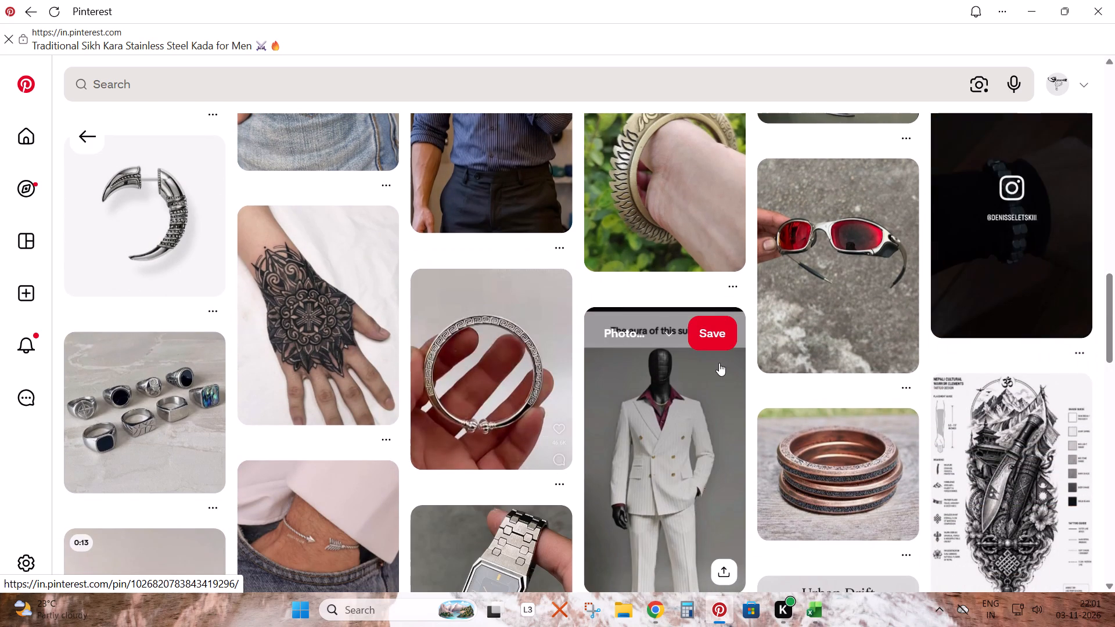
Switch to the Book - Copy - Copy workbook in Excel, save it and close it.
key(alt+Tab)
click(680, 336)
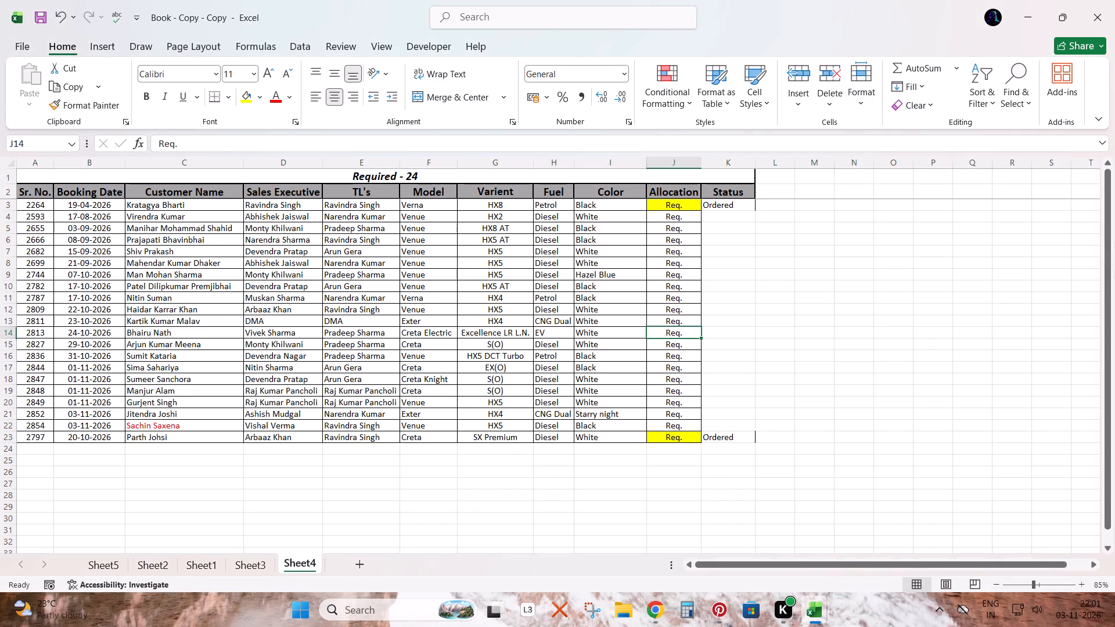
key(ctrl+s)
click(1114, 0)
Refresh the desktop and reopen the Book - Copy - Copy workbook from there.
click(1114, 626)
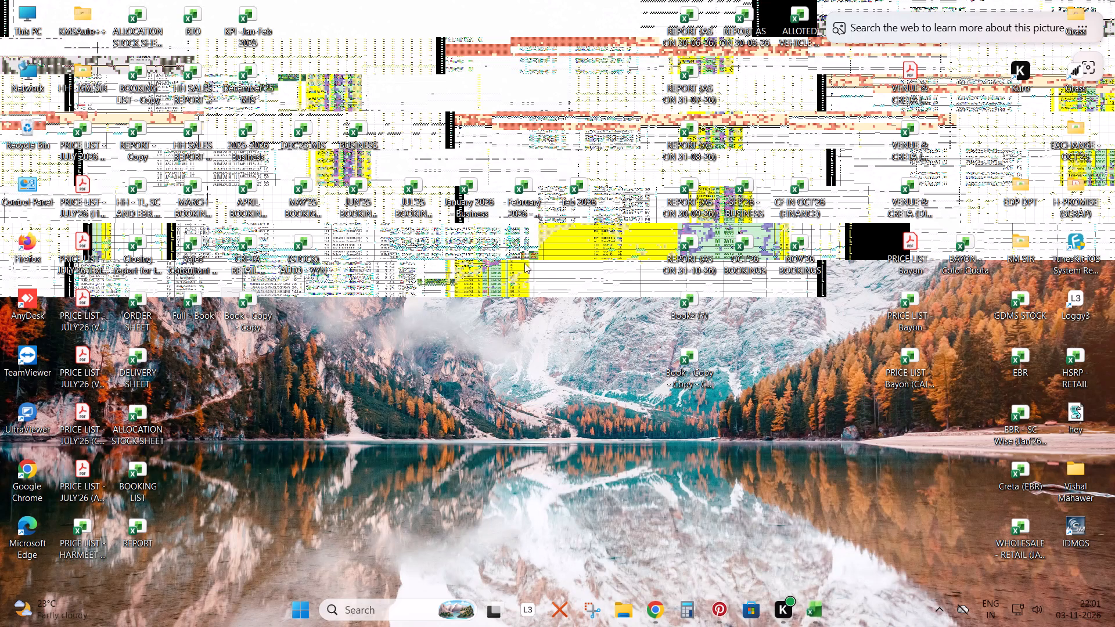
right_click(509, 319)
click(557, 142)
double_click(236, 301)
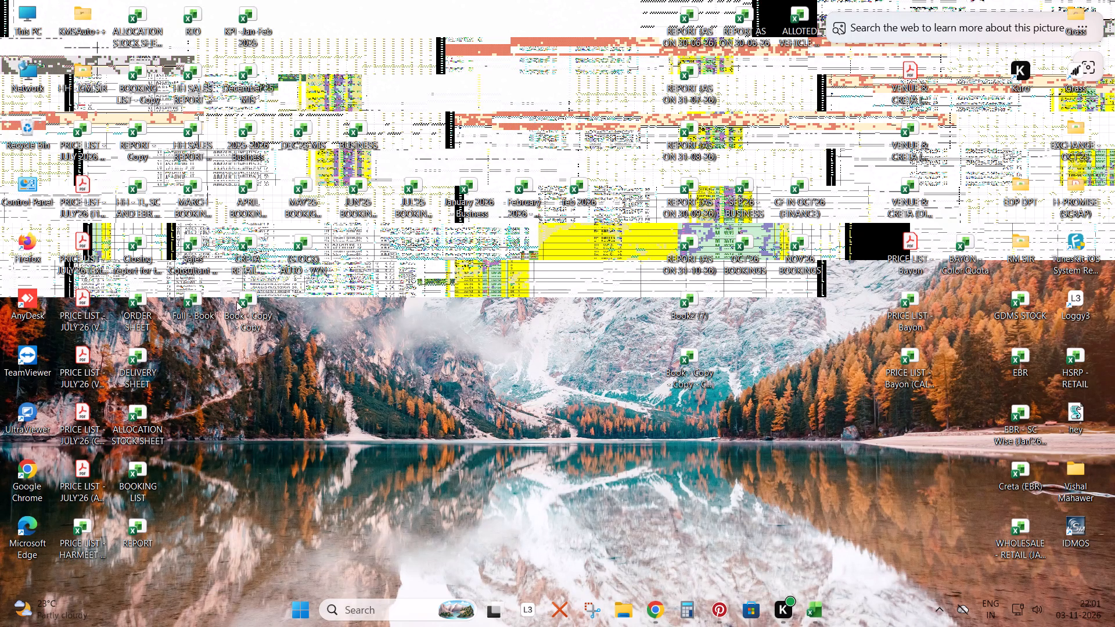
Move the whole row of booking 2264 (Verna HX8) from row 3 to beneath the last row of the required list.
click(697, 200)
key(shift+space)
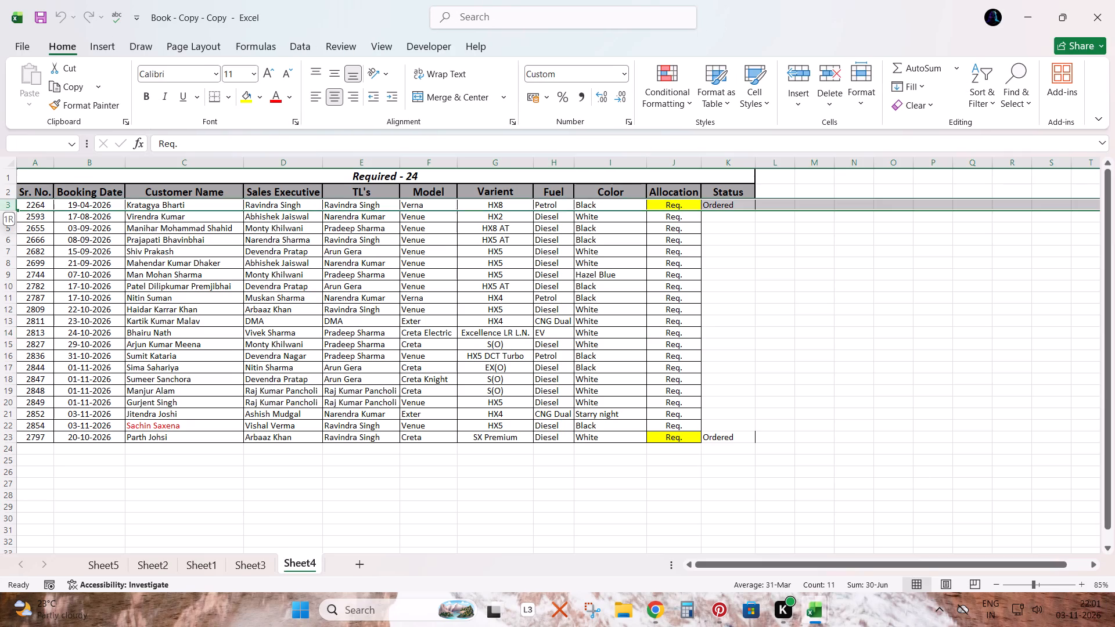
key(ctrl+c)
key(ctrl+x)
key(ctrl+Down)
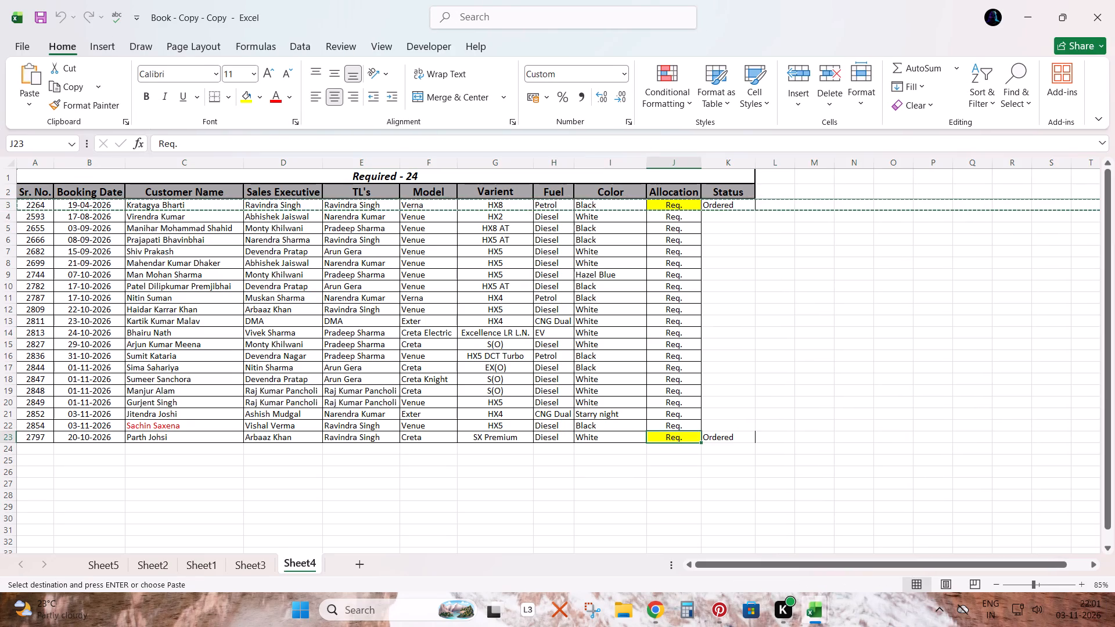
key(Down)
key(shift+space)
key(ctrl+plus)
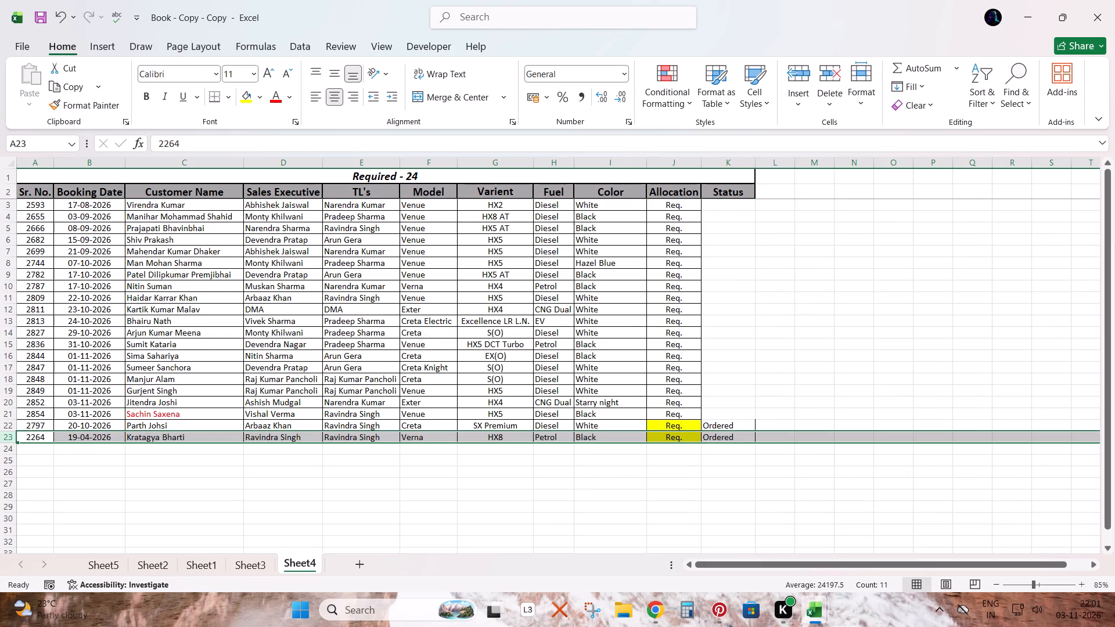
Insert a blank row above booking 2797 to separate the two Ordered rows from the other bookings.
click(587, 426)
key(shift+space)
key(ctrl+plus)
Sort the bookings in rows 3 to 21 by Color, A to Z, expanding the selection to whole records.
key(Up)
key(Left)
key(Up)
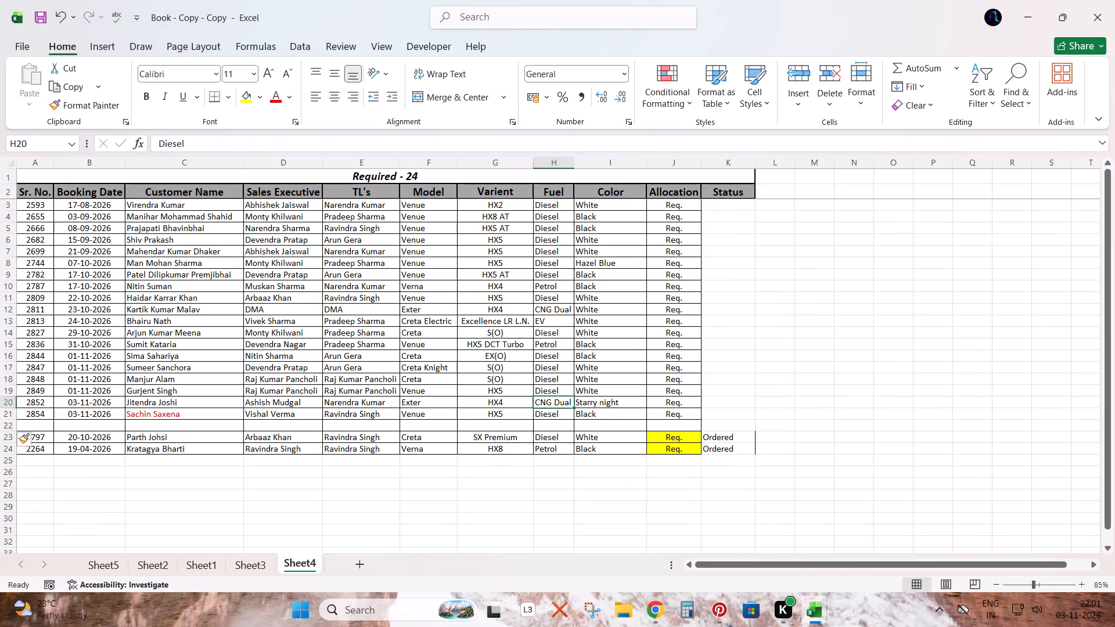
key(Down)
key(Right)
key(ctrl+shift+Up)
key(shift+Down)
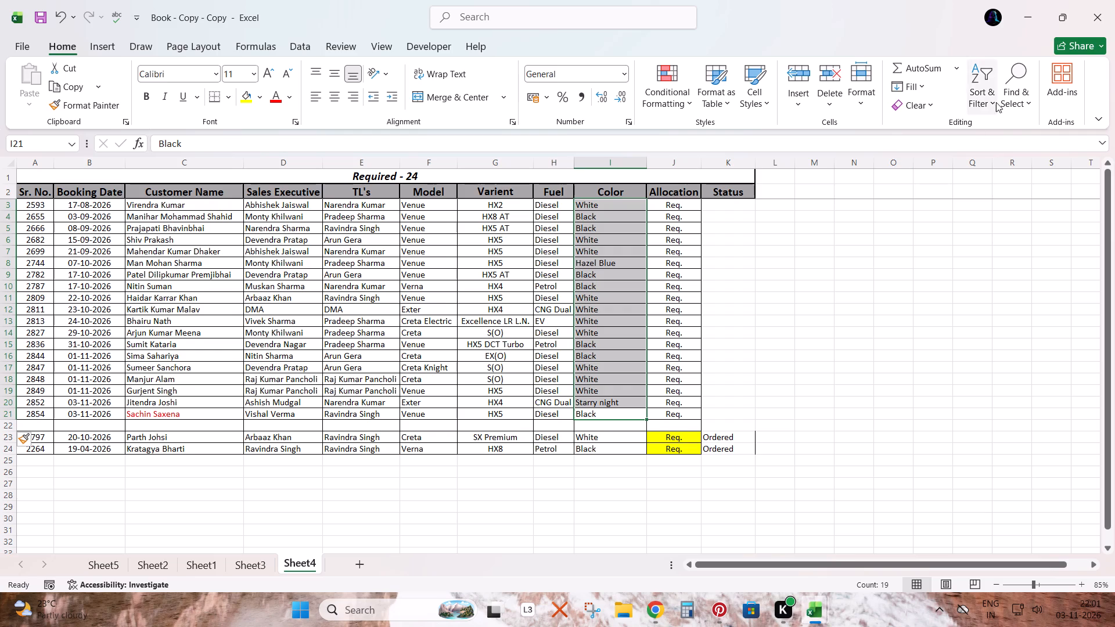
click(996, 102)
click(1007, 124)
key(Return)
Sort the bookings in rows 3 to 21 by Fuel, A to Z, expanding the selection.
key(Left)
key(ctrl+shift+Down)
key(shift+Up)
key(shift+Up)
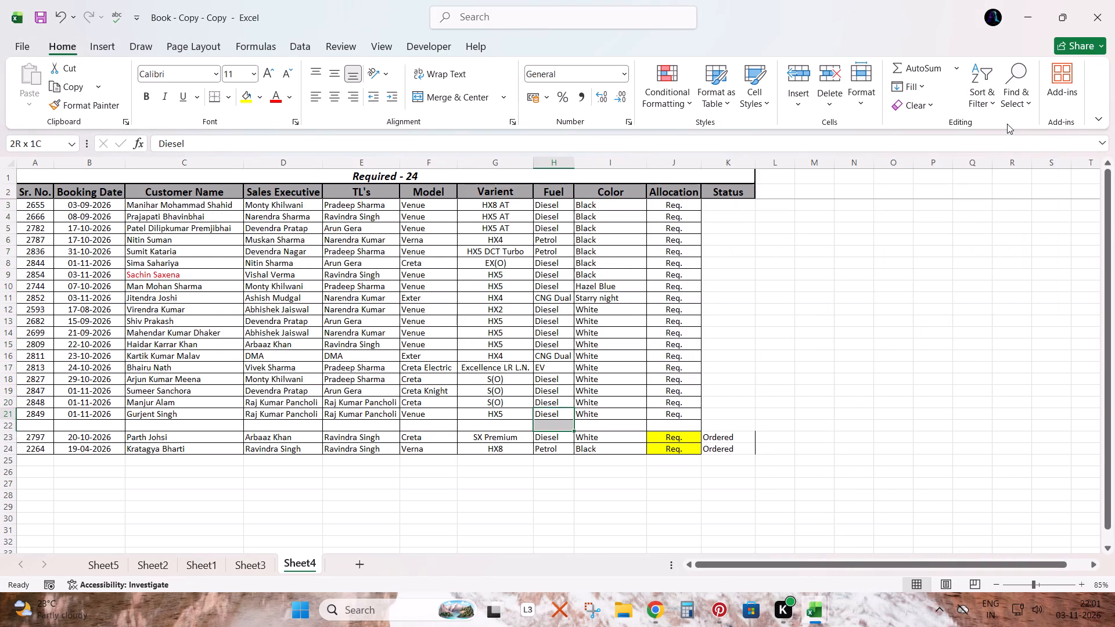
key(ctrl+shift+Up)
key(shift+Down)
click(986, 109)
click(997, 132)
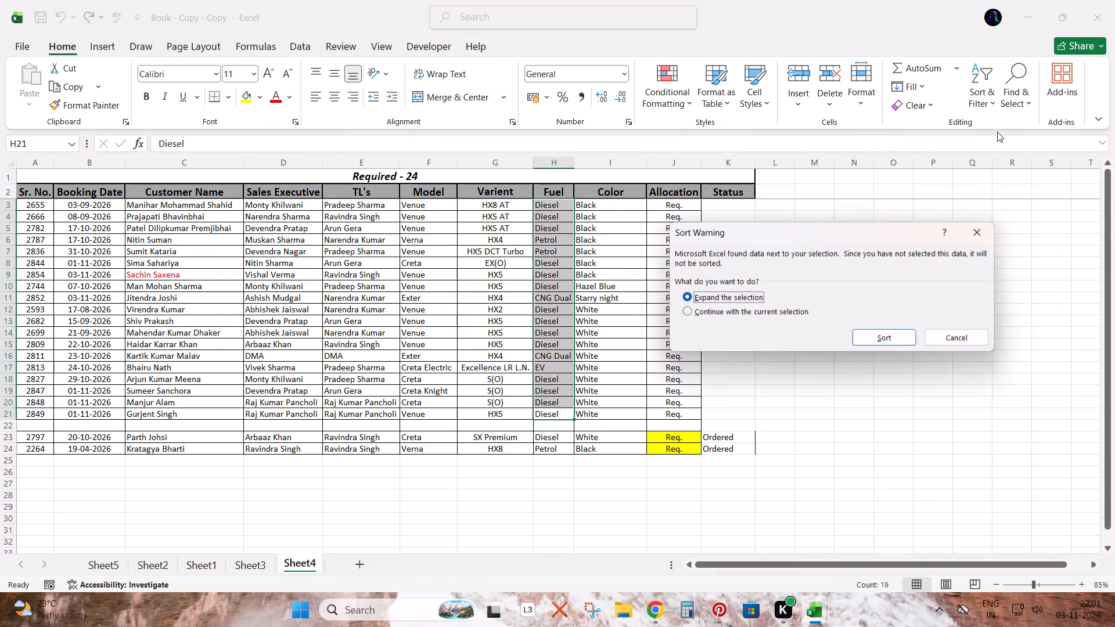
key(Return)
Sort the bookings in rows 3 to 21 by Varient, A to Z, expanding the selection.
key(Left)
key(ctrl+shift+Up)
key(shift+Down)
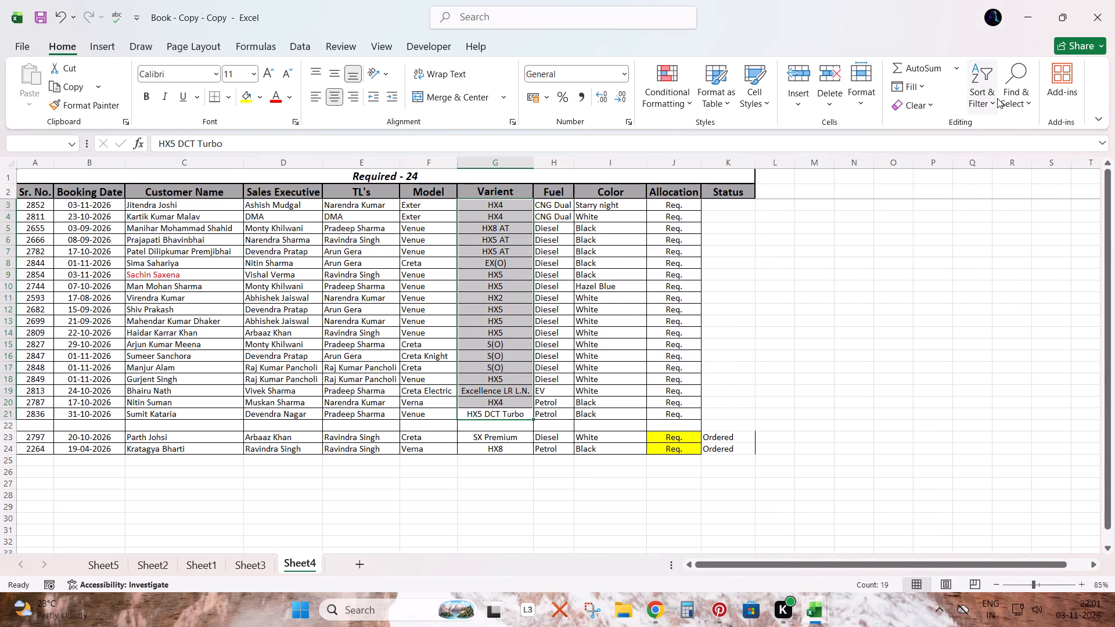
click(997, 98)
click(1002, 125)
key(Return)
Sort the bookings in rows 3 to 21 by Model, A to Z, expanding the selection.
key(Left)
key(ctrl+shift+Up)
key(shift+Down)
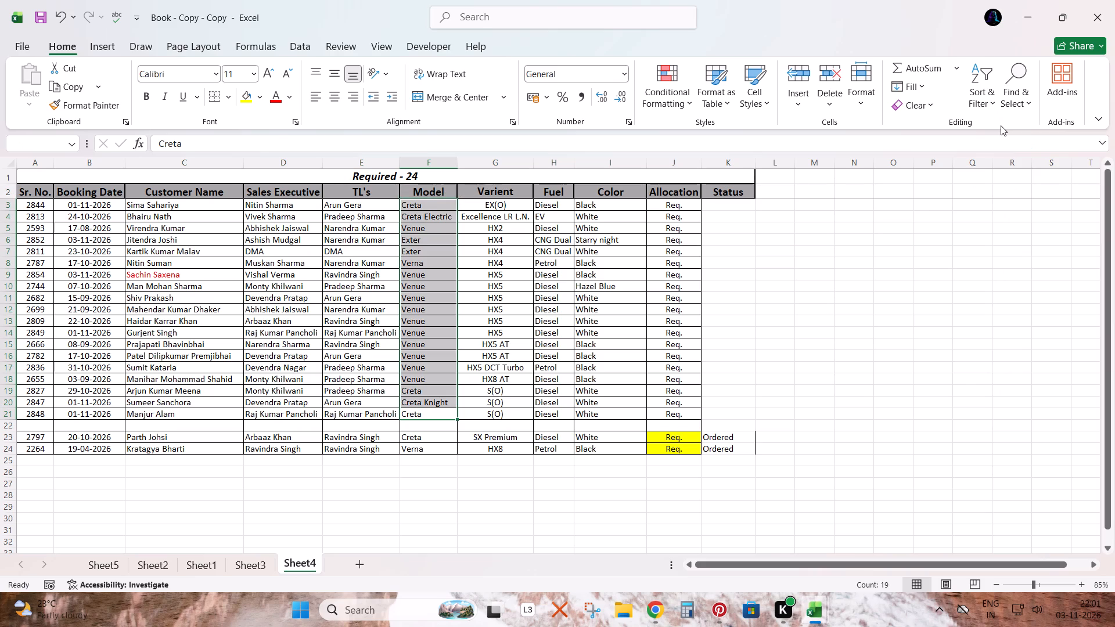
click(990, 88)
click(992, 128)
key(Return)
Make the Model to Allocation entries in rows 3 to 21 bold, centred and middle-aligned.
key(ctrl+shift+Right)
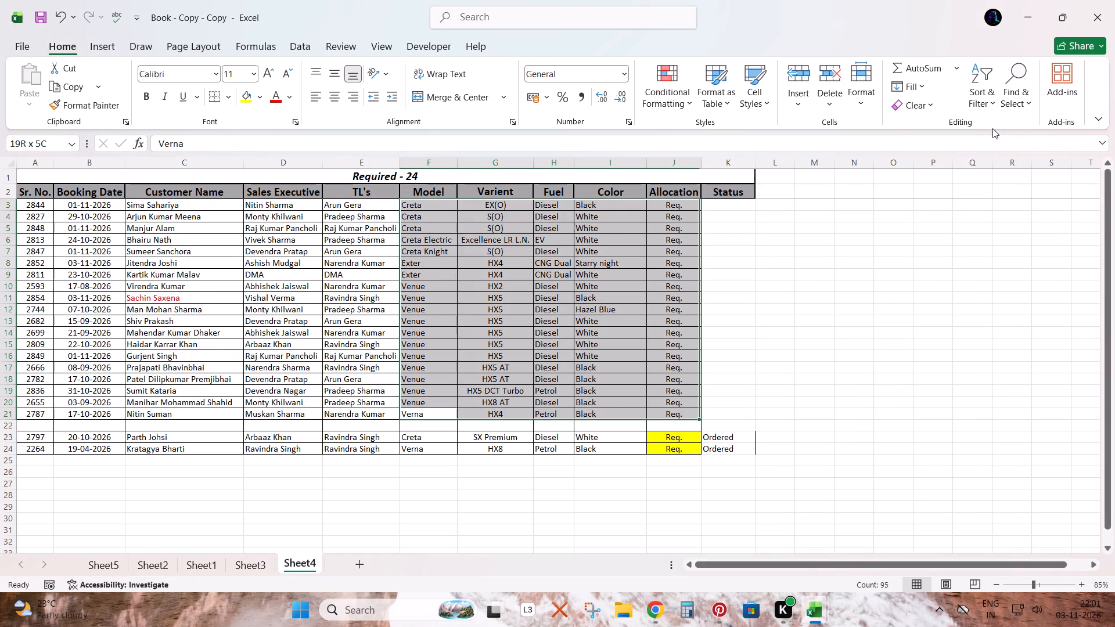
key(ctrl+b)
click(334, 92)
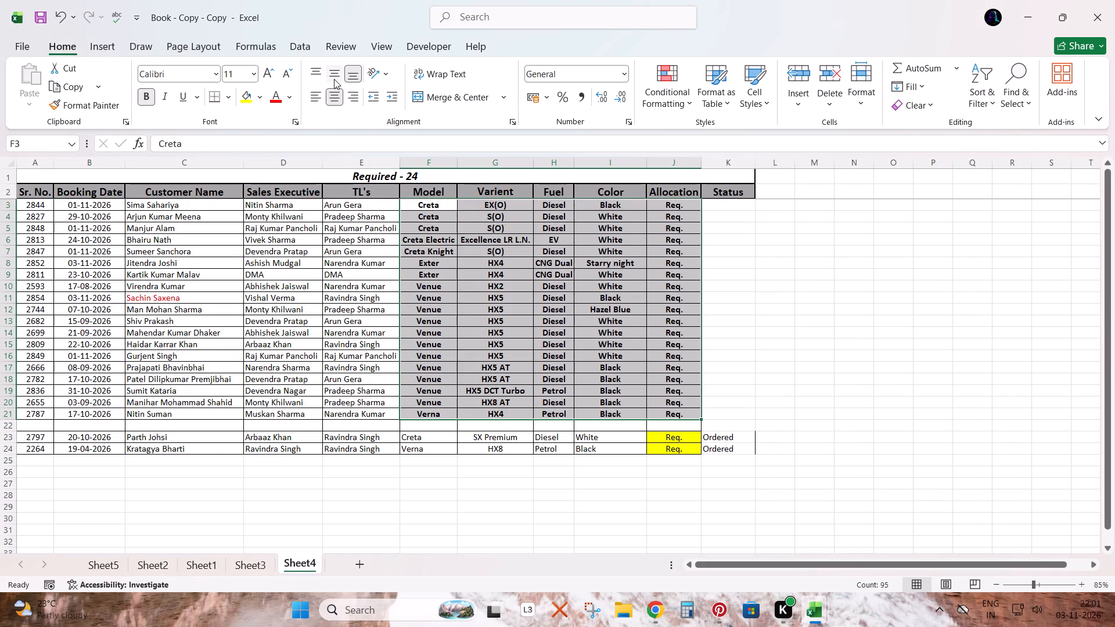
click(334, 79)
Delete the blank row 22 that separates the sorted bookings from the Ordered rows.
key(ctrl+Down)
key(Down)
key(shift+space)
key(ctrl+minus)
Renumber the Sr. No. column from 1 and 2 in A3 and A4, filling the series down to 21.
key(ctrl+Up)
key(ctrl+Left)
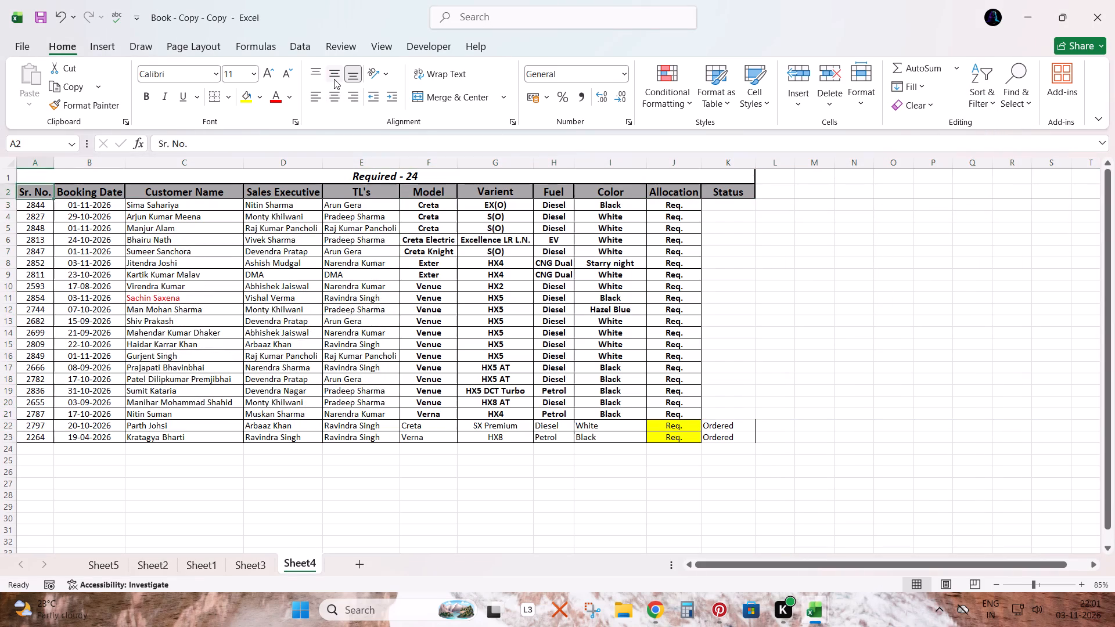
key(Down)
key(1)
key(Return)
key(2)
key(Up)
key(shift+Down)
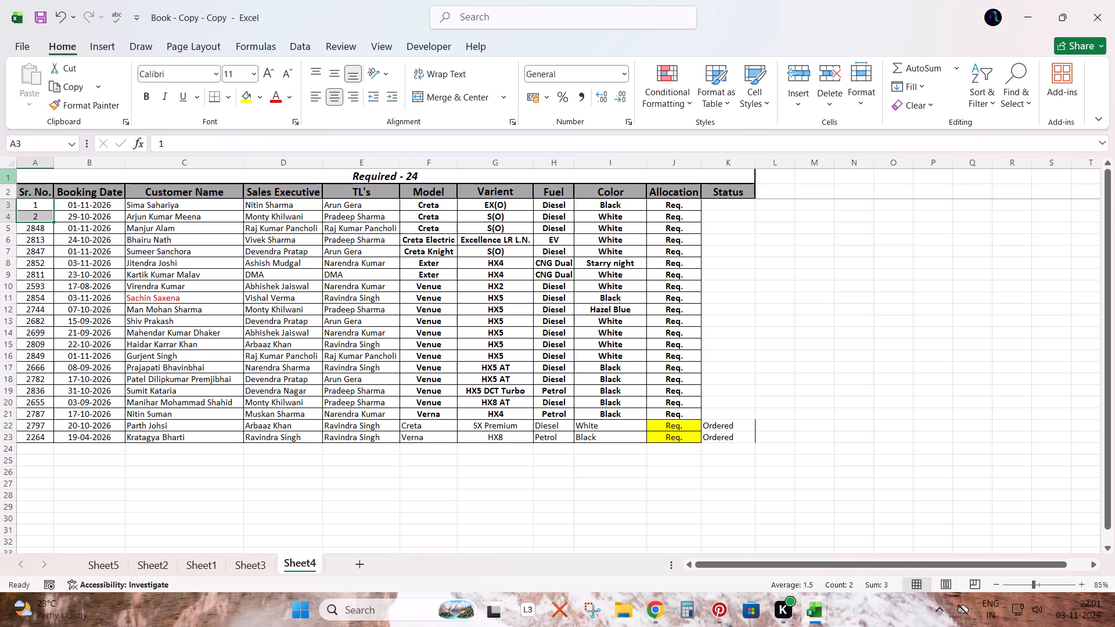
double_click(54, 223)
Apply a thick outside border around the whole required table, A1 to K23.
click(199, 281)
key(ctrl+a)
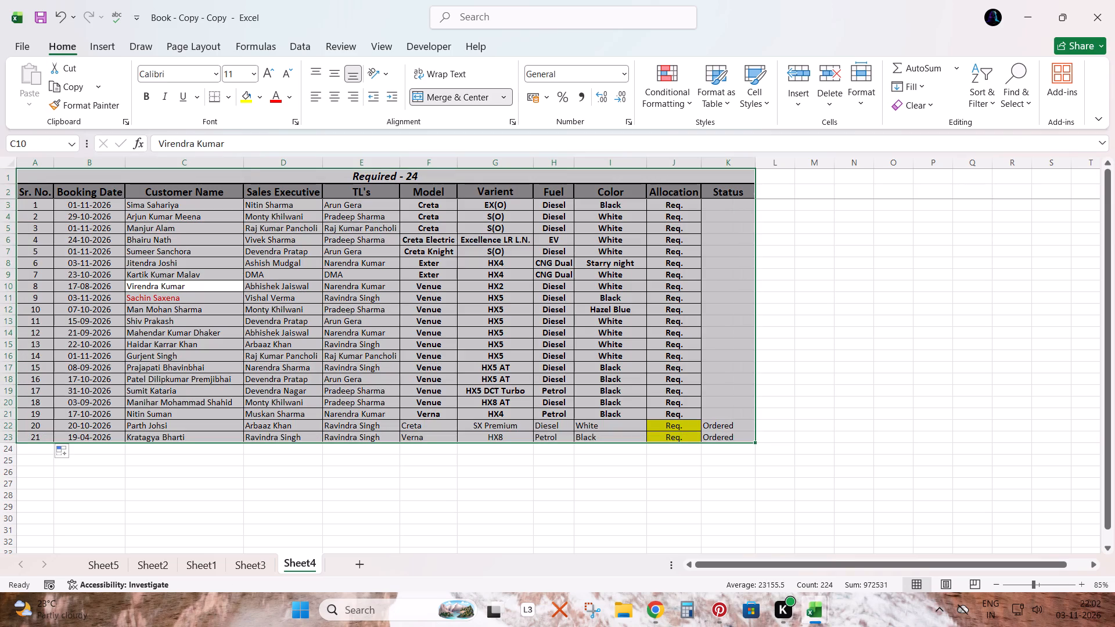
click(229, 100)
click(226, 277)
click(391, 307)
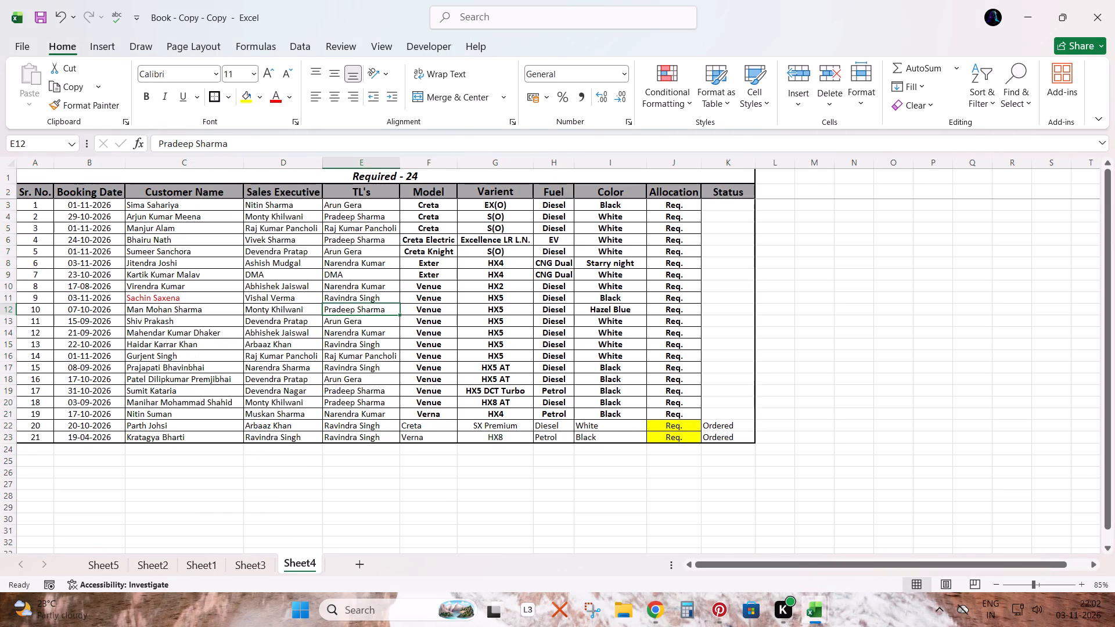
Change the table title to Required - 21 and save the workbook.
double_click(445, 177)
key(BackSpace)
key(1)
key(Return)
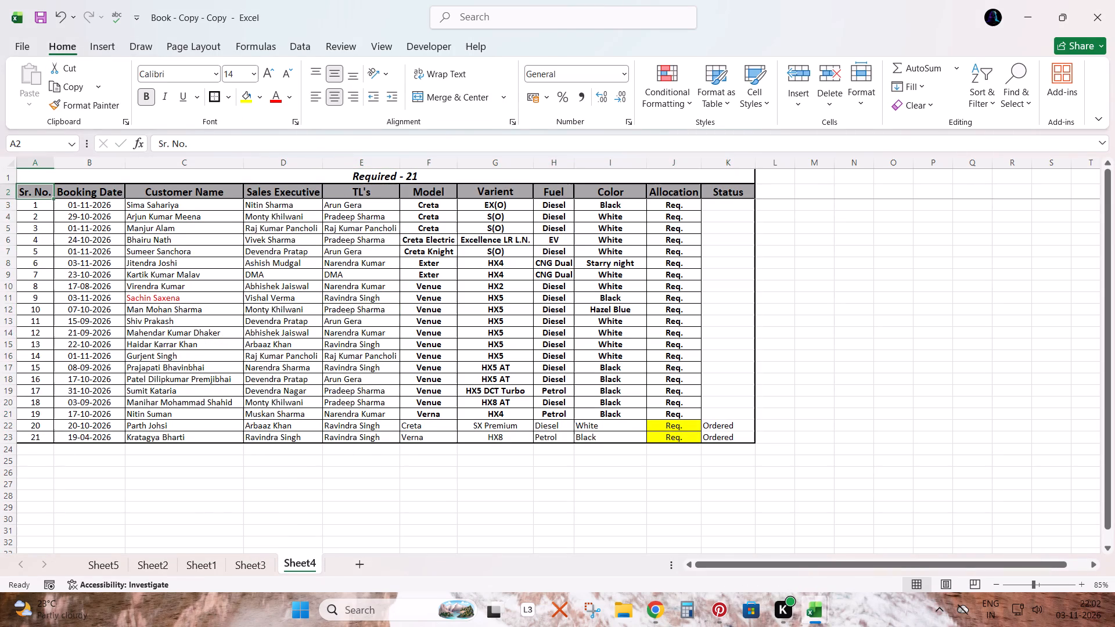
key(ctrl+s)
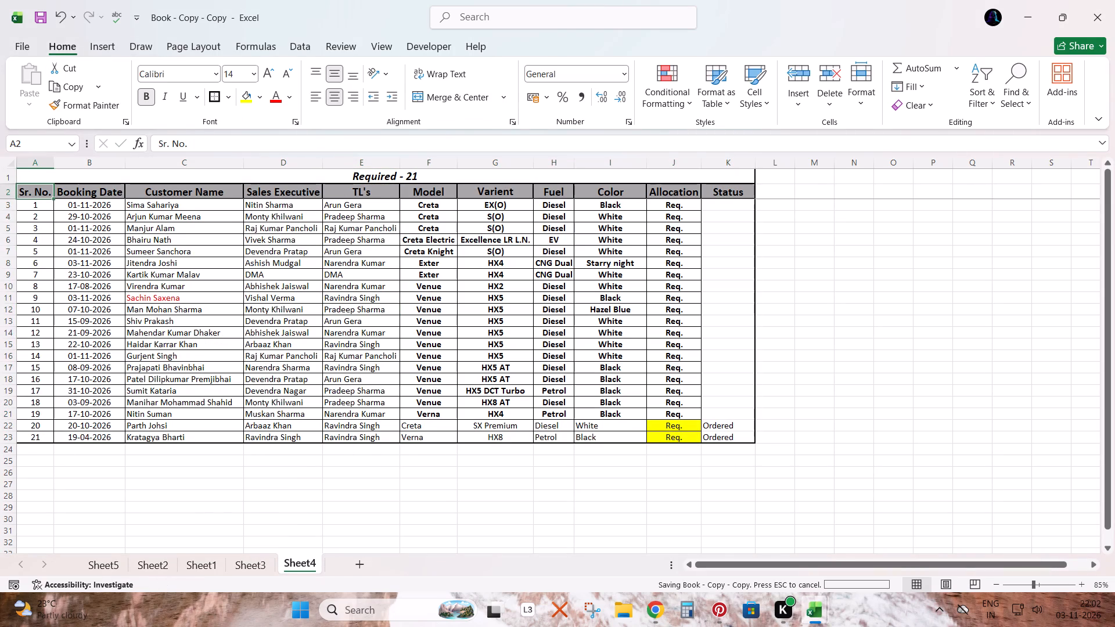
Centre the contents of the Status column K horizontally.
click(732, 163)
double_click(338, 96)
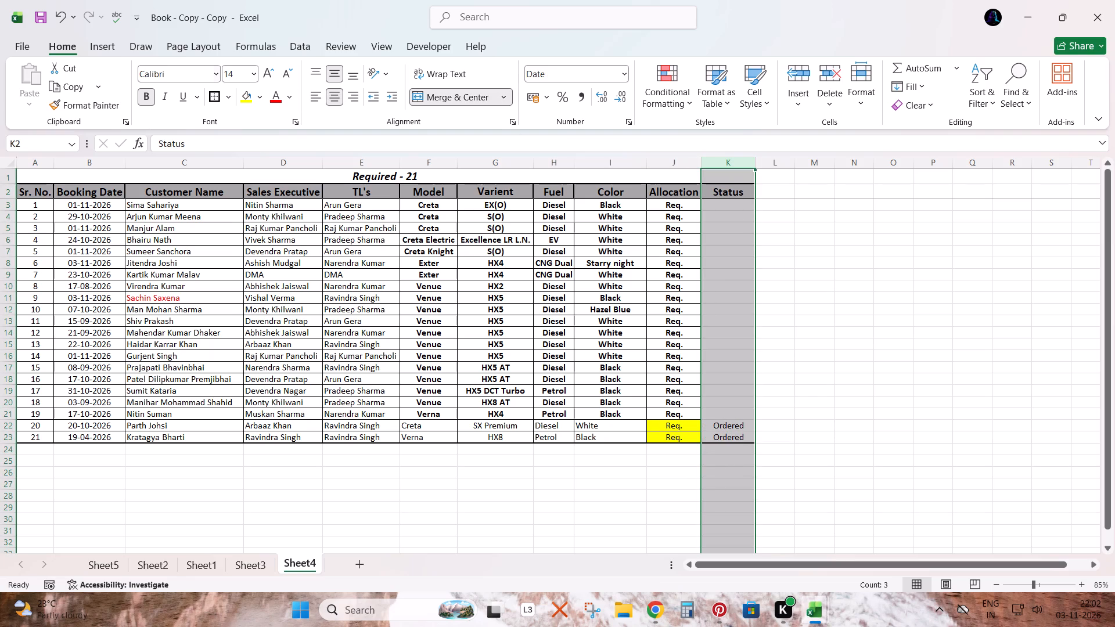
Save the Book - Copy - Copy workbook and close it.
click(45, 20)
click(1114, 0)
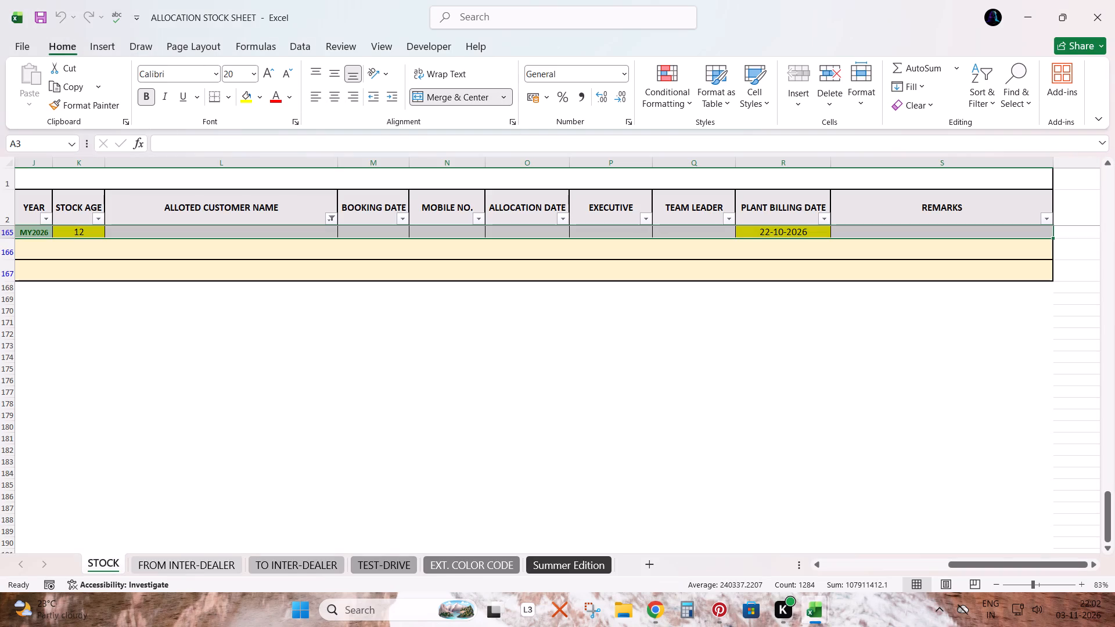
Remove the filter from the STOCK sheet of ALLOCATION STOCK SHEET and save the workbook.
click(339, 214)
key(ctrl+shift+l)
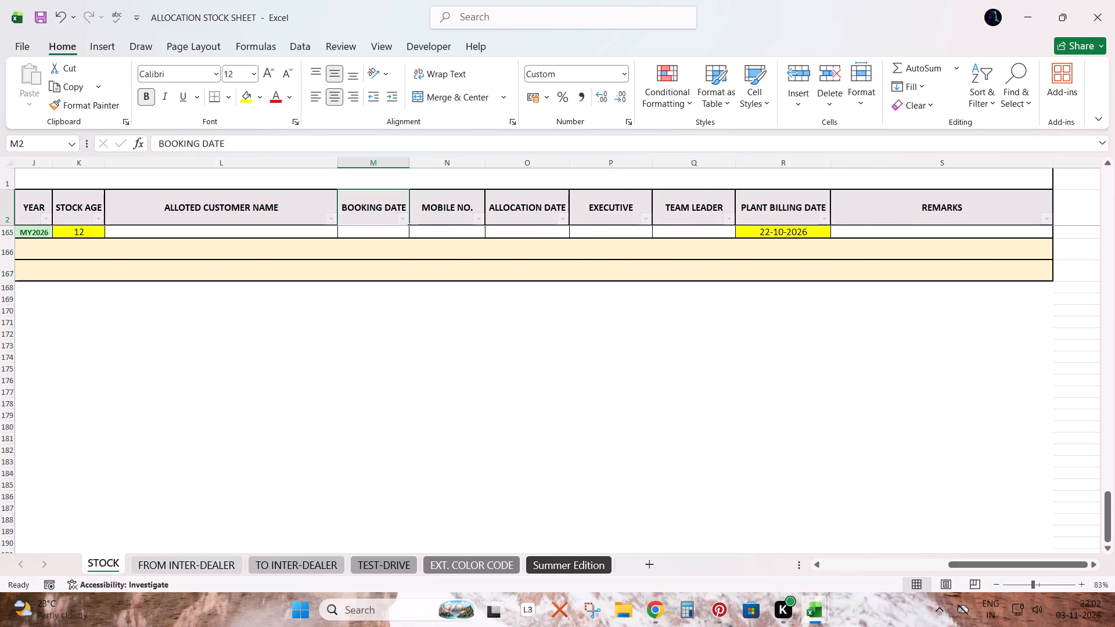
key(ctrl+Left)
key(Down)
key(Up)
key(ctrl+s)
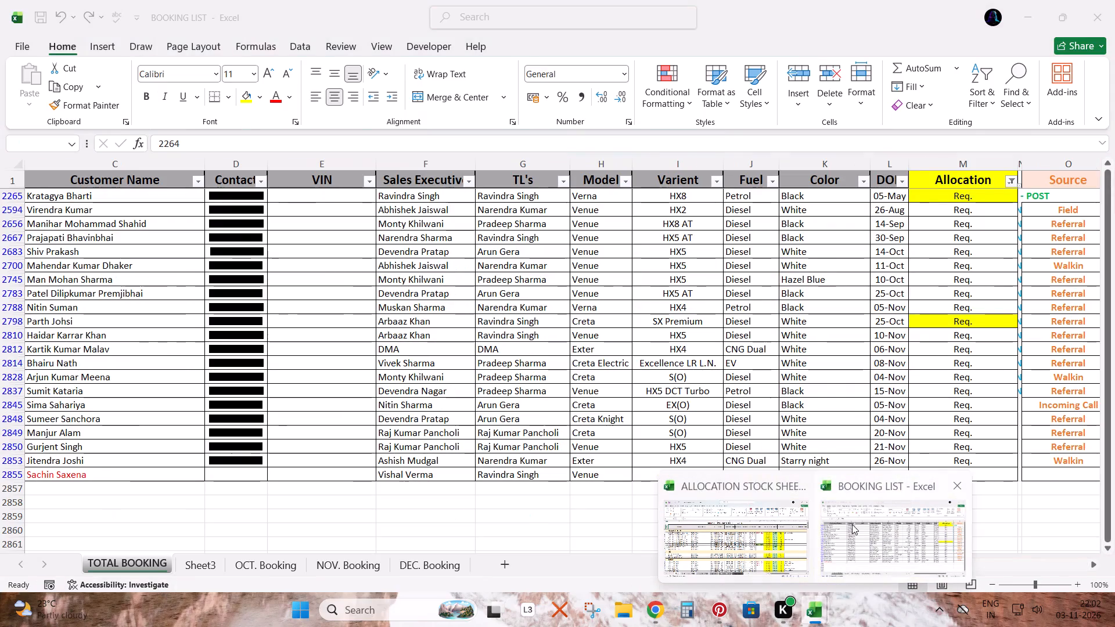
Switch to BOOKING LIST, remove the filter from TOTAL BOOKING and go to the end of its Sr. No. column.
click(852, 524)
click(657, 428)
key(ctrl+Up)
key(ctrl+Left)
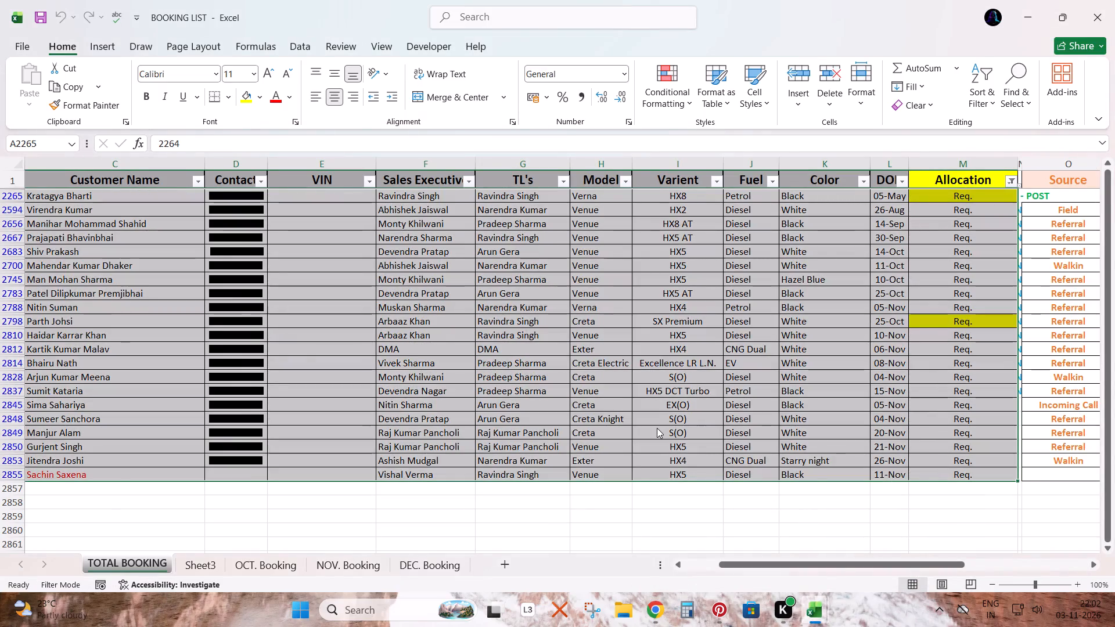
key(ctrl+shift+l)
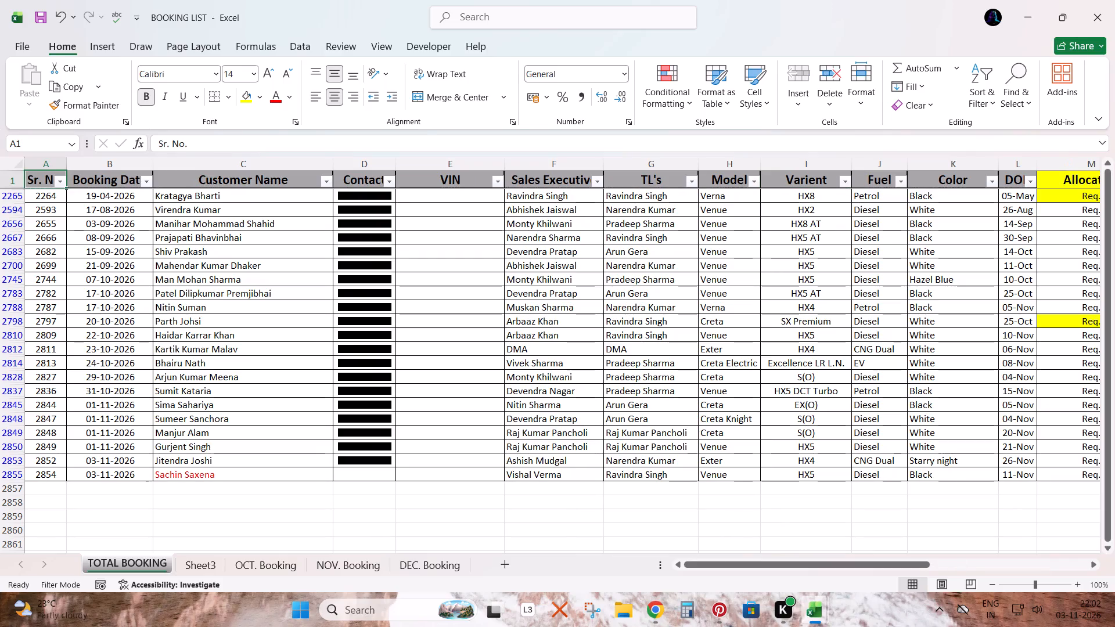
key(ctrl+Left)
key(ctrl+Down)
Switch to Pinterest and browse the feed of men's kada, bracelet and jewellery pins.
click(722, 610)
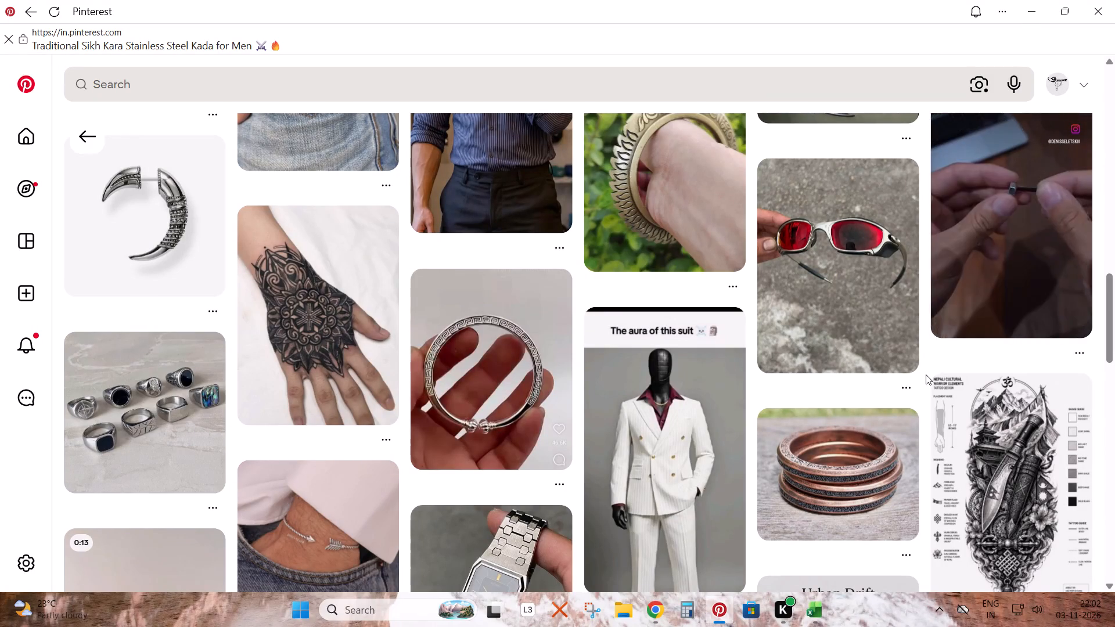
scroll(926, 374, down, 4)
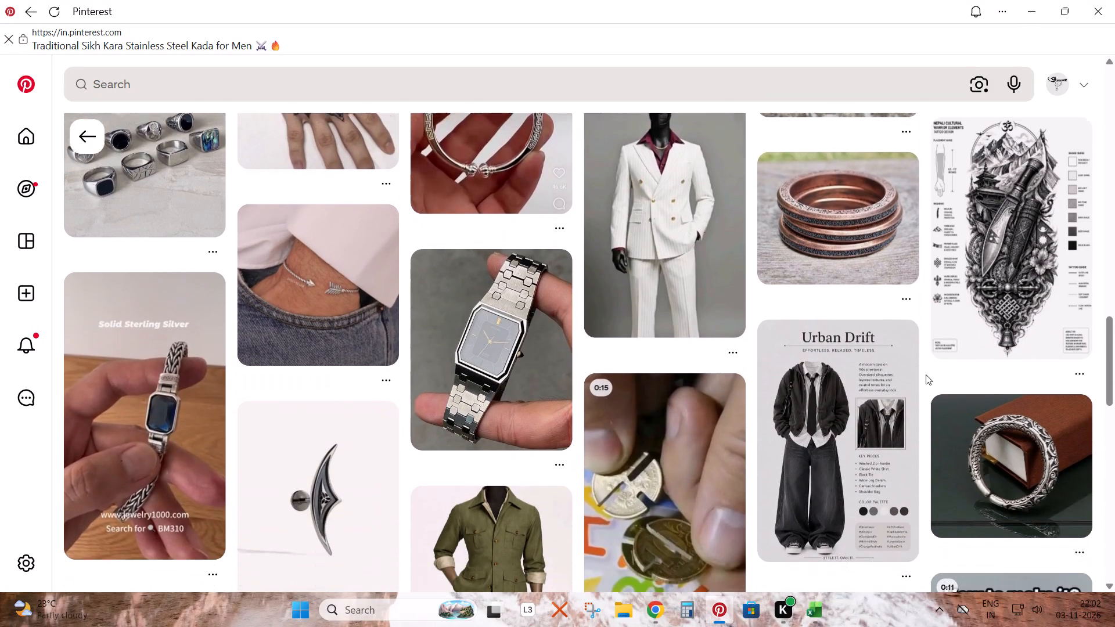
scroll(926, 374, down, 1)
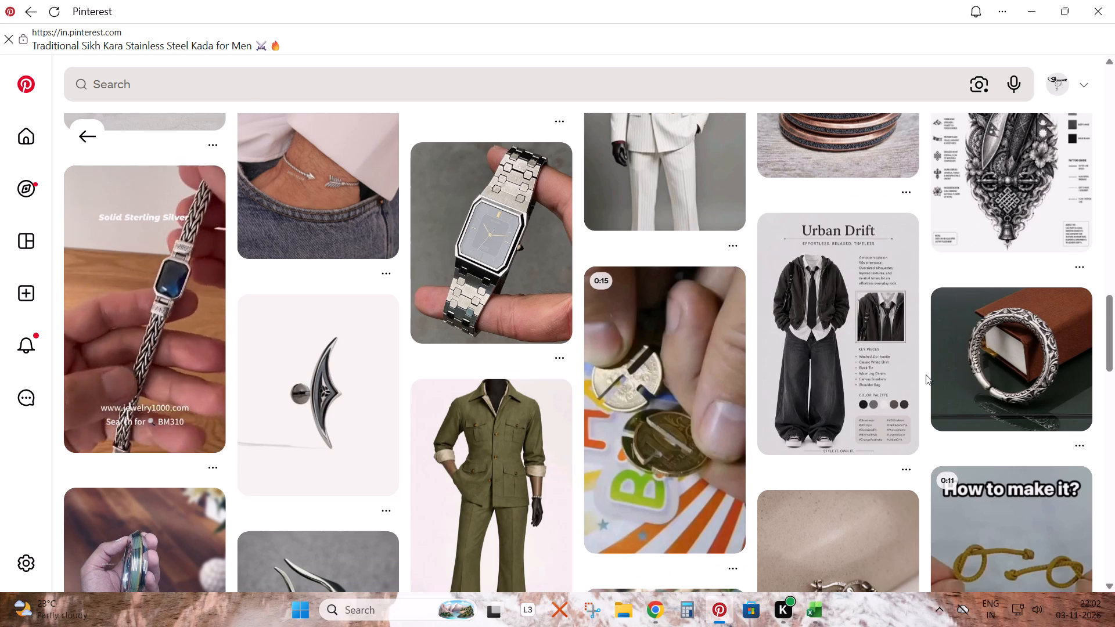
scroll(926, 374, down, 1)
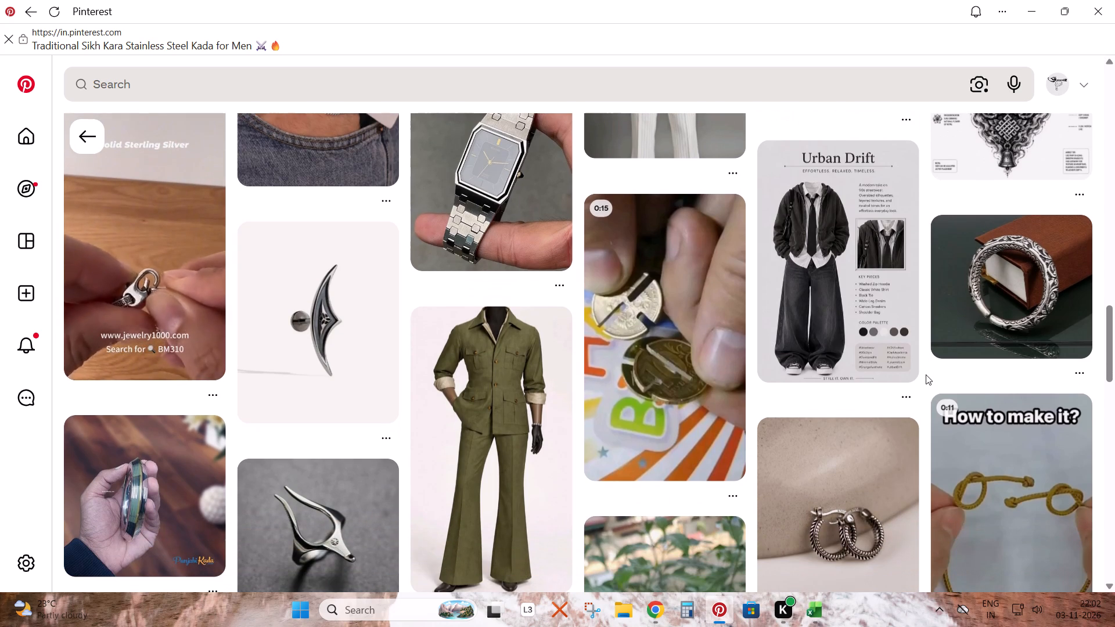
scroll(926, 374, down, 1)
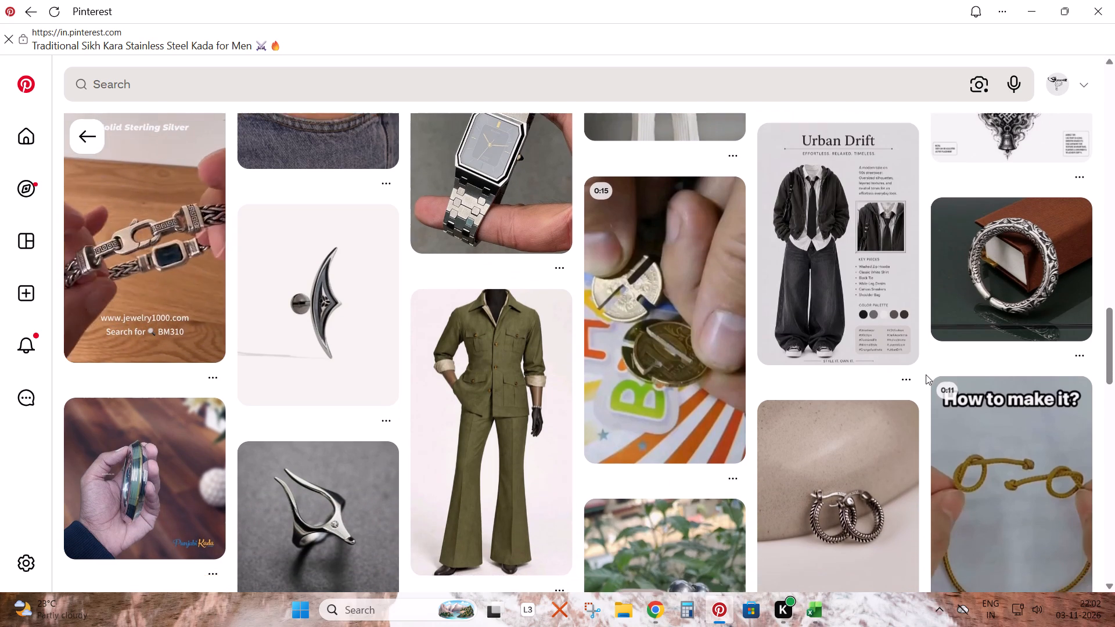
scroll(926, 374, down, 2)
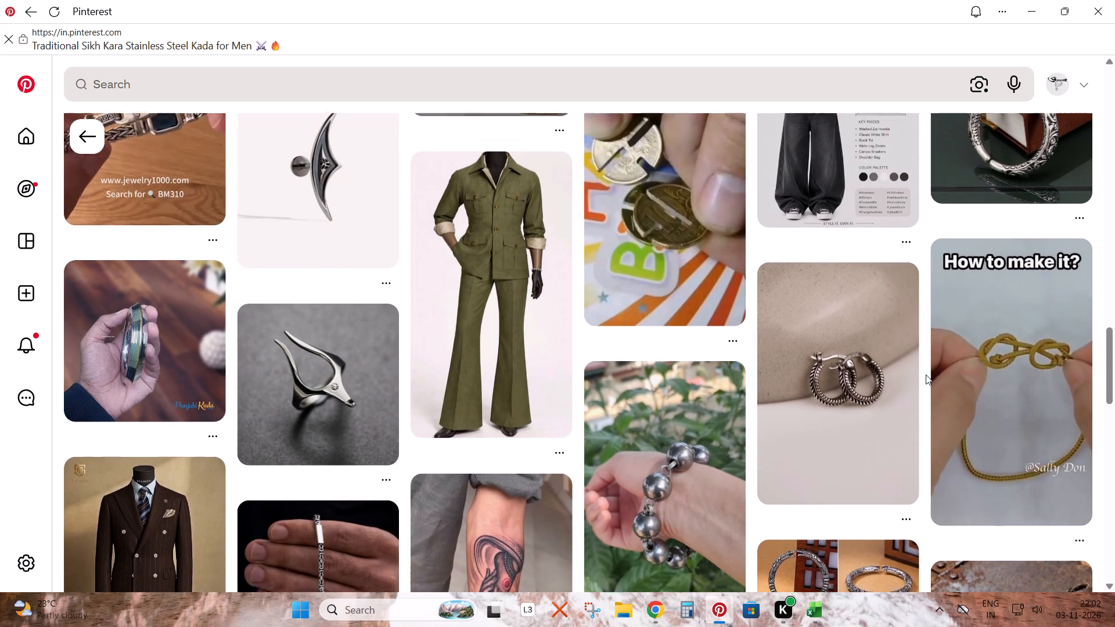
scroll(925, 377, down, 2)
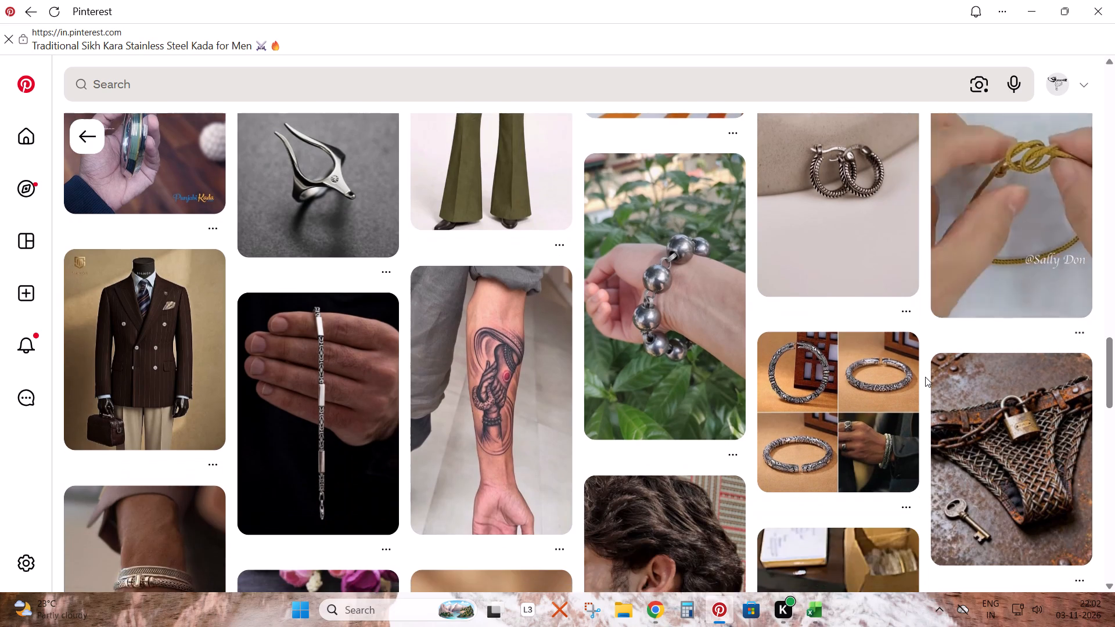
scroll(925, 377, down, 5)
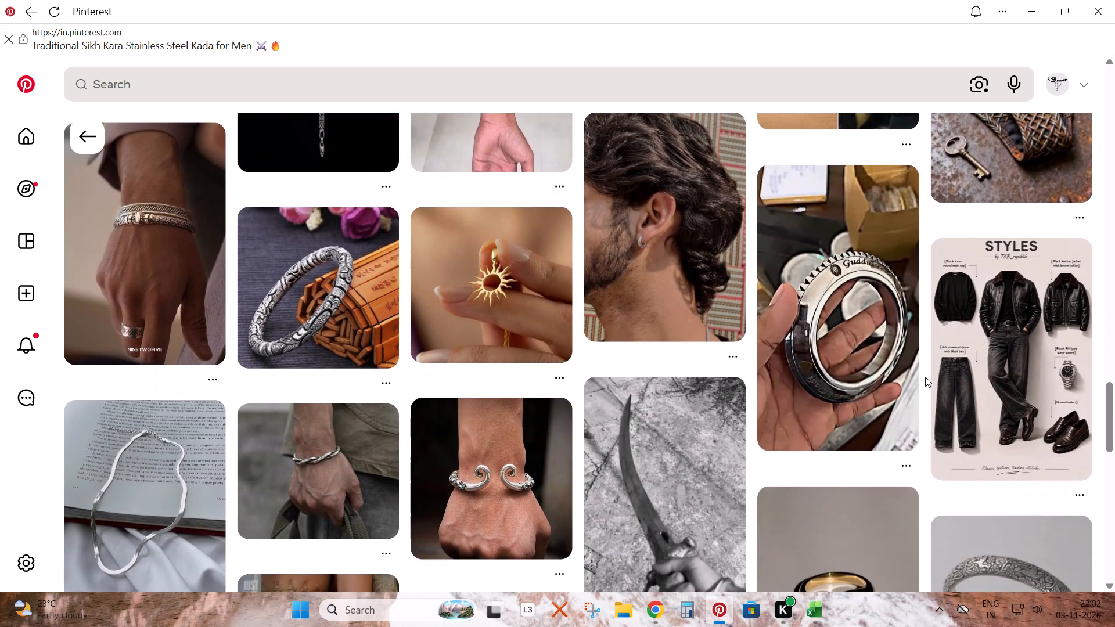
scroll(925, 377, down, 1)
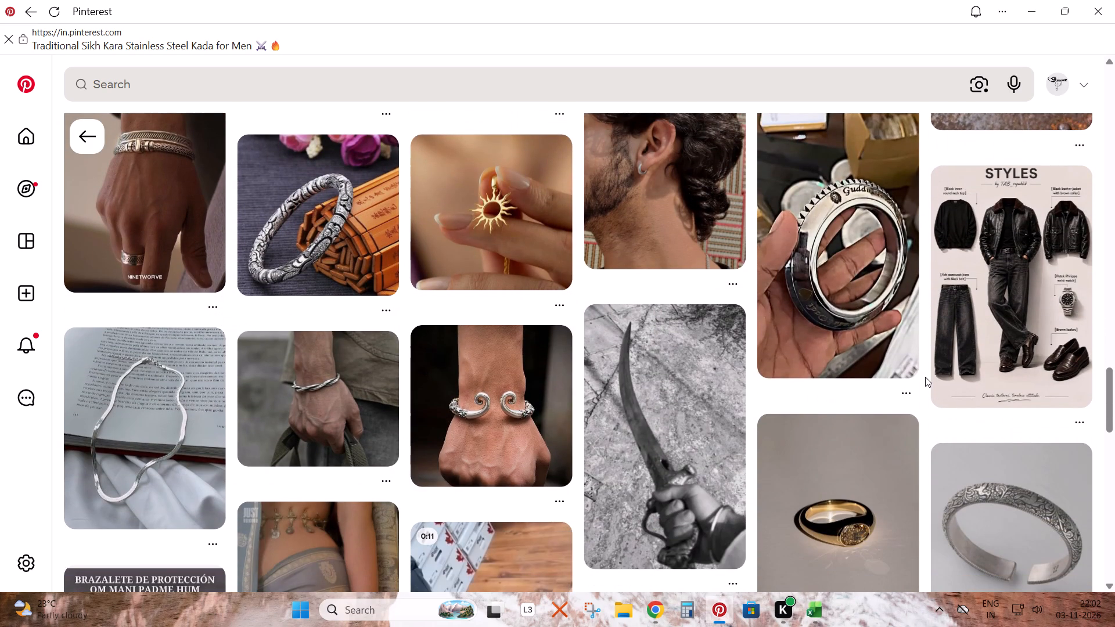
scroll(925, 377, down, 2)
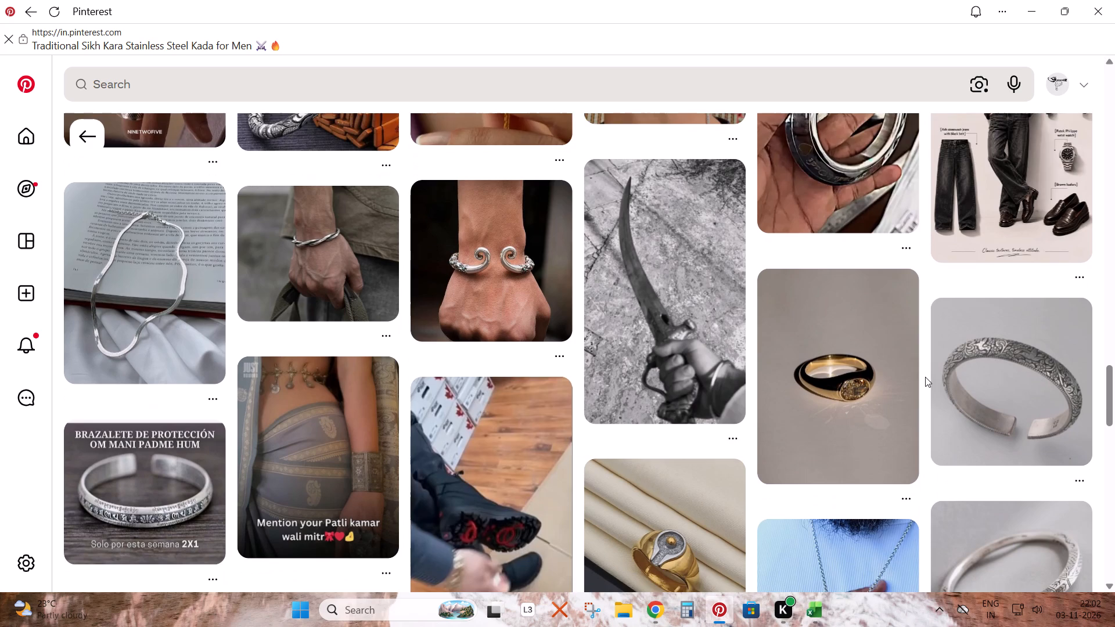
scroll(925, 377, down, 2)
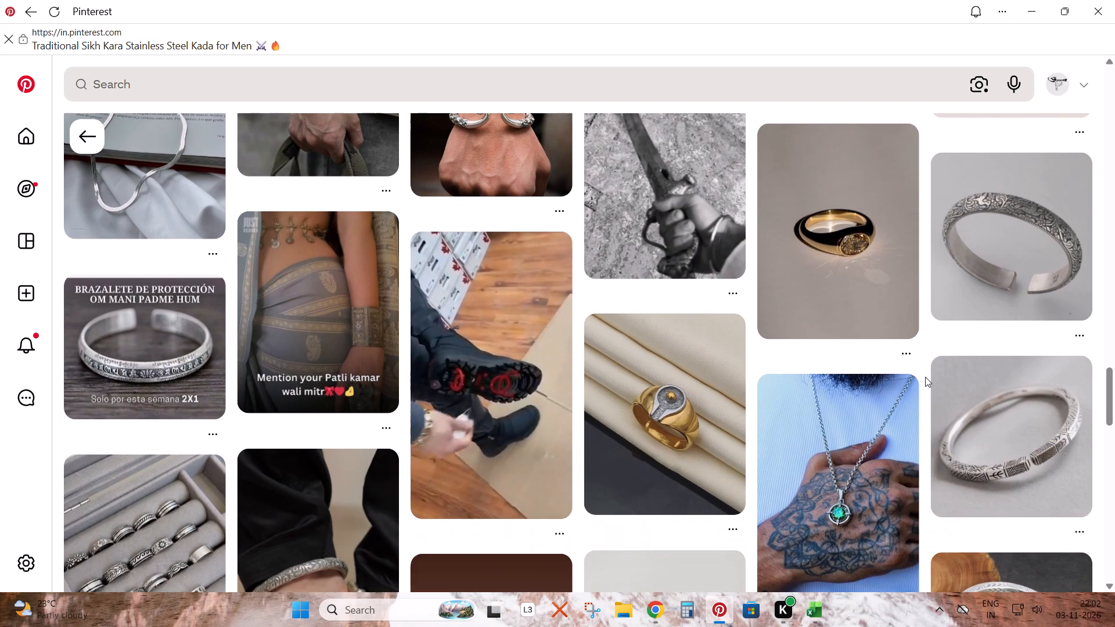
scroll(925, 377, down, 3)
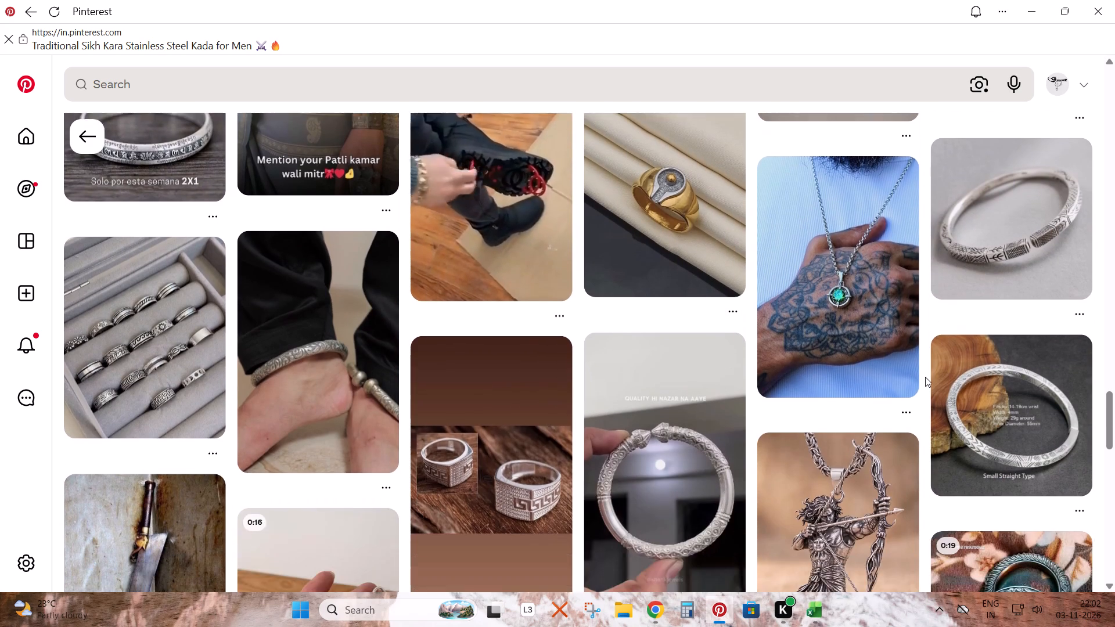
scroll(925, 377, down, 4)
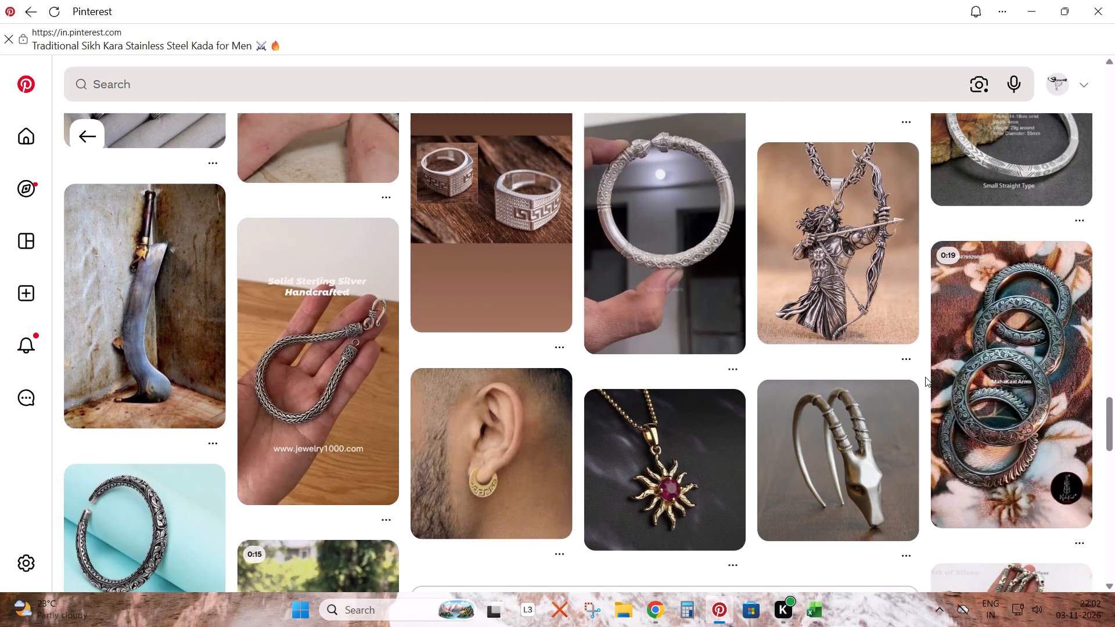
scroll(925, 377, down, 4)
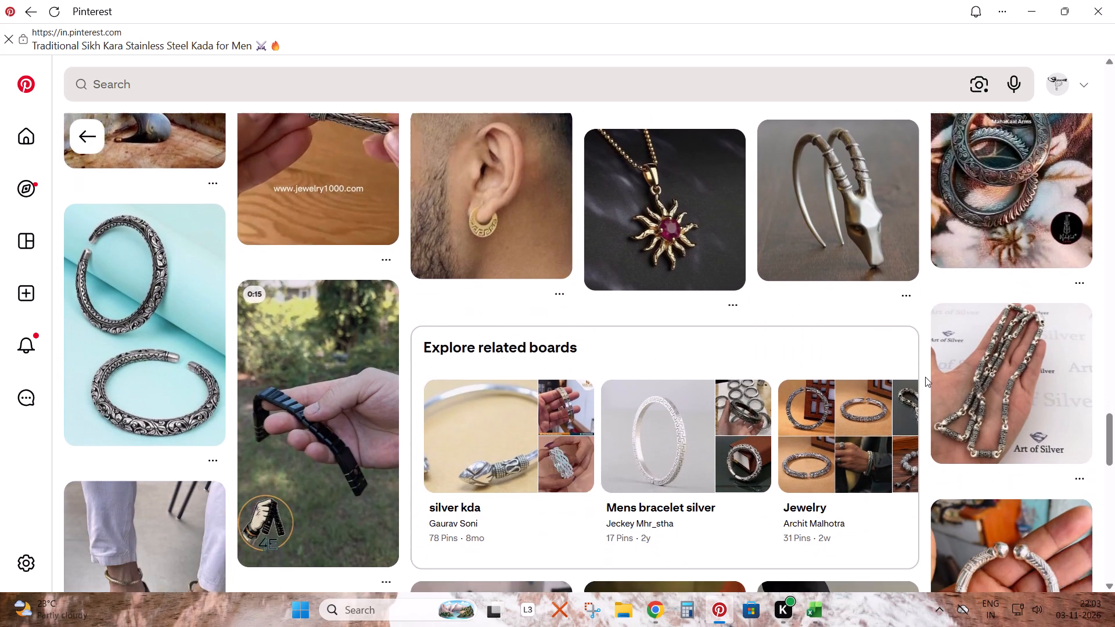
scroll(925, 377, down, 3)
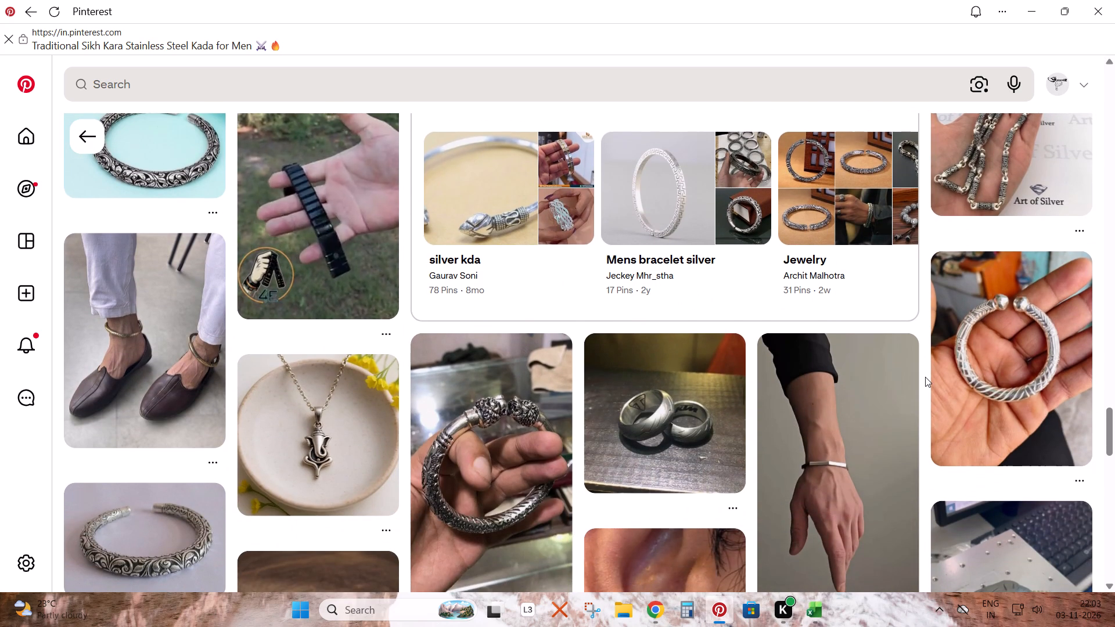
scroll(925, 377, down, 3)
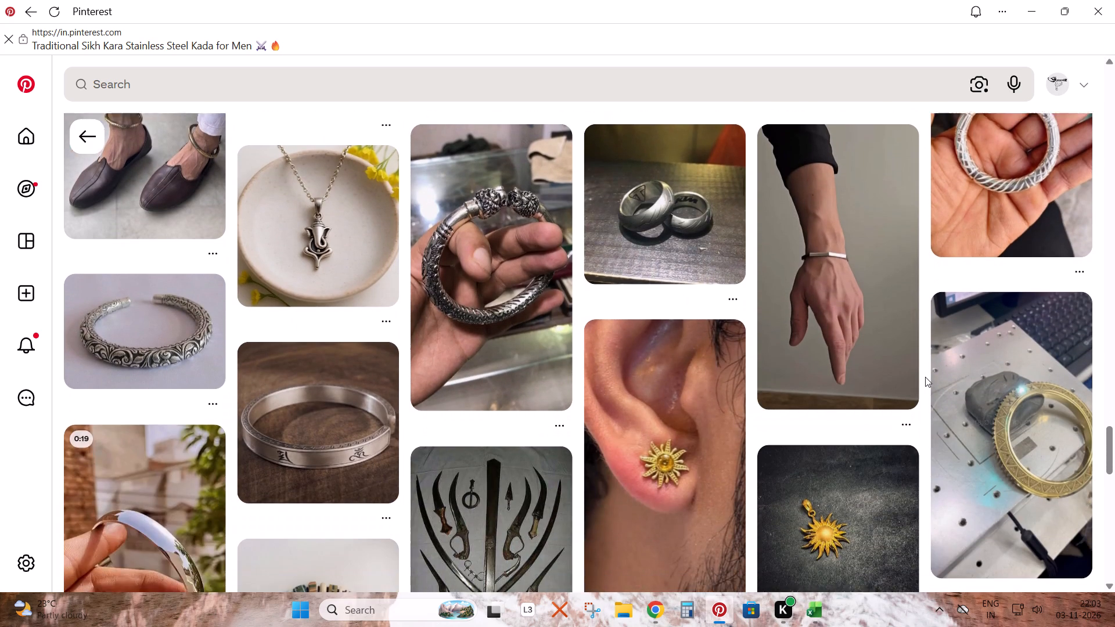
scroll(925, 377, down, 1)
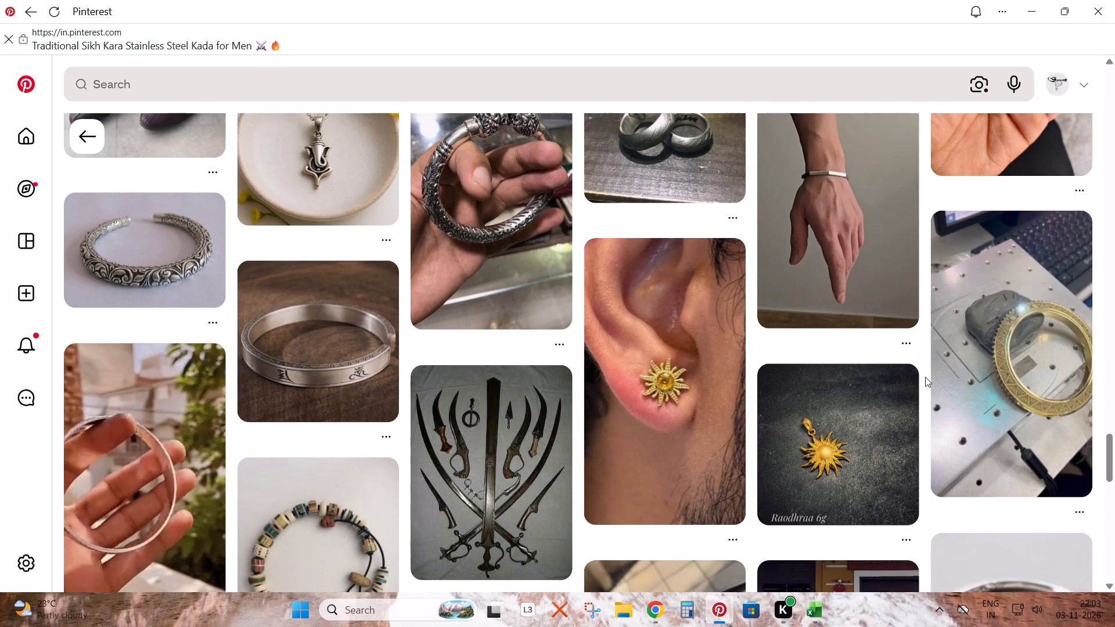
scroll(925, 377, down, 6)
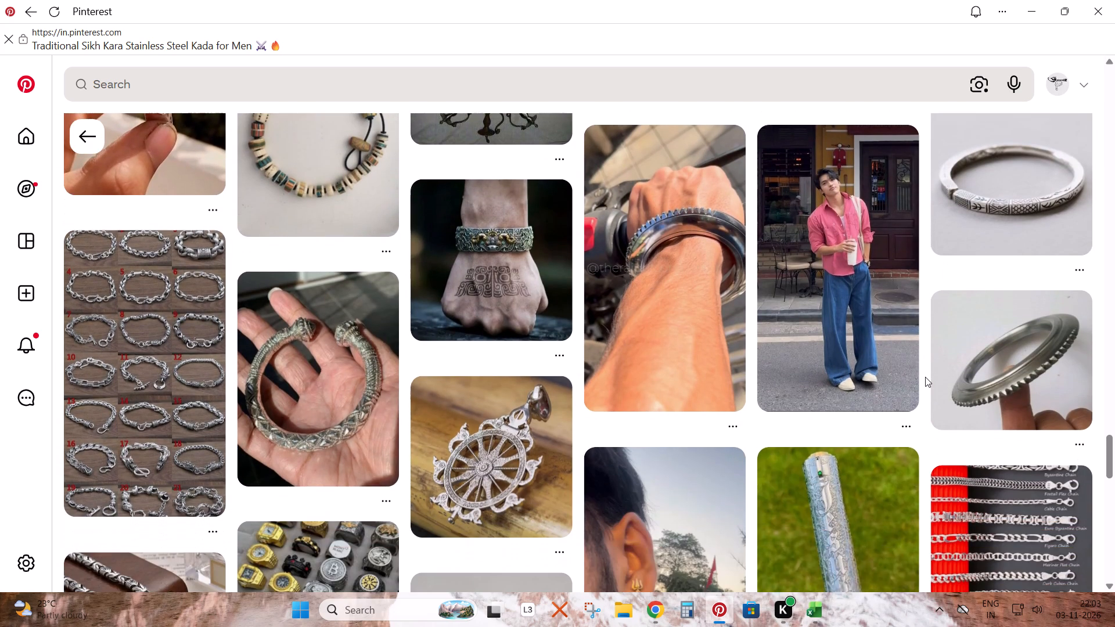
scroll(925, 377, down, 2)
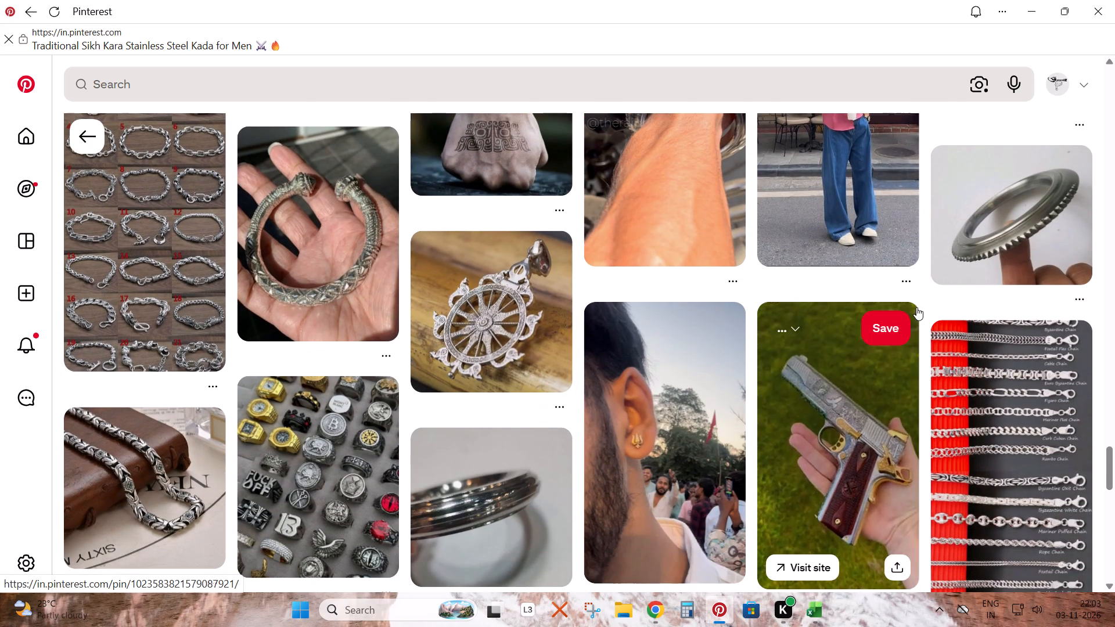
click(1031, 10)
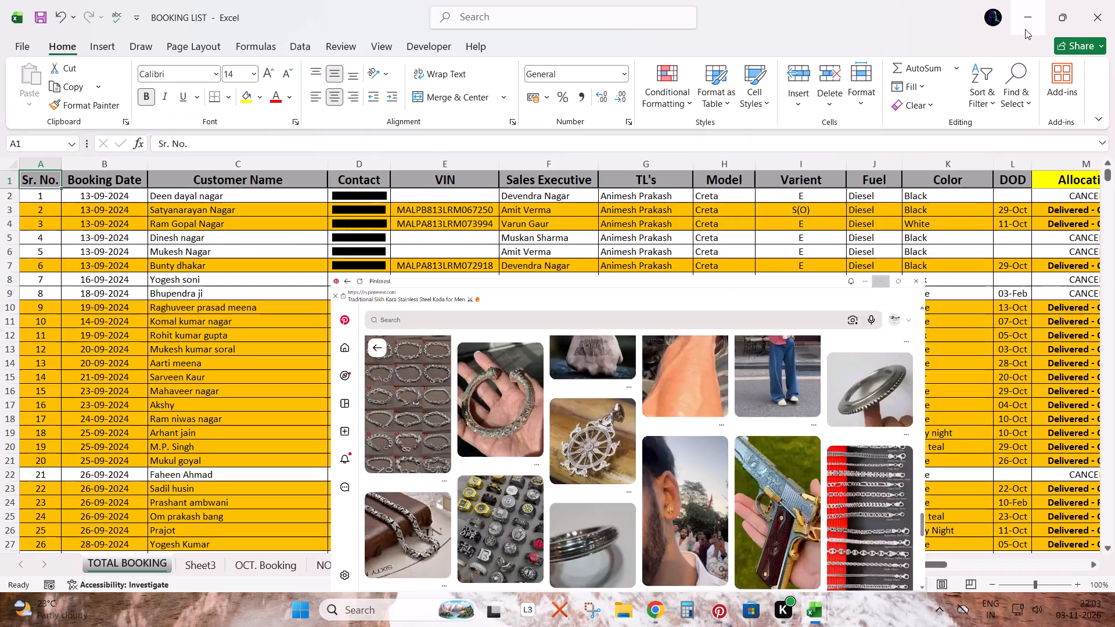
Go to the last Sr. No. entry in TOTAL BOOKING of BOOKING LIST and save the workbook.
click(487, 359)
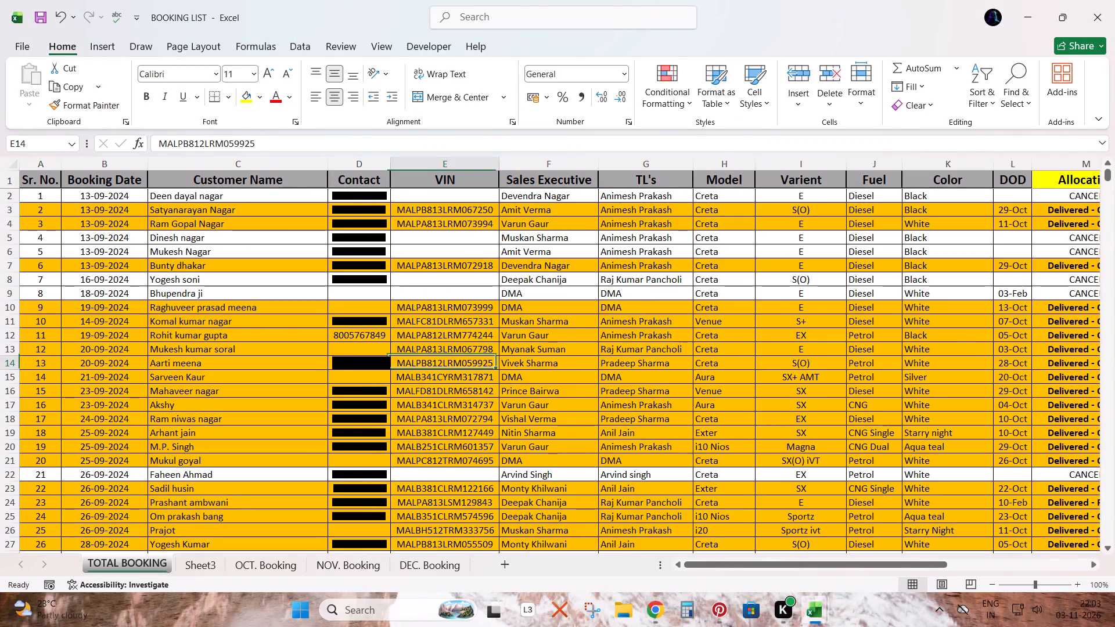
key(ctrl+Left)
key(ctrl+Down)
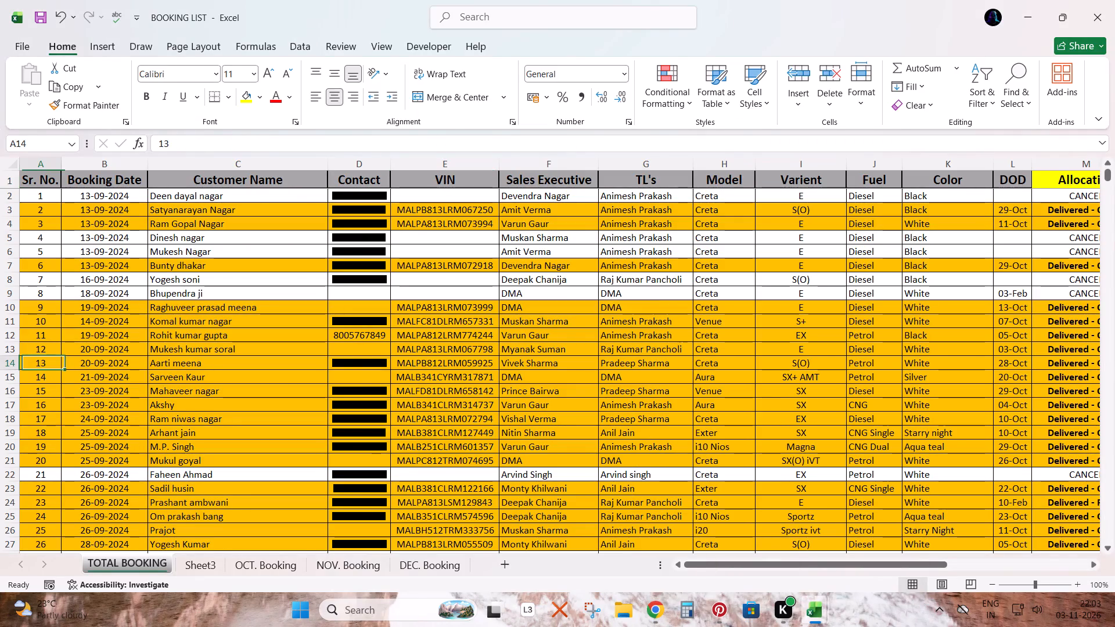
scroll(315, 337, down, 2)
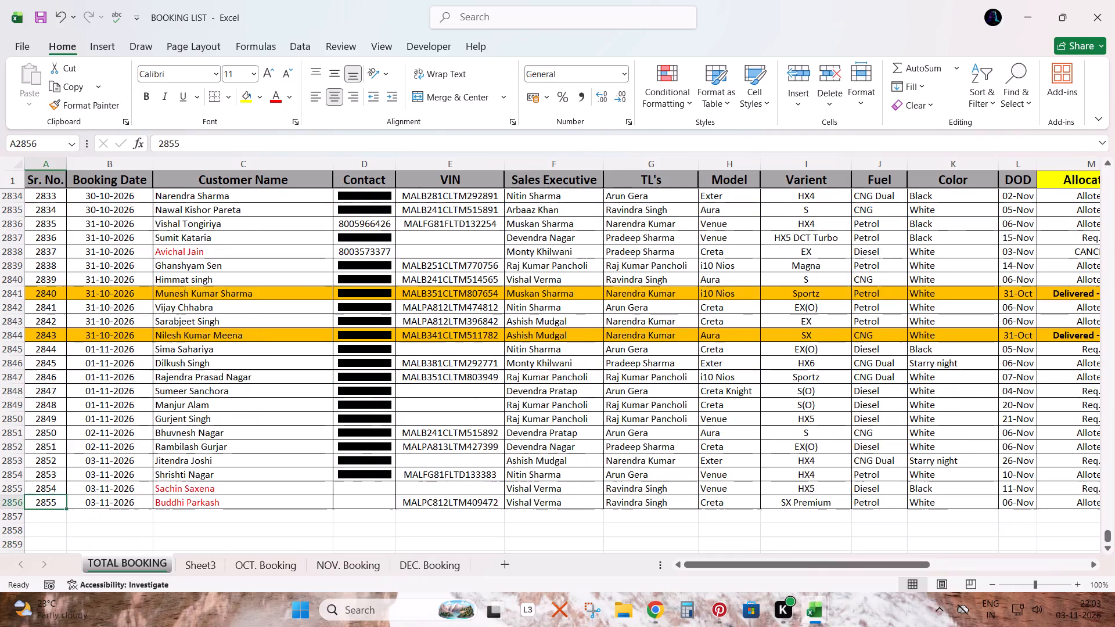
click(38, 15)
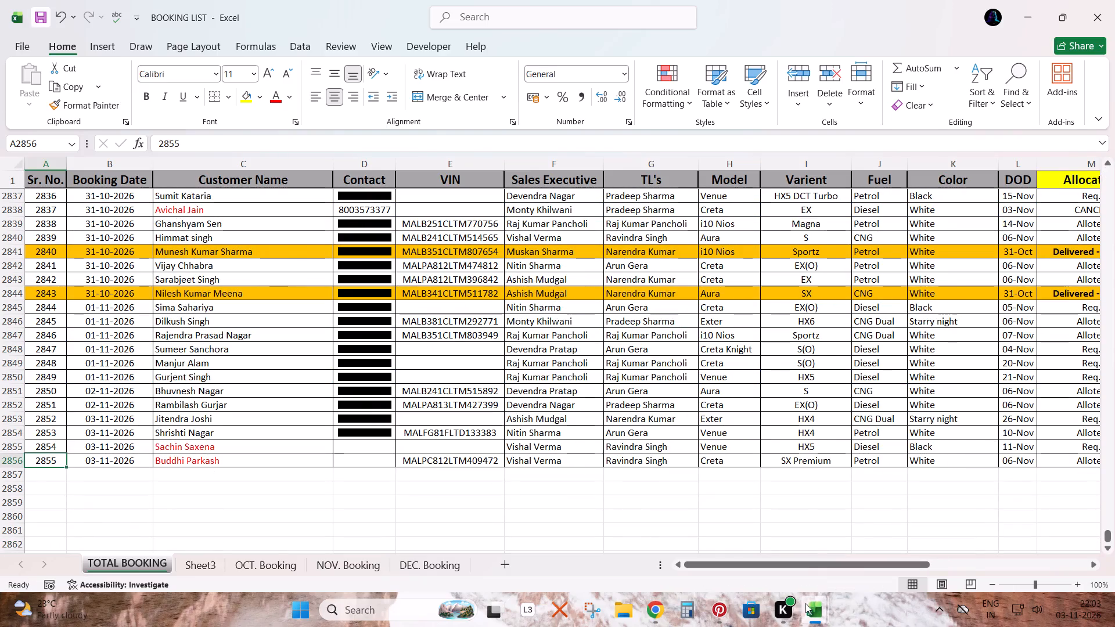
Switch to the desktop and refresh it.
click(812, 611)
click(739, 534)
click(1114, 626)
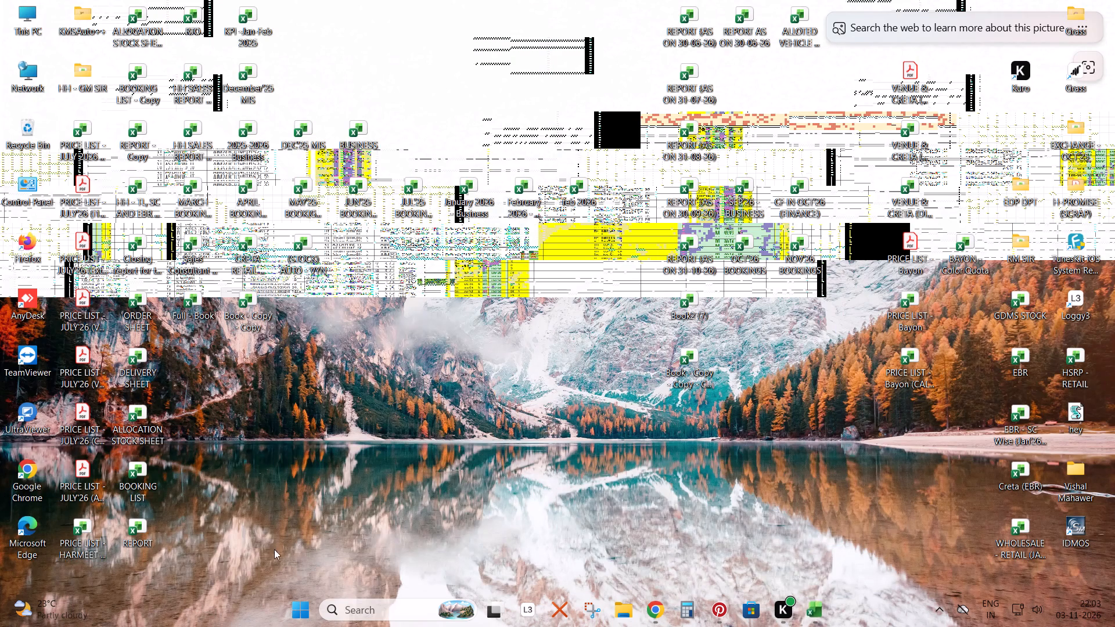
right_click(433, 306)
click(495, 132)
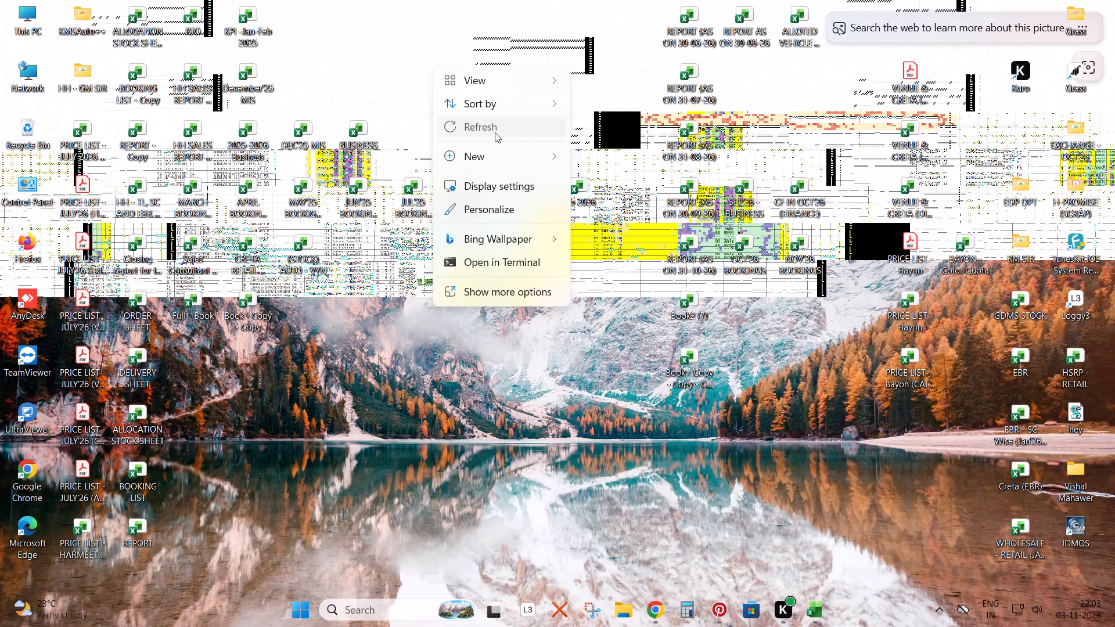
Switch to ALLOCATION STOCK SHEET, select the SN header cell on the STOCK sheet and save the workbook.
click(806, 620)
click(642, 545)
click(808, 621)
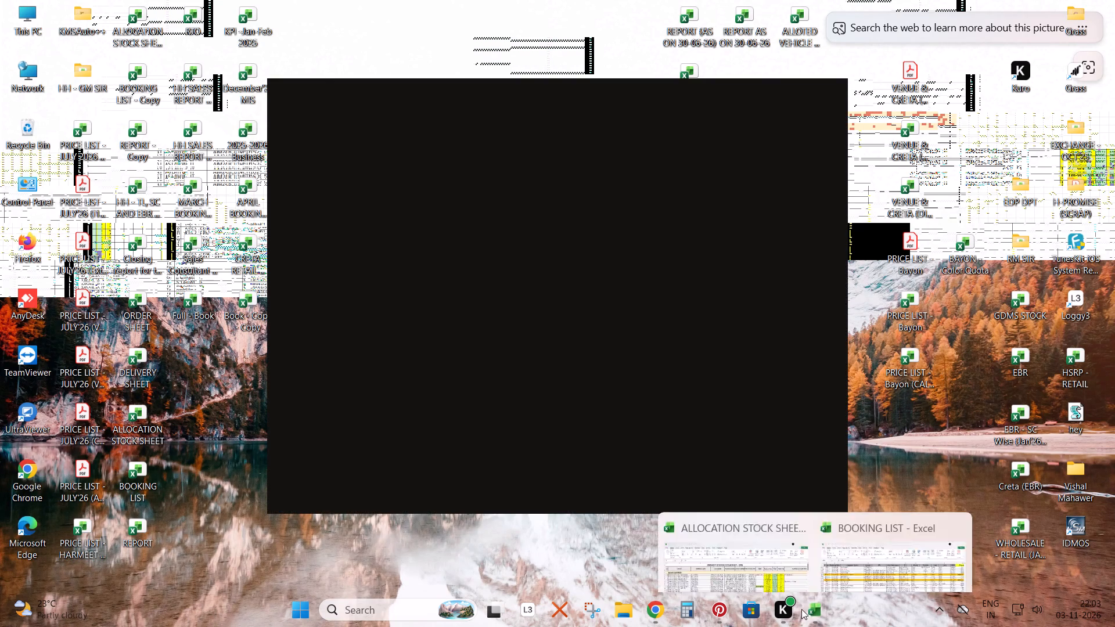
click(747, 541)
click(234, 212)
key(ctrl+Left)
key(Up)
key(Down)
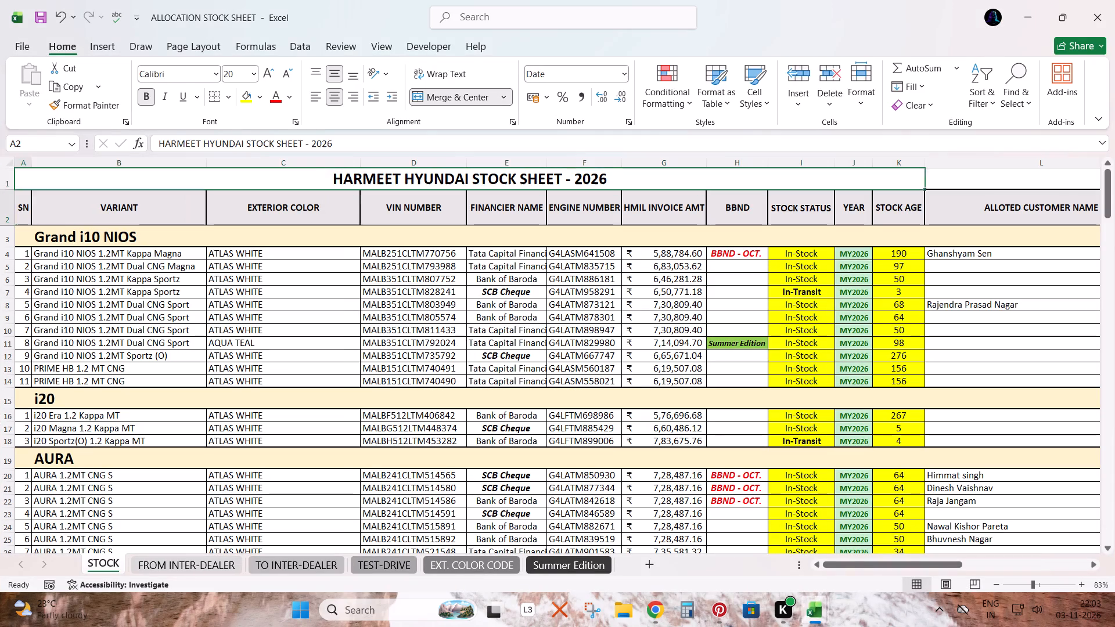
key(ctrl+s)
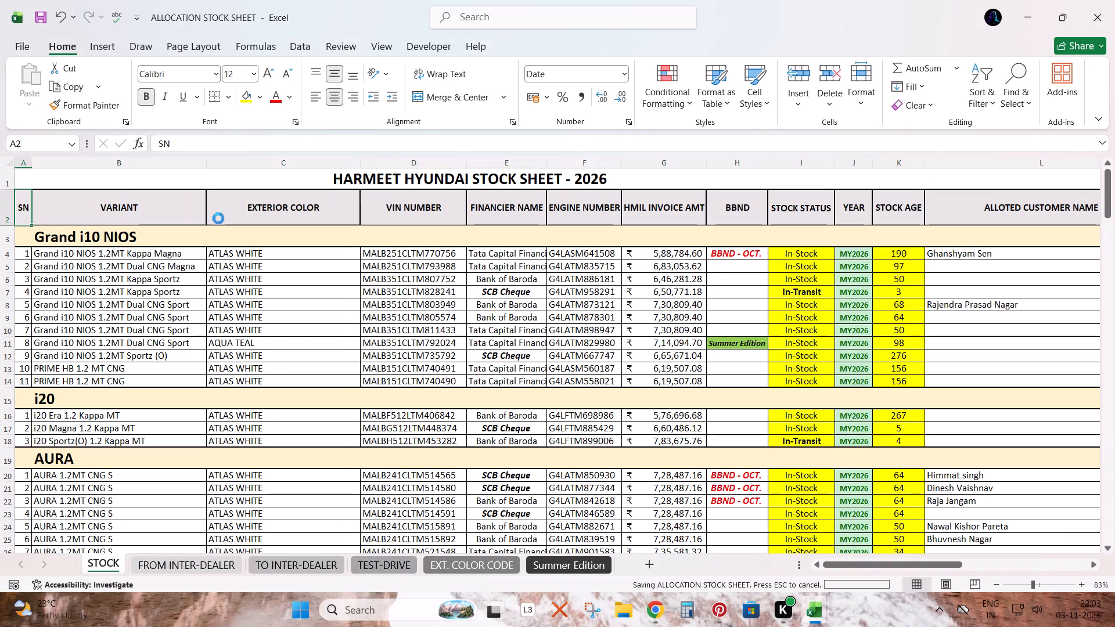
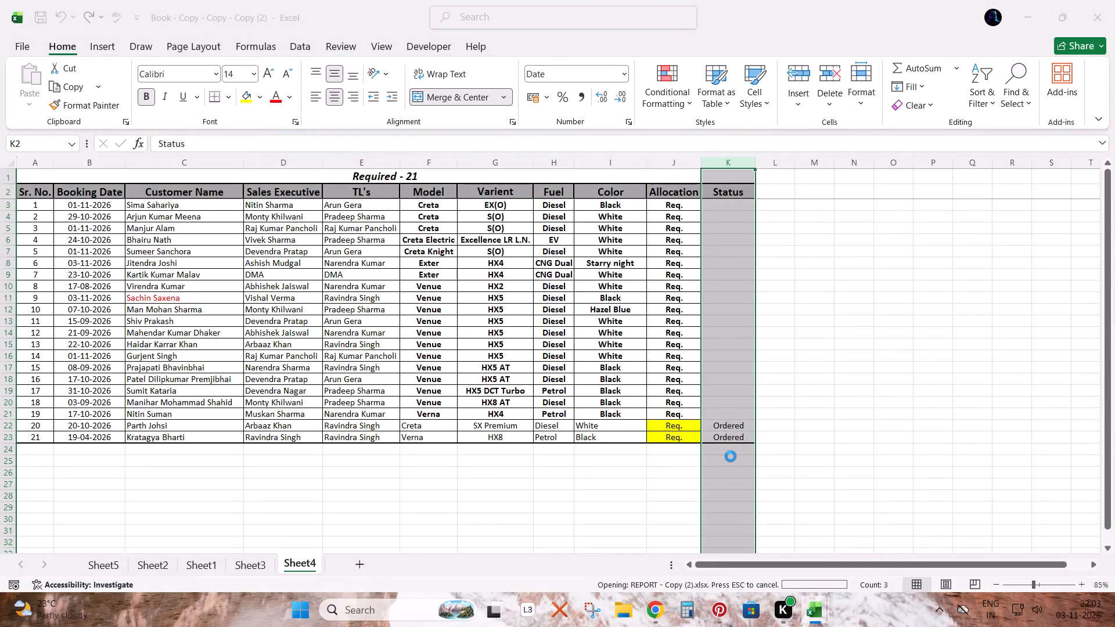
Switch to Pinterest, browse the feed of men's kada, bracelet and jewellery pins, and go to the home feed.
click(734, 607)
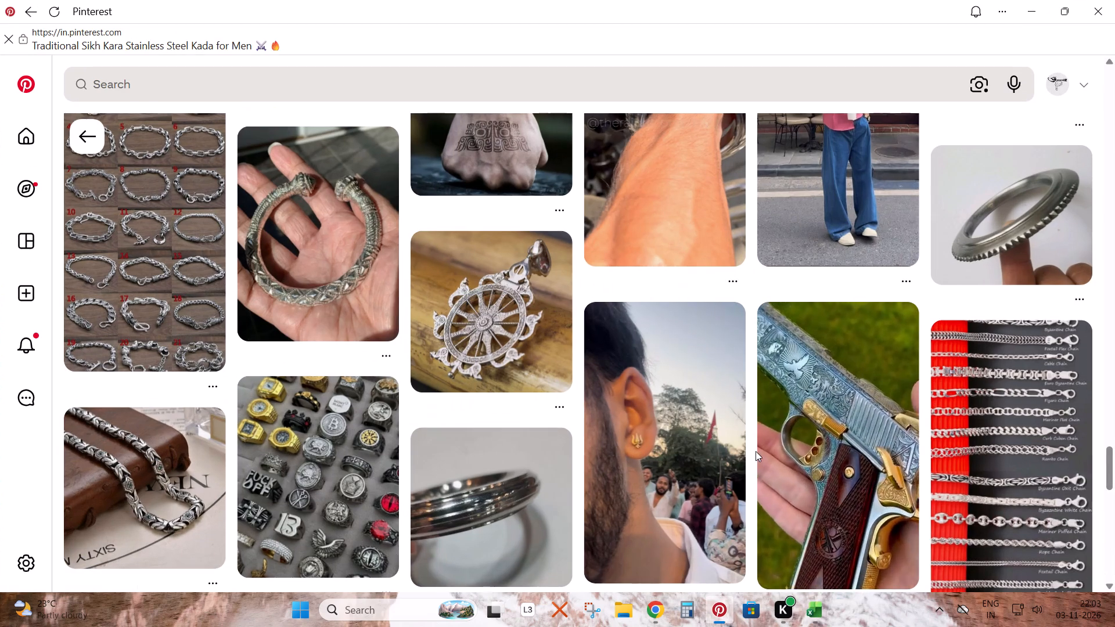
scroll(756, 451, down, 3)
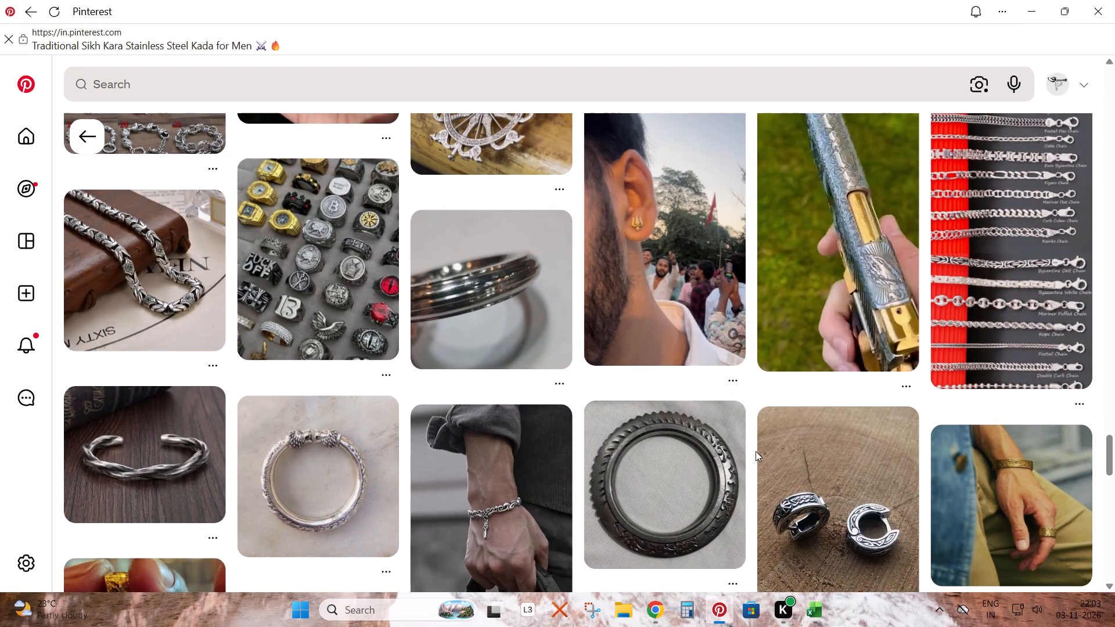
scroll(756, 451, down, 2)
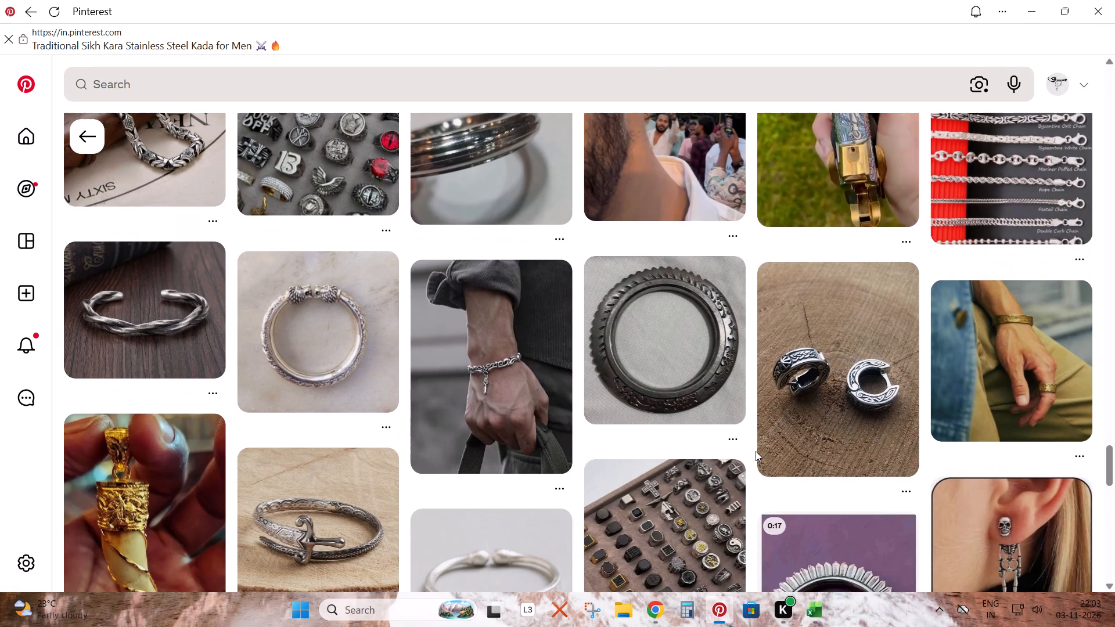
scroll(756, 451, down, 2)
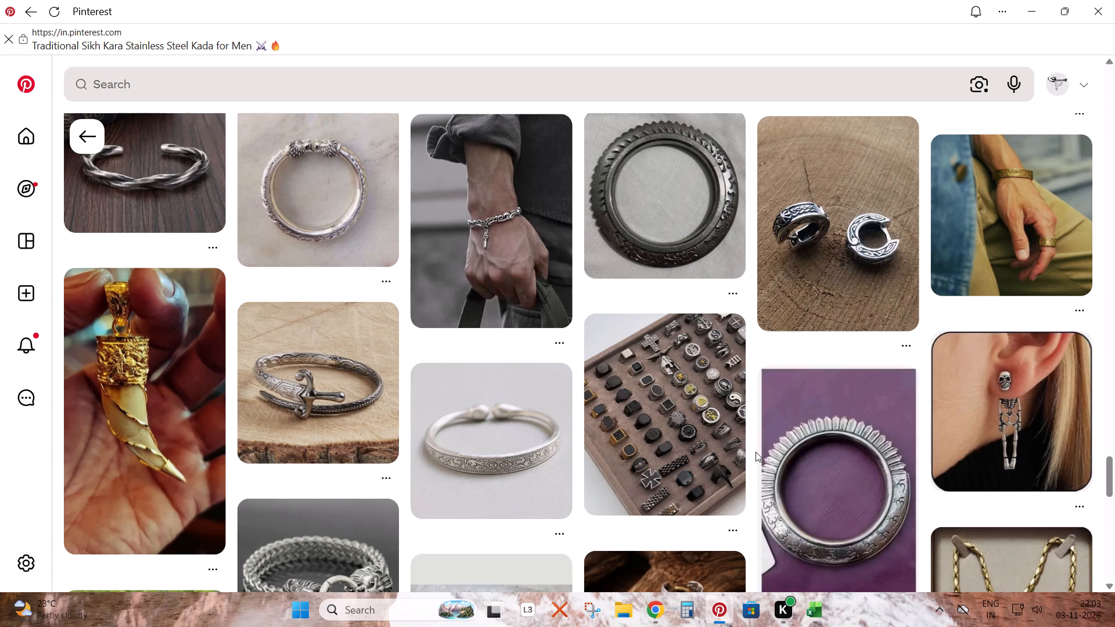
scroll(755, 460, down, 1)
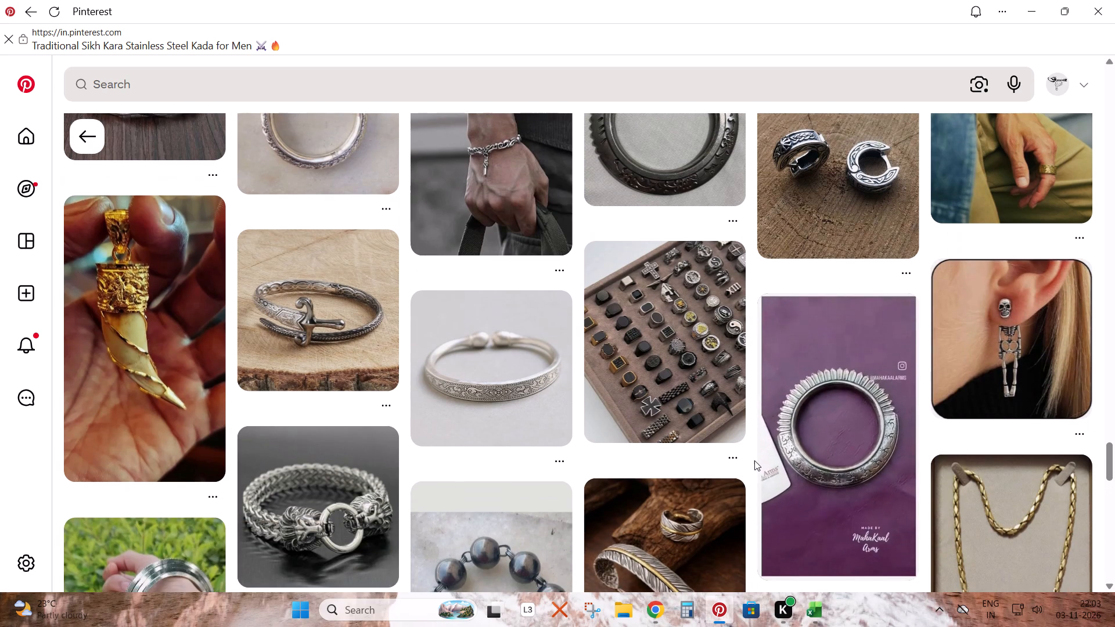
scroll(754, 460, down, 3)
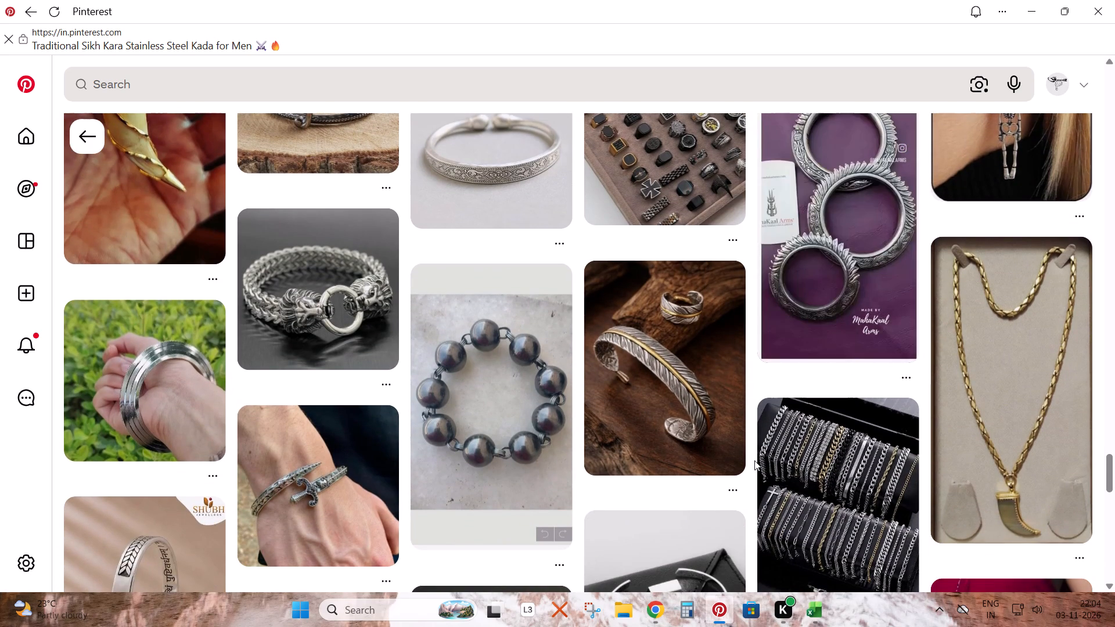
scroll(754, 460, down, 2)
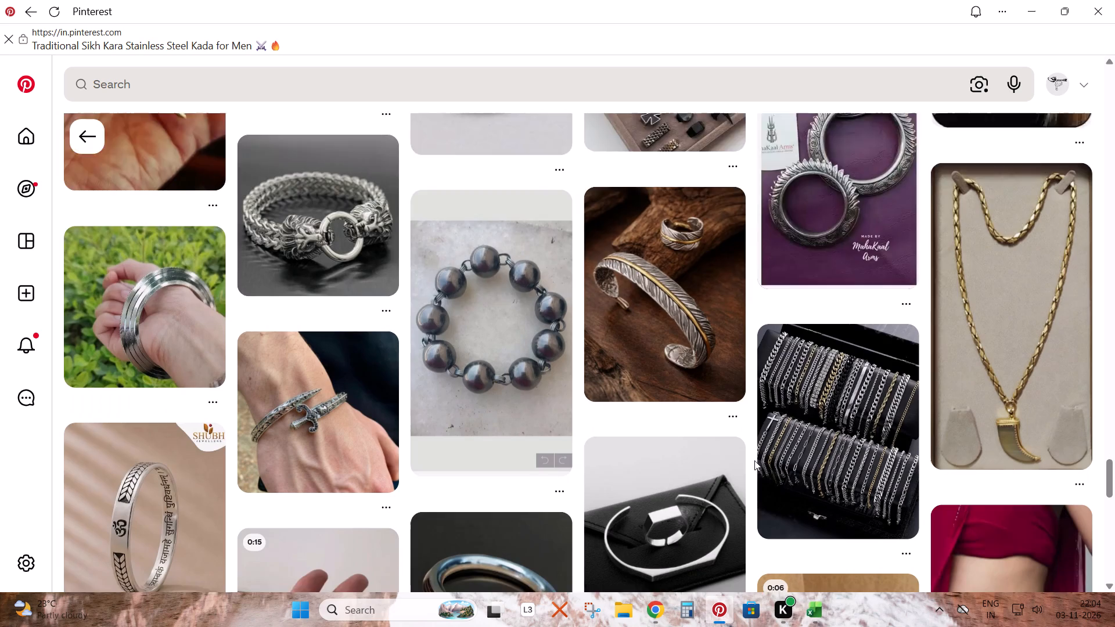
scroll(754, 460, down, 8)
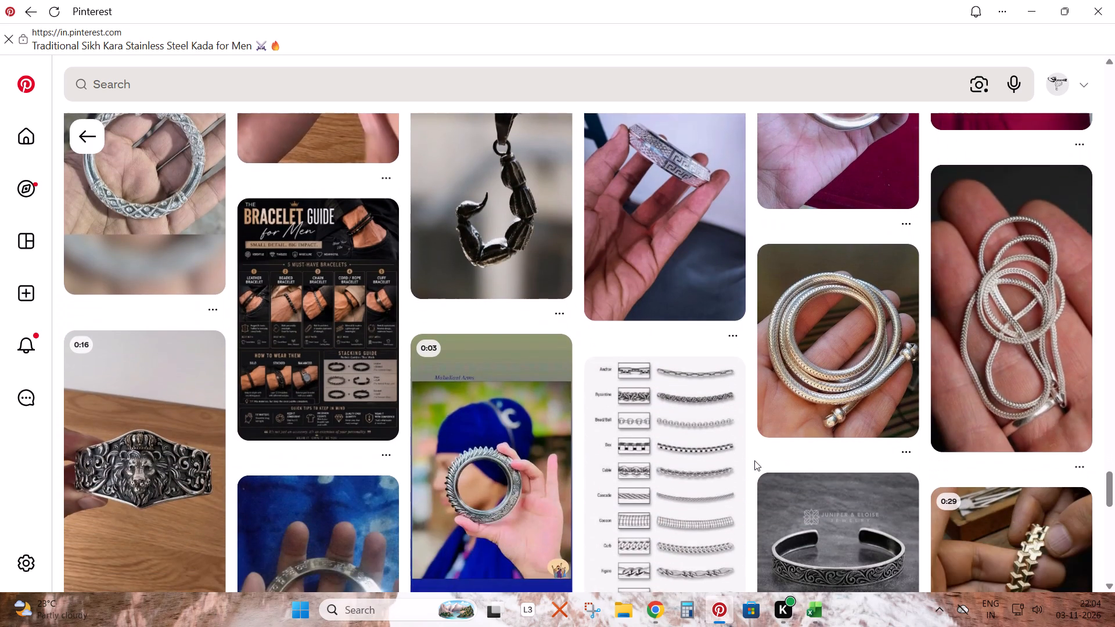
scroll(754, 460, down, 3)
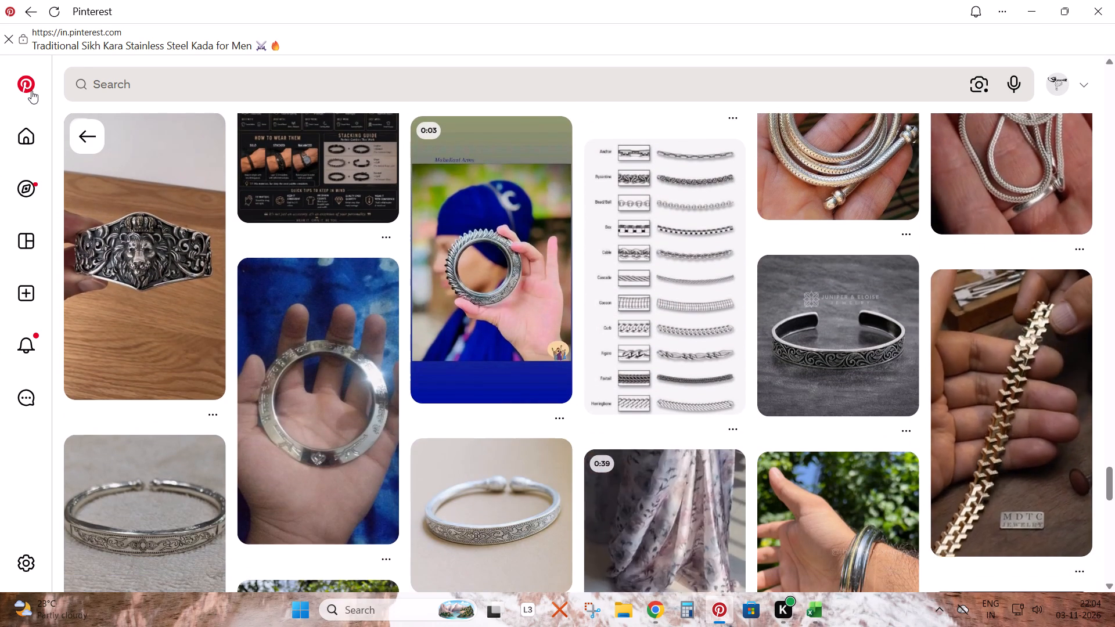
click(30, 86)
click(1026, 0)
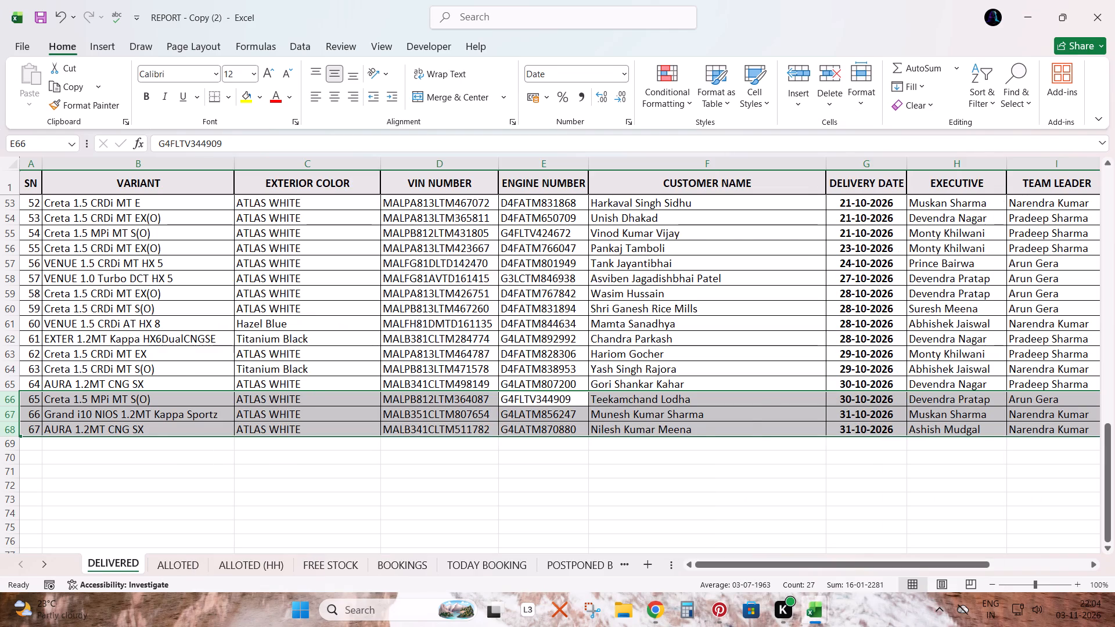
key(alt+Tab)
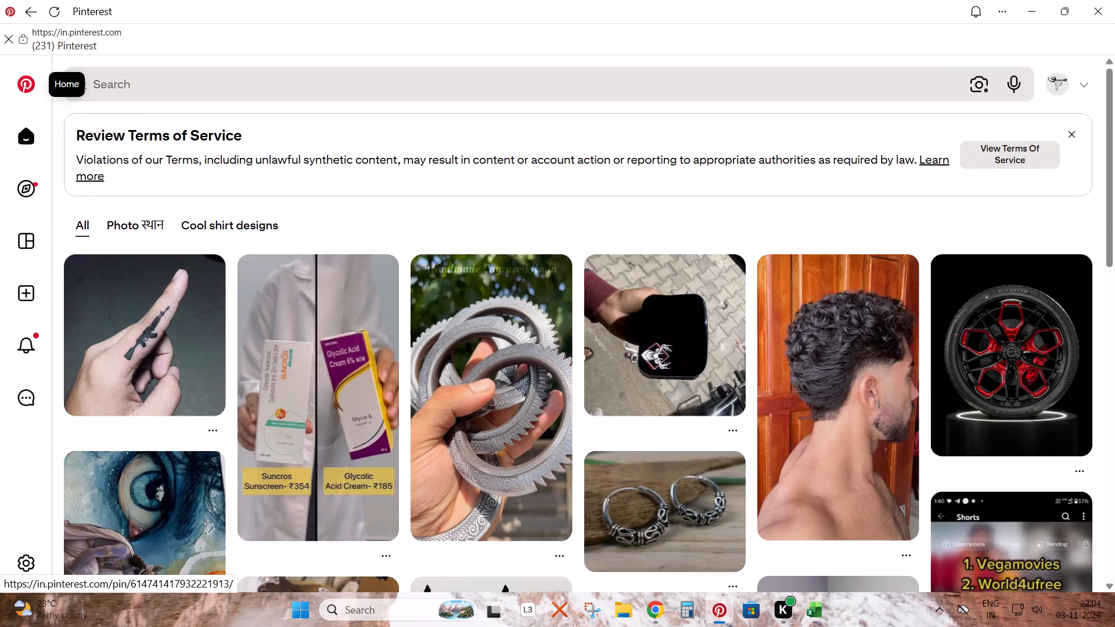
Open the DELIVERY SHEET workbook from the desktop.
click(1114, 626)
double_click(148, 363)
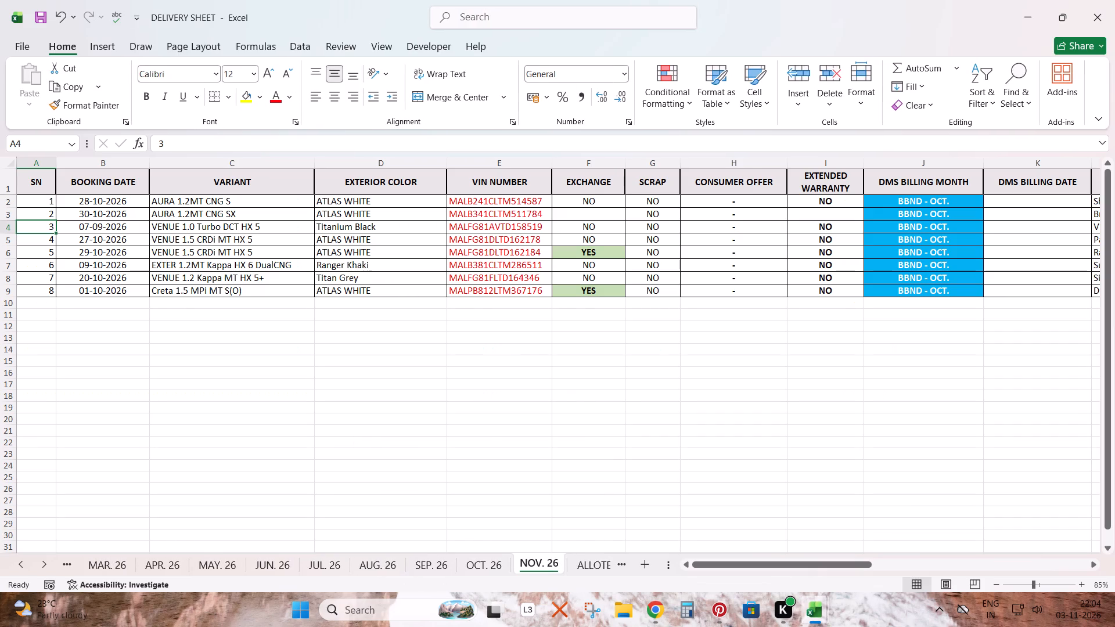
click(1114, 527)
Return to the desktop and refresh it.
click(1114, 626)
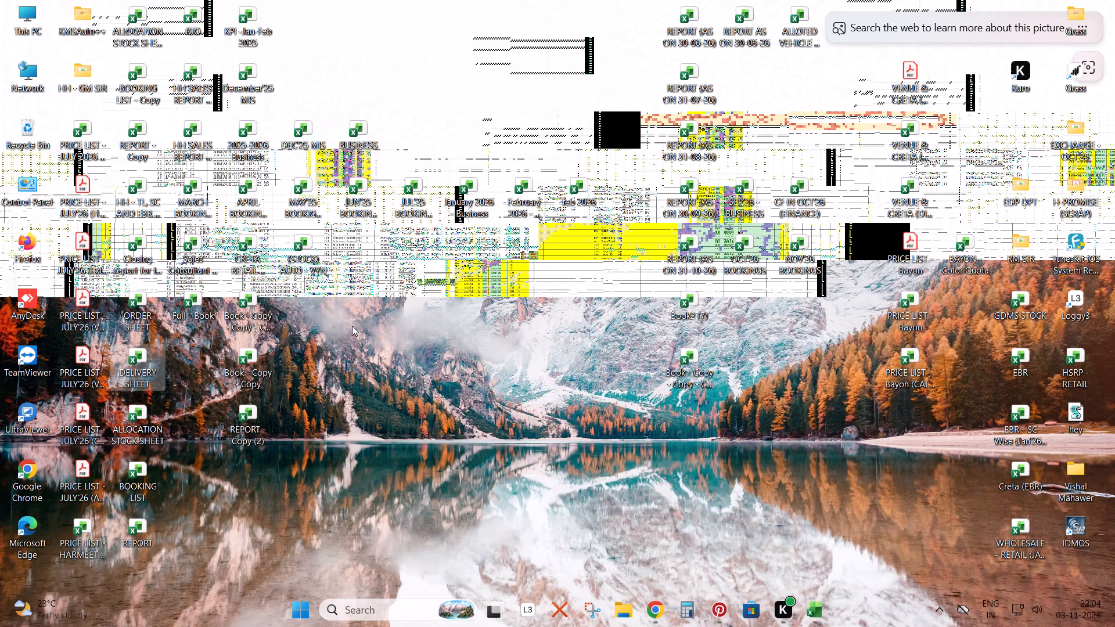
right_click(371, 327)
click(429, 123)
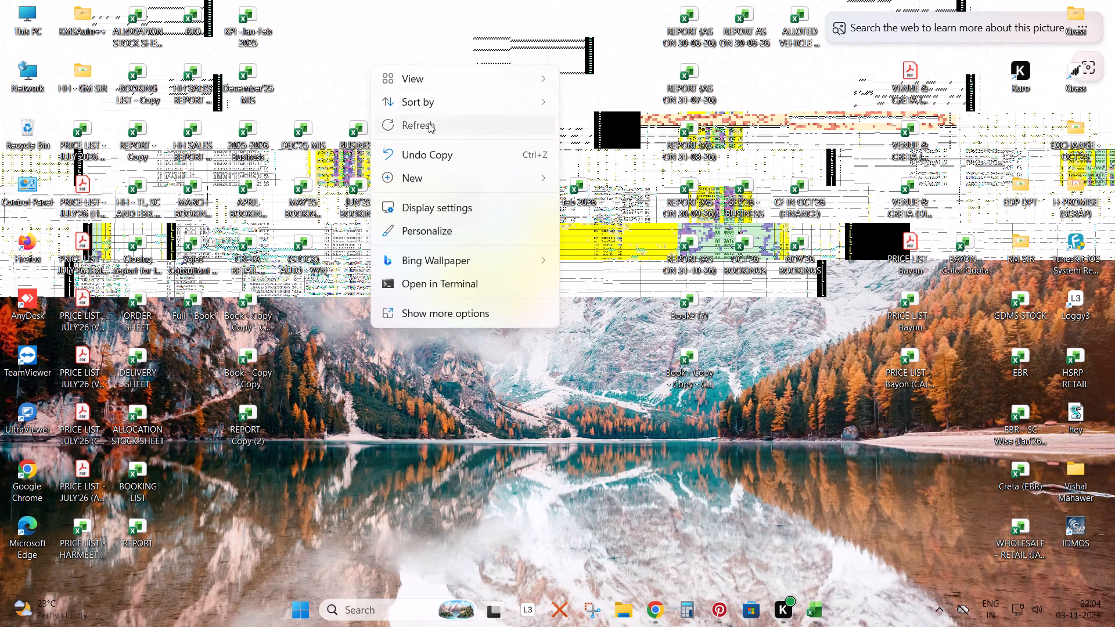
click(260, 307)
click(260, 369)
click(264, 417)
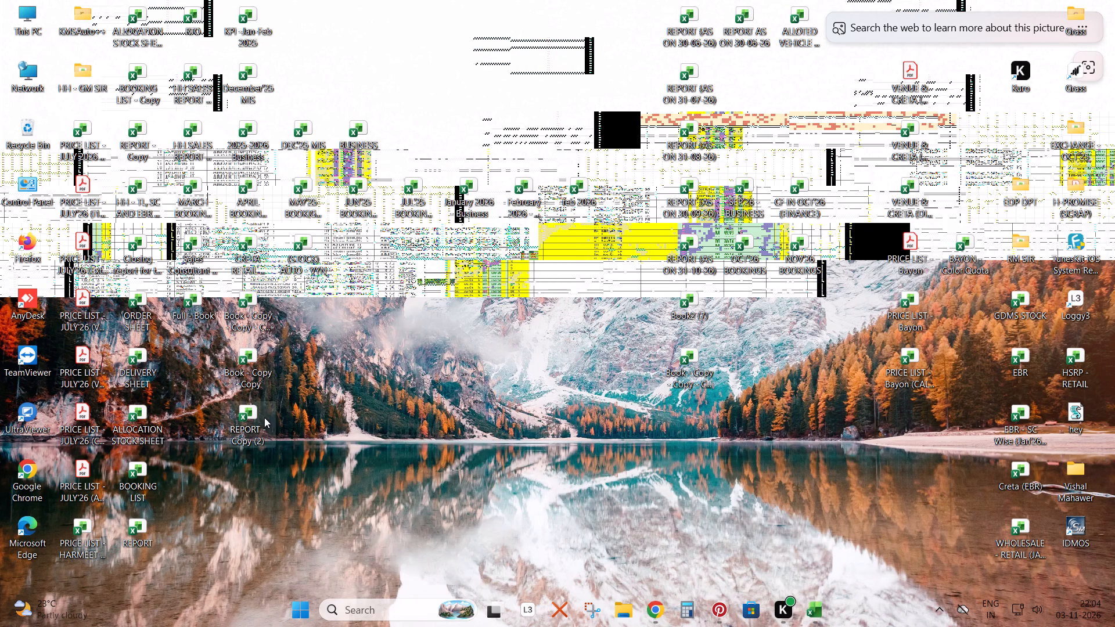
right_click(361, 337)
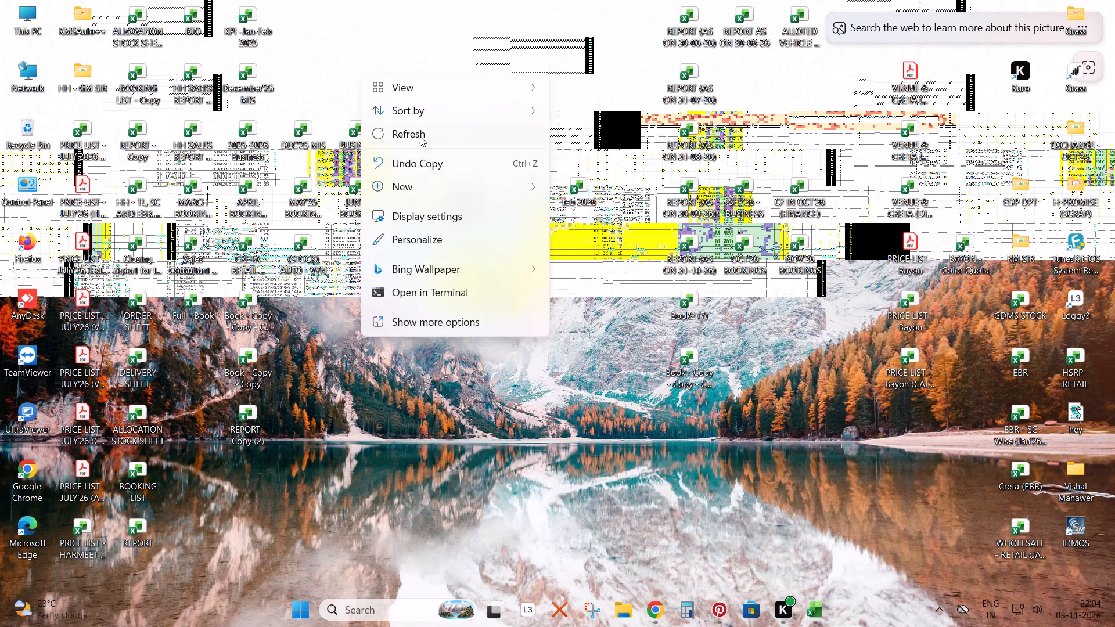
click(420, 136)
Delete the REPORT - Copy (2) file from the desktop, closing its open workbook and retrying the deletion.
click(245, 422)
key(Delete)
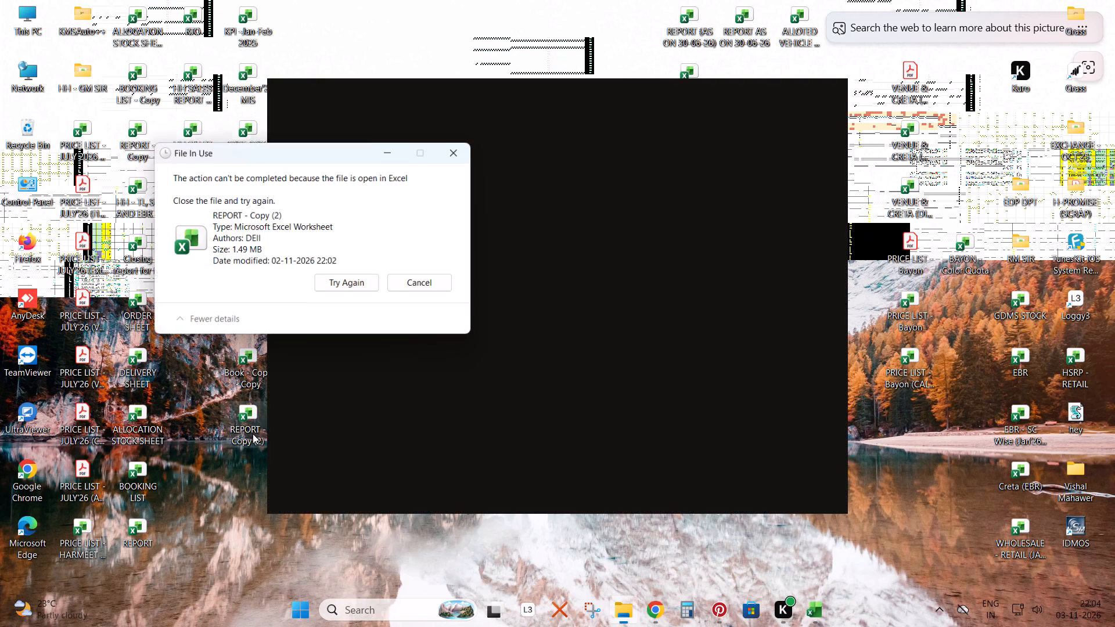
click(814, 611)
click(934, 485)
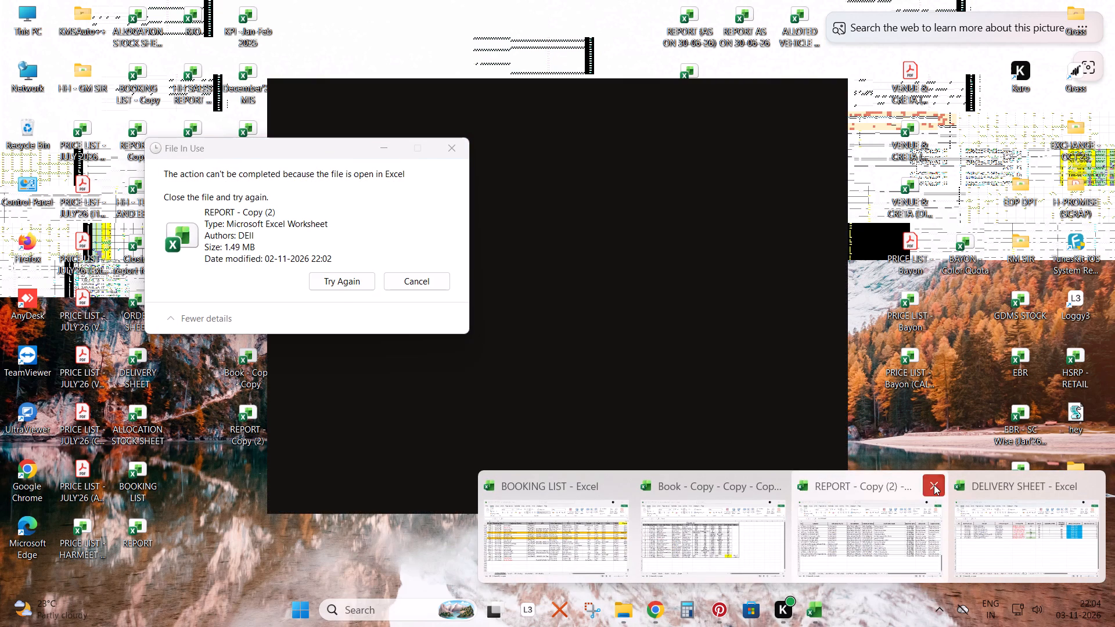
click(353, 282)
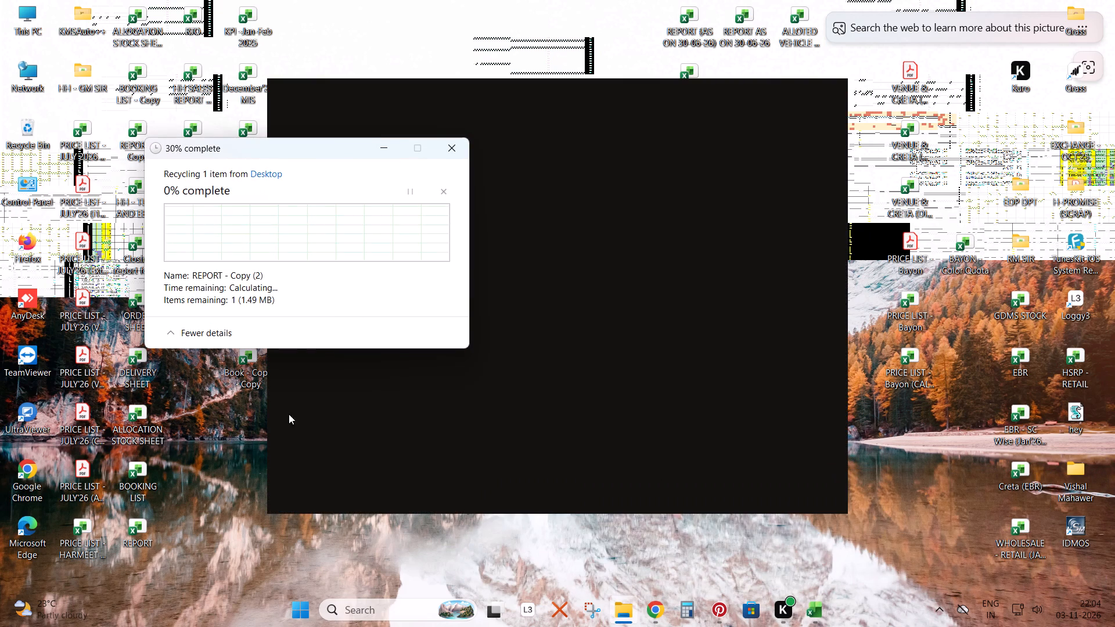
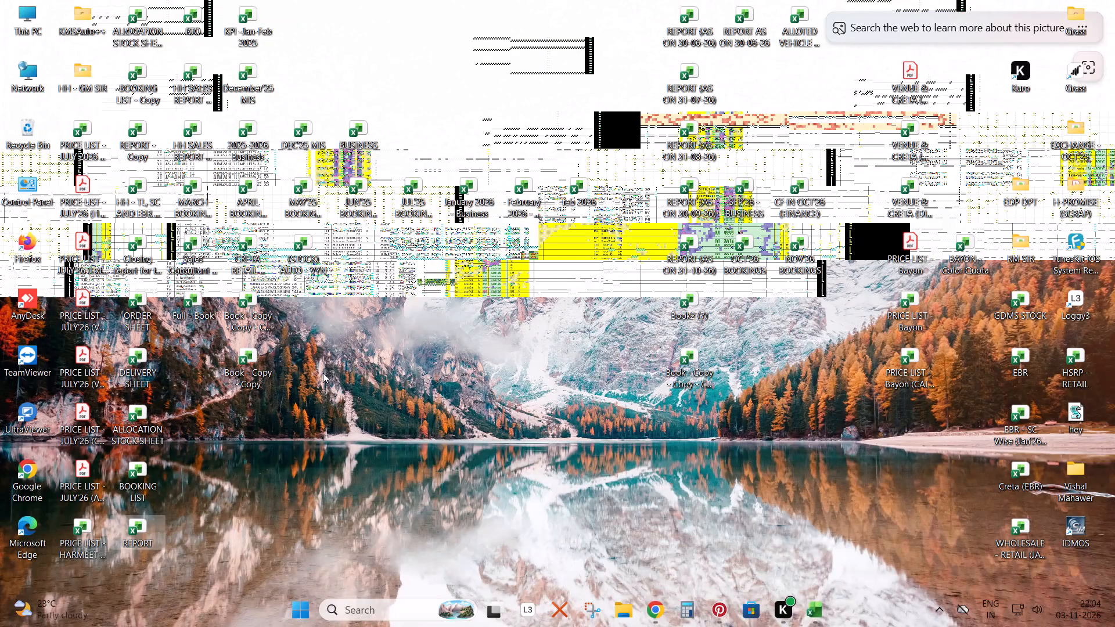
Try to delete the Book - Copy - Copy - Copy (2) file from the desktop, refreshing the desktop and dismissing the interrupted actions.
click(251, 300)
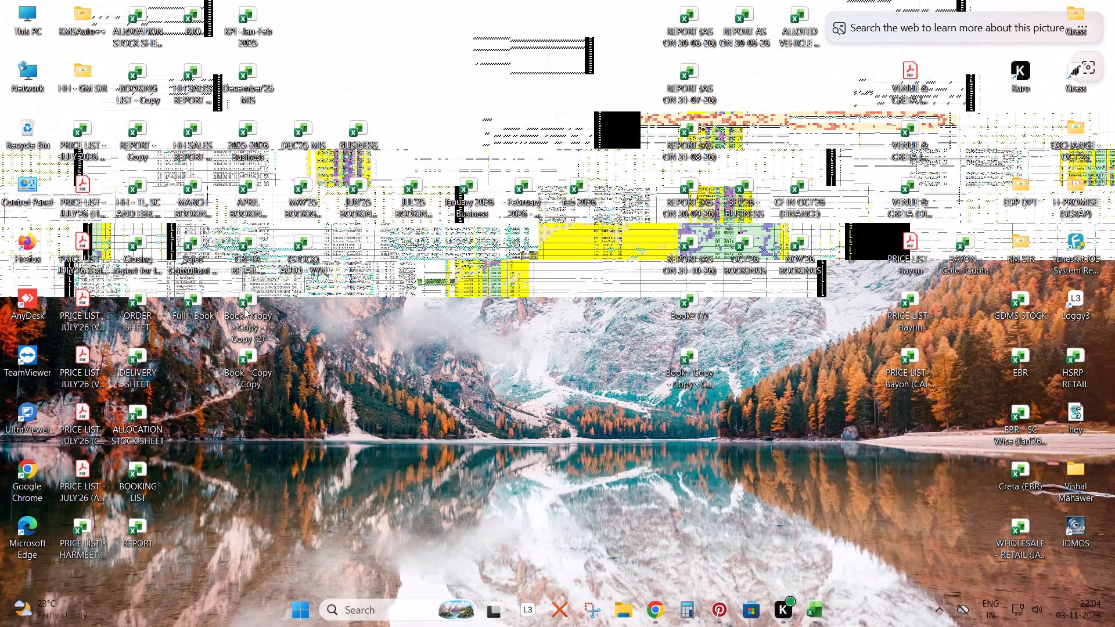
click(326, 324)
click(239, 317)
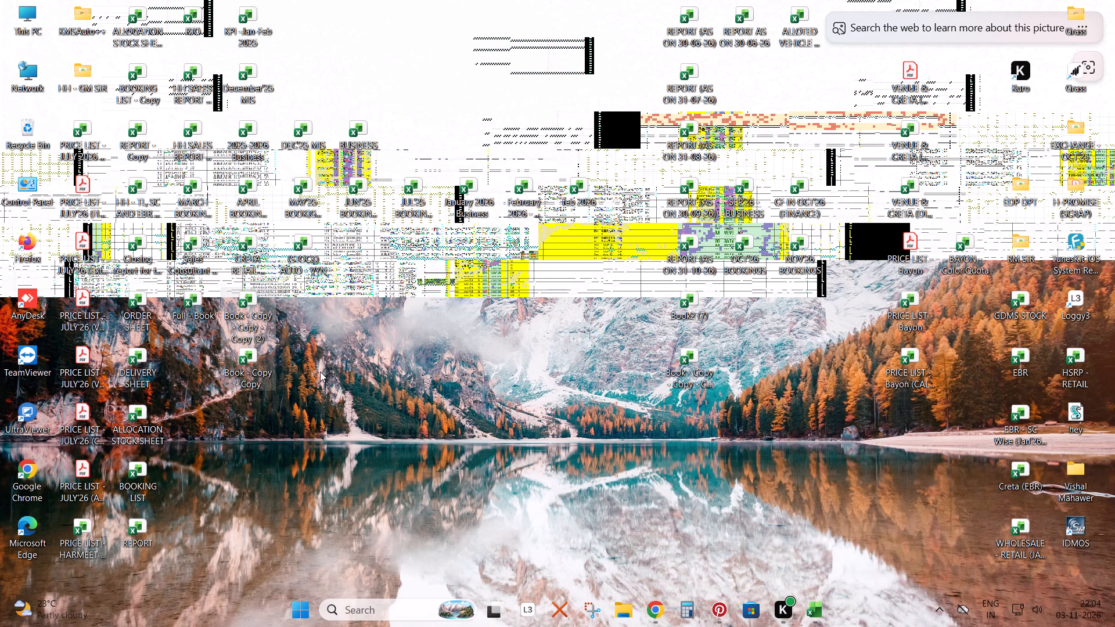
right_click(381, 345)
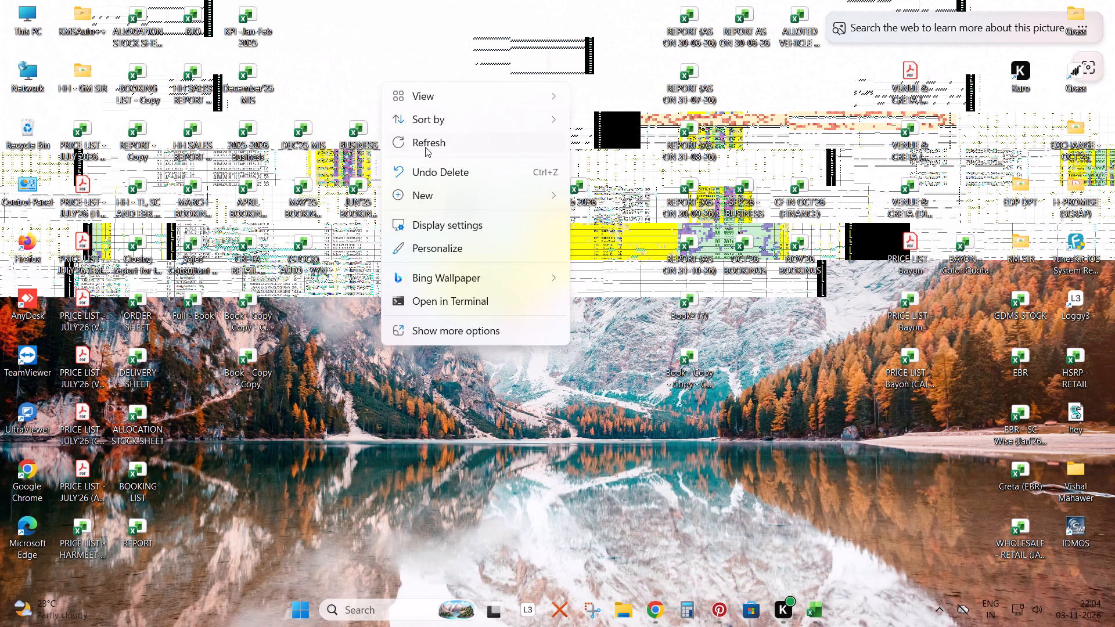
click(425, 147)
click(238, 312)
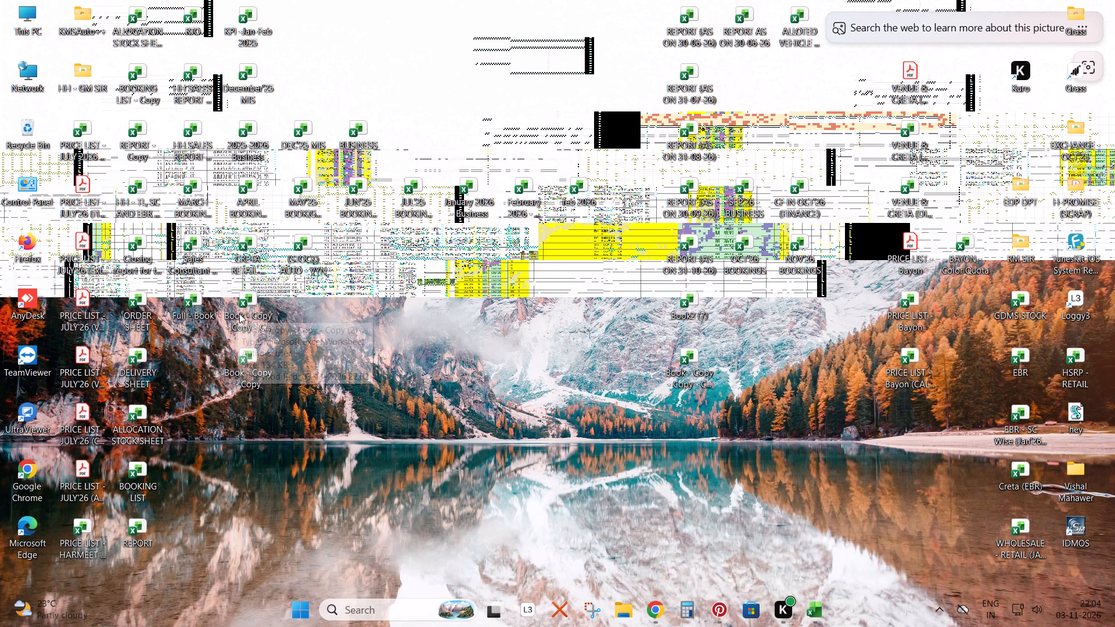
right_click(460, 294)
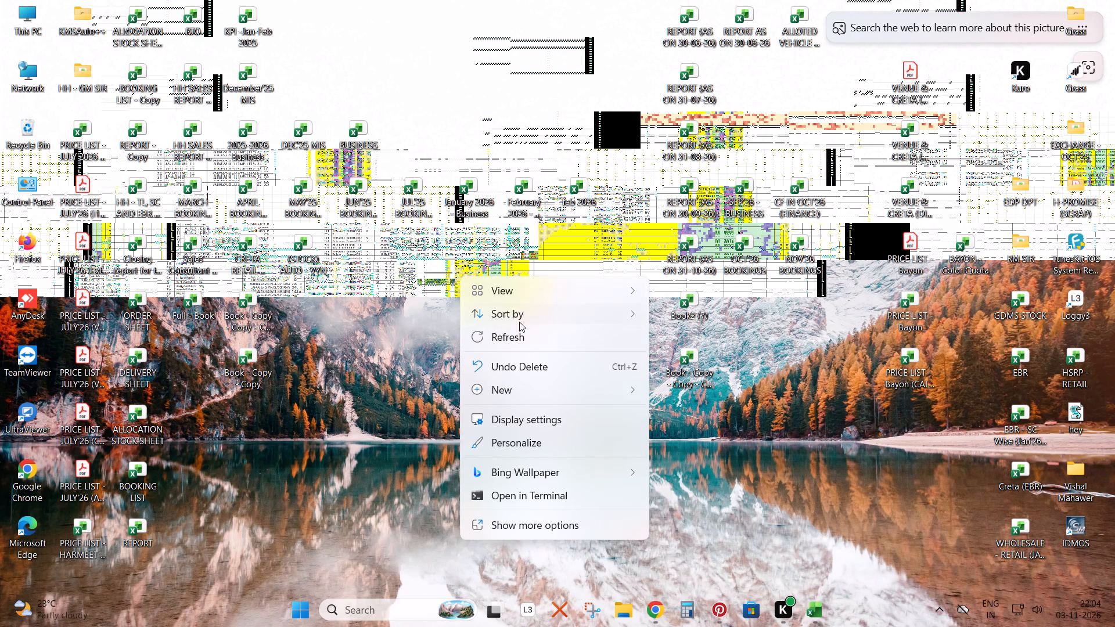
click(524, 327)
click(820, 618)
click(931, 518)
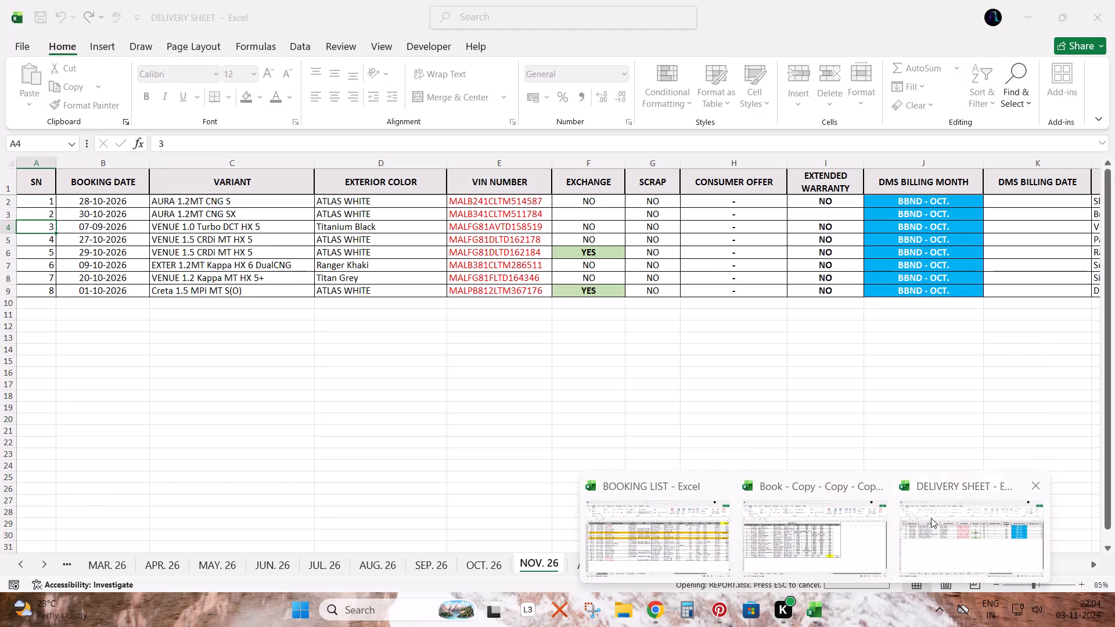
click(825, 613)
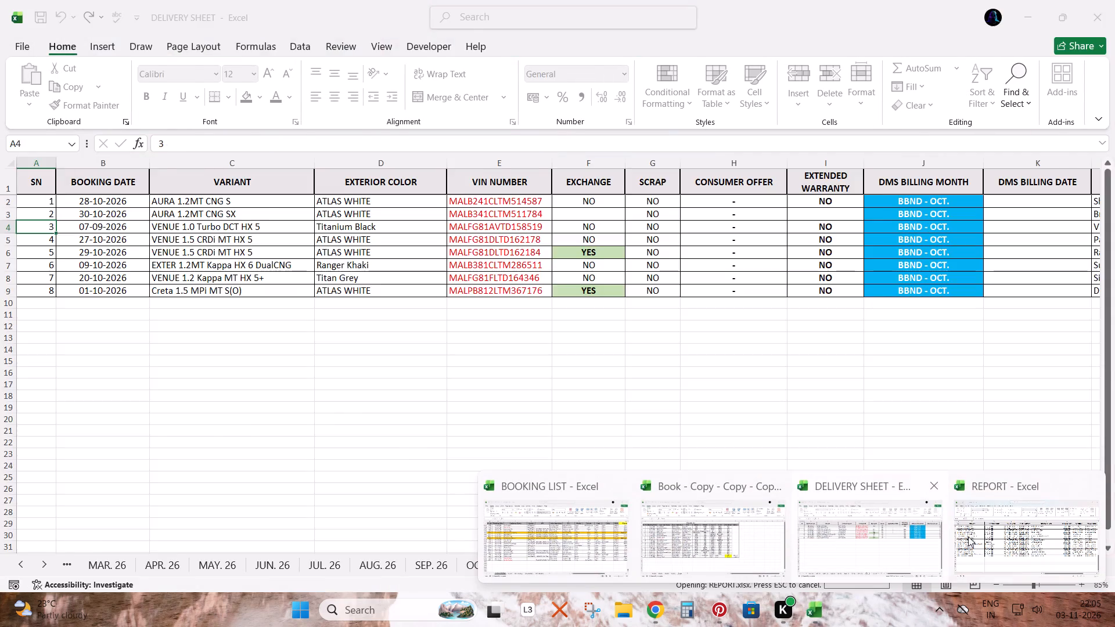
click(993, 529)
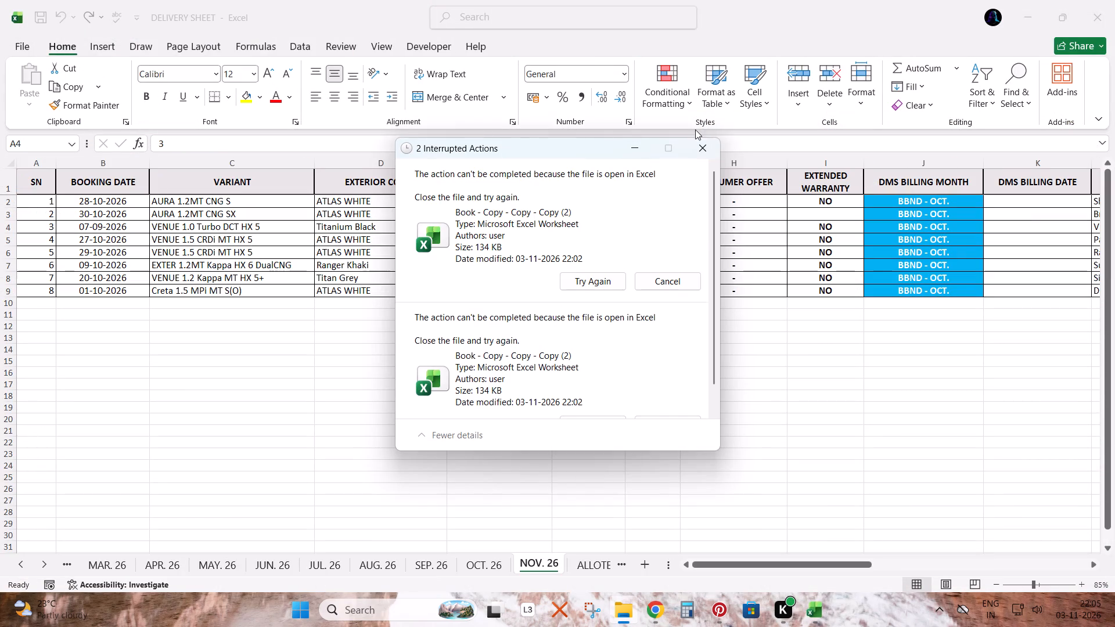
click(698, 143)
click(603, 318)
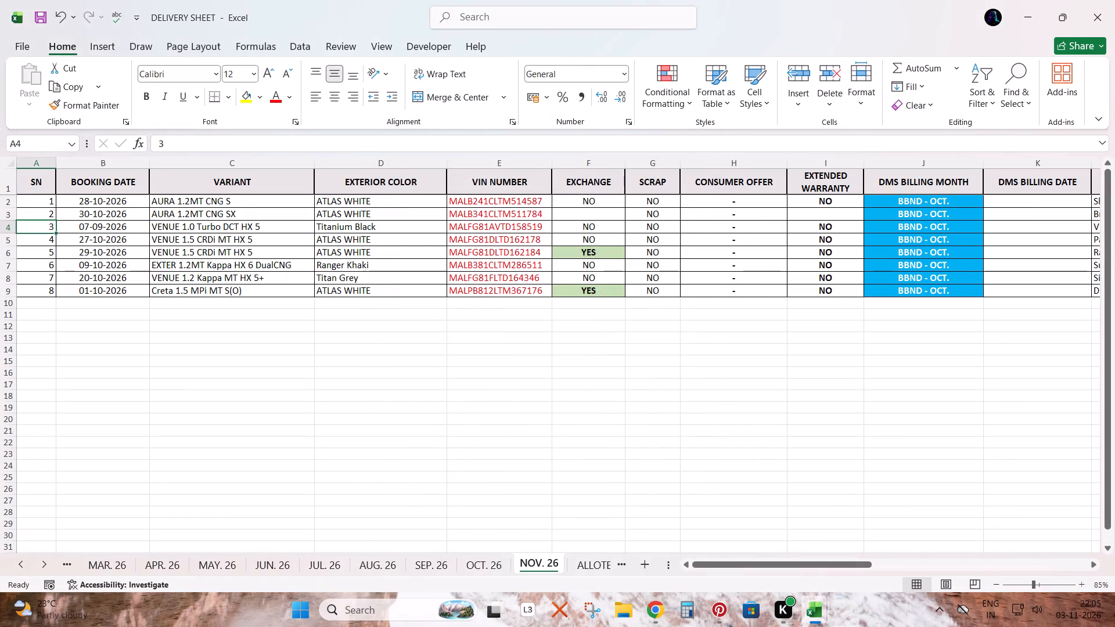
Close the open Book - Copy - Copy - Copy (2) workbook, refresh the desktop and delete the file.
click(815, 609)
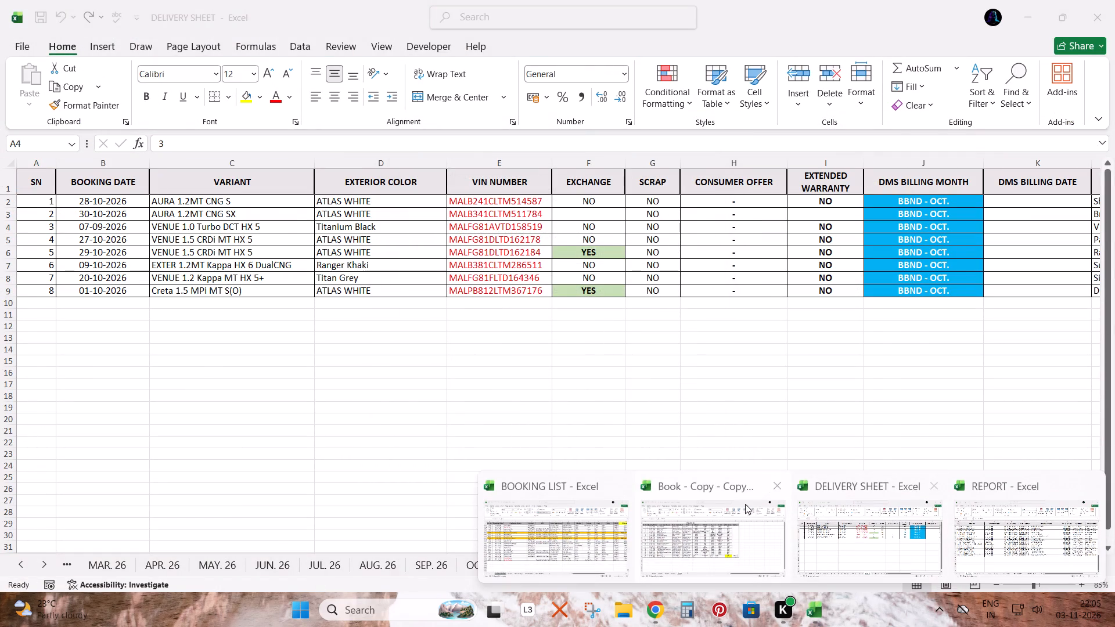
click(777, 481)
click(1114, 625)
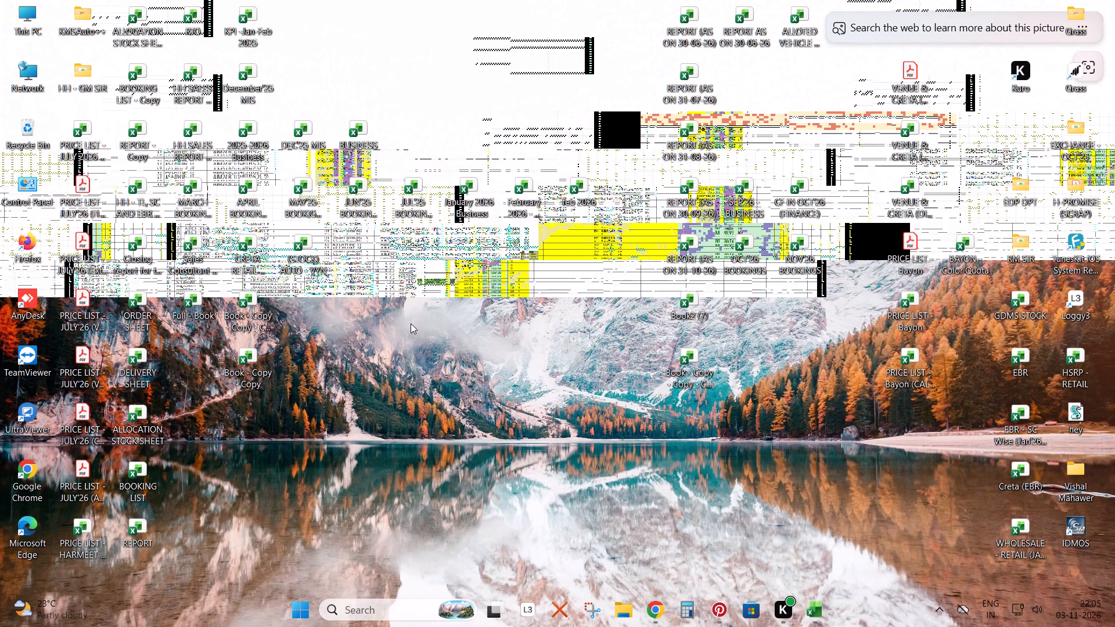
right_click(411, 323)
click(465, 114)
click(249, 304)
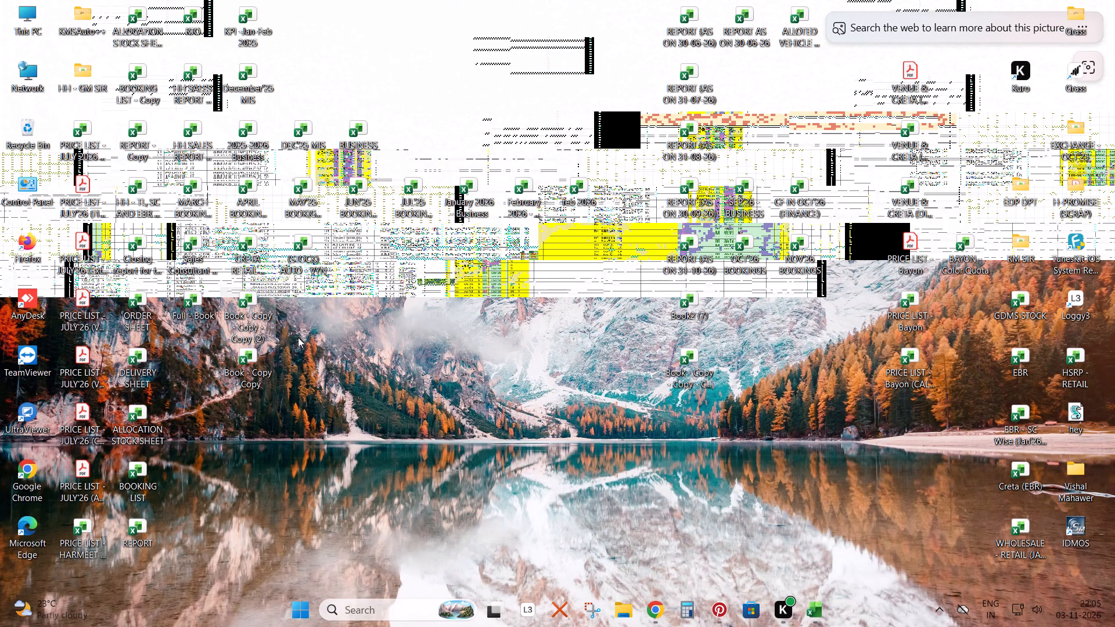
Move the Book - Copy - Copy file up into the free desktop spot below the files above it.
drag(245, 377, 243, 315)
click(326, 335)
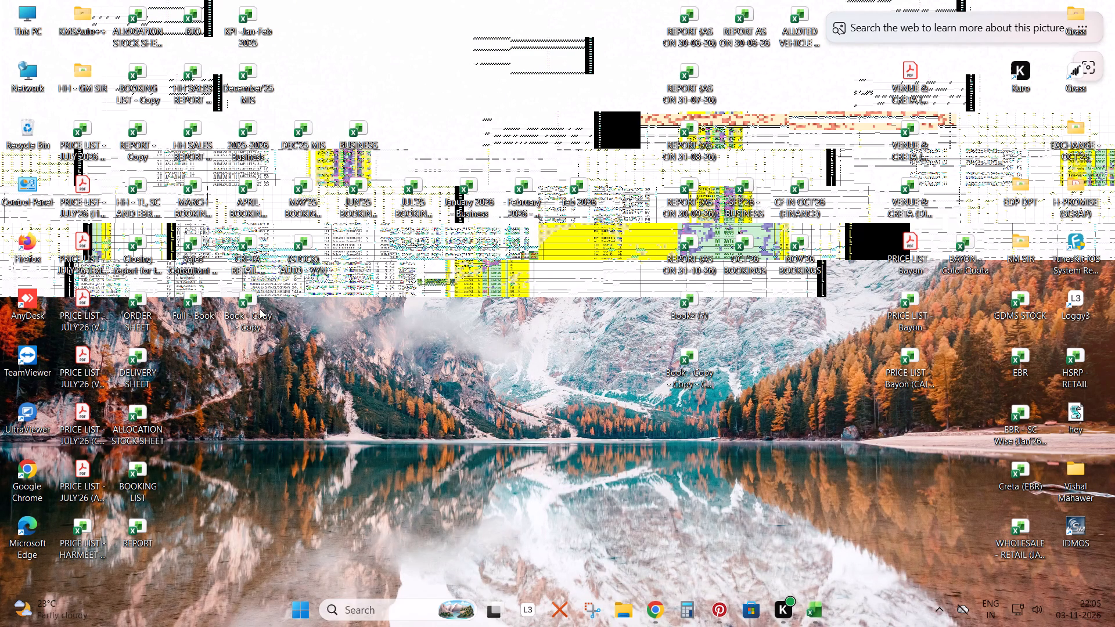
Open the Book - Copy - Copy workbook from the desktop and display Sheet2.
double_click(260, 309)
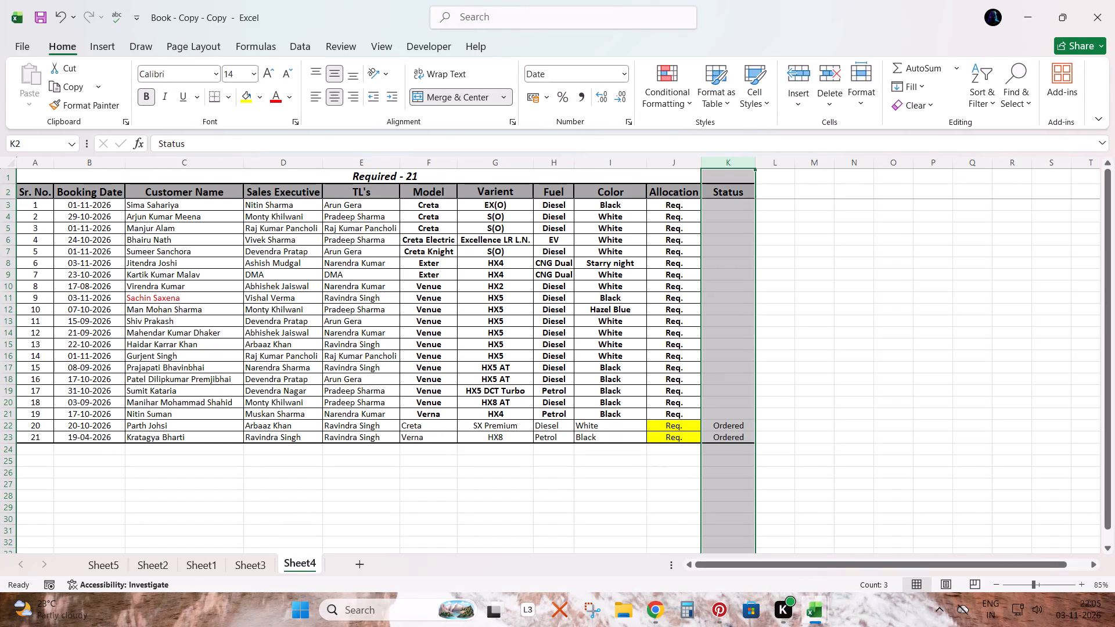
click(161, 564)
Switch to the DELIVERY SHEET workbook and go to the first record of the NOV. 26 sheet.
key(alt+Tab)
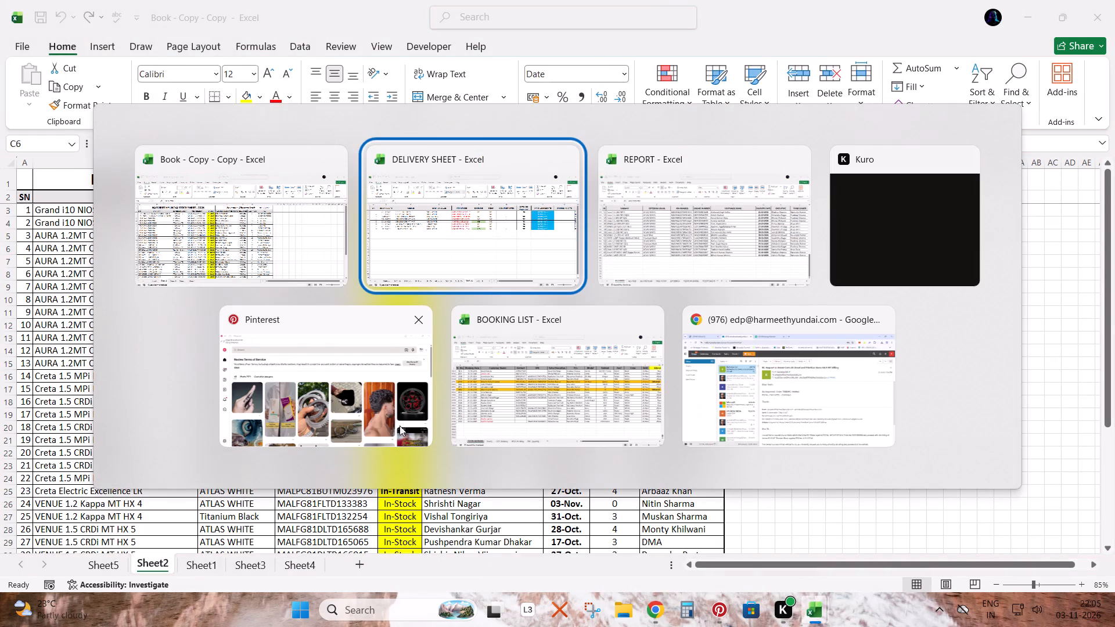
key(alt+Tab)
click(1114, 626)
click(819, 612)
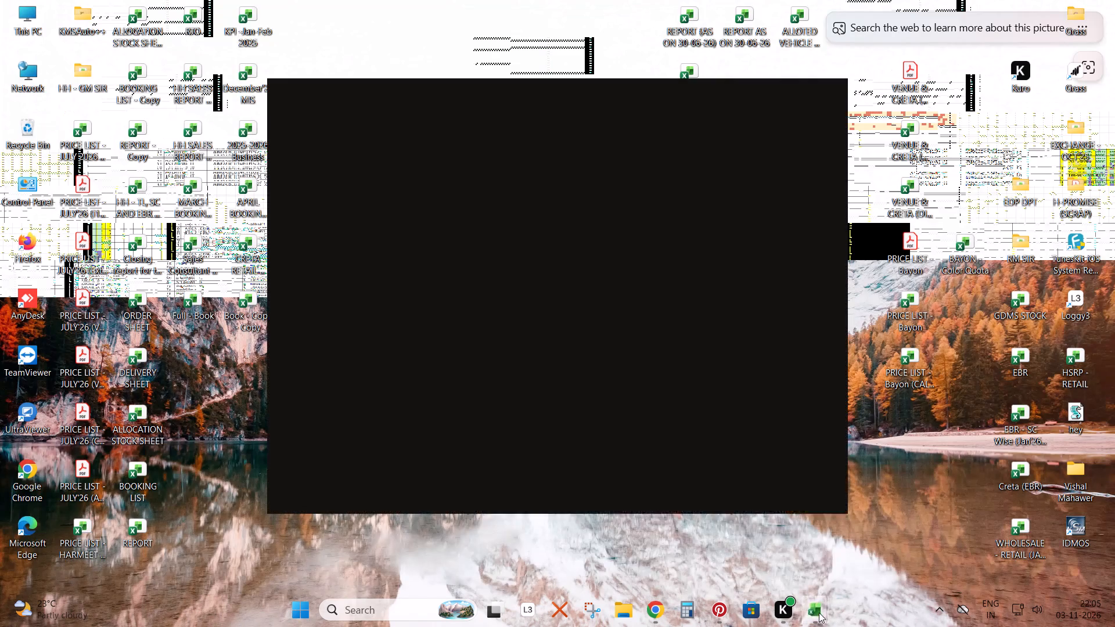
click(675, 531)
click(267, 385)
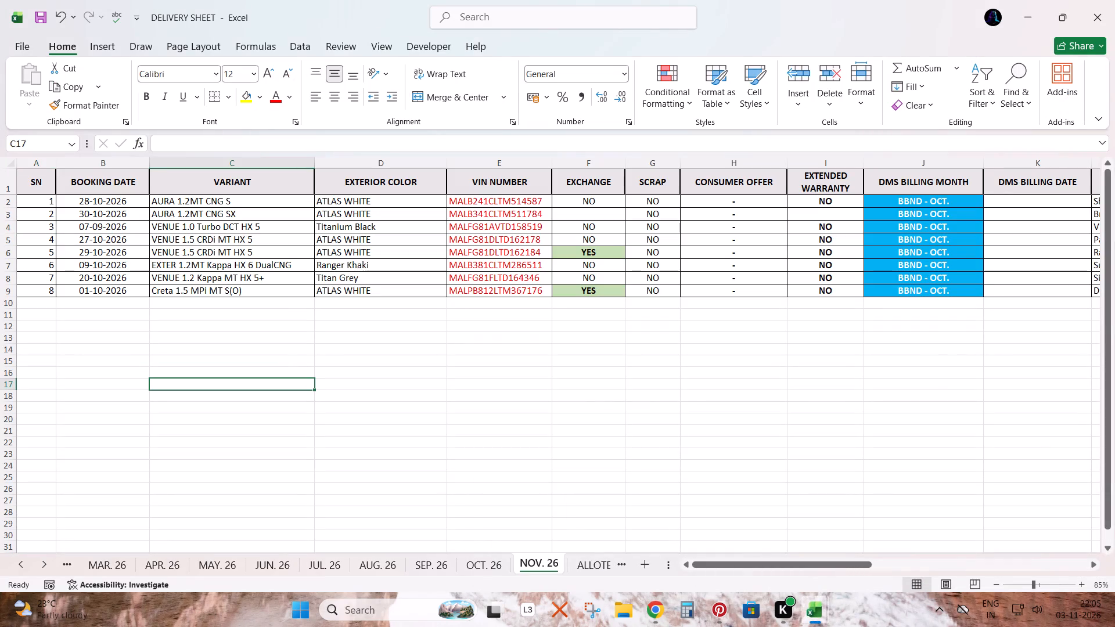
key(ctrl+Up)
key(ctrl+Left)
key(ctrl+Up)
key(Up)
key(Up)
key(Down)
In REPORT's DELIVERED sheet, delete all delivery records below the first one and save the workbook.
key(alt+Tab)
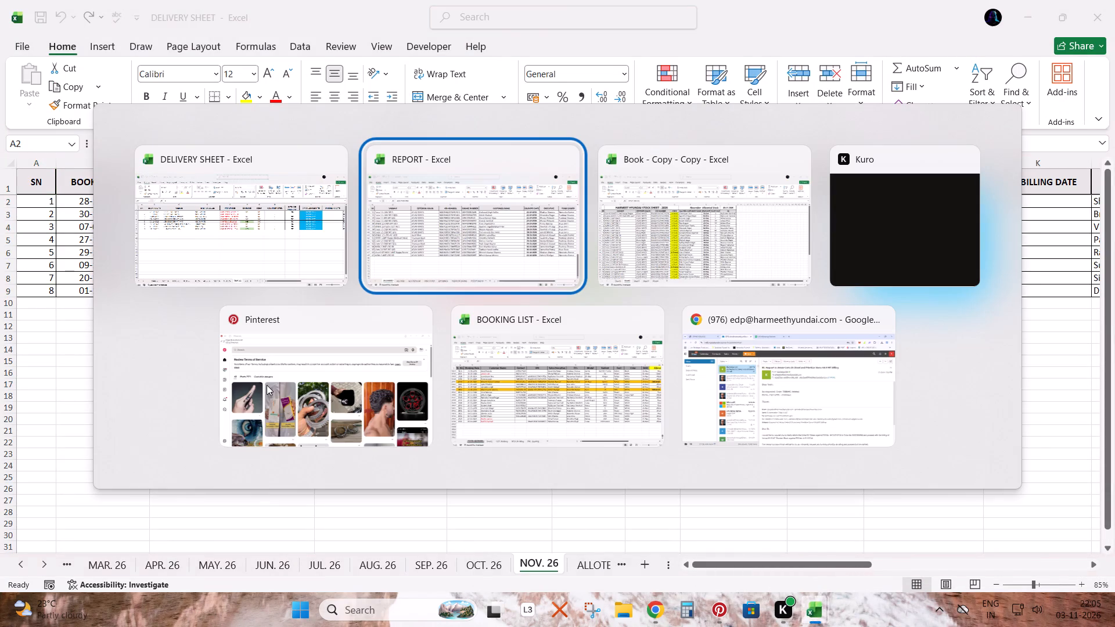
key(ctrl+Right)
key(ctrl+Left)
key(ctrl+Up)
key(Down)
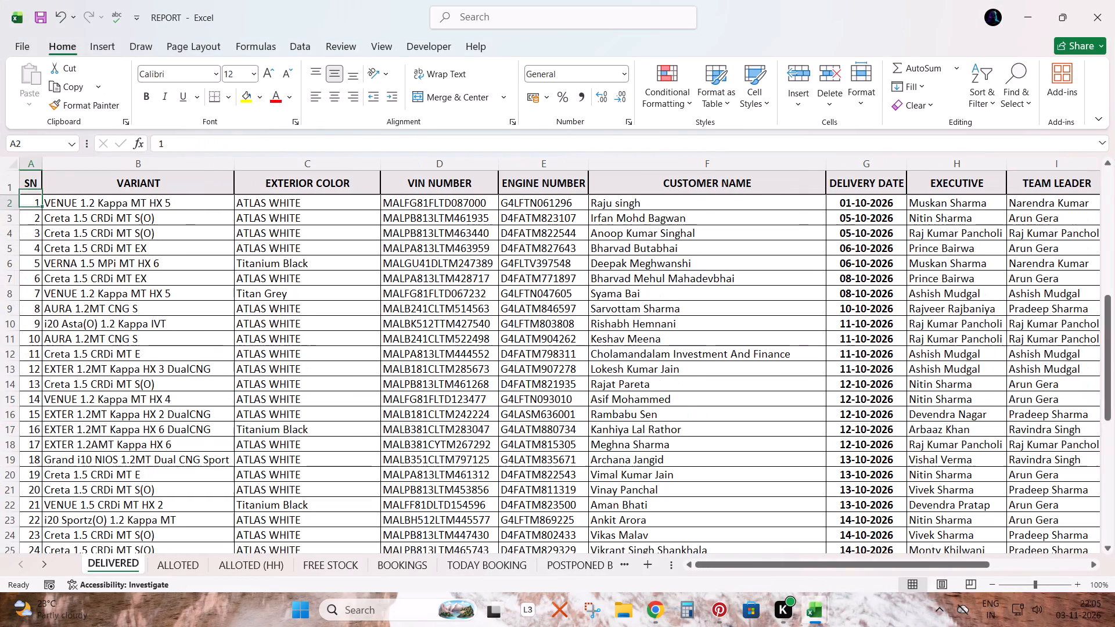
key(Down)
key(shift+space)
key(ctrl+shift+Down)
key(ctrl+minus)
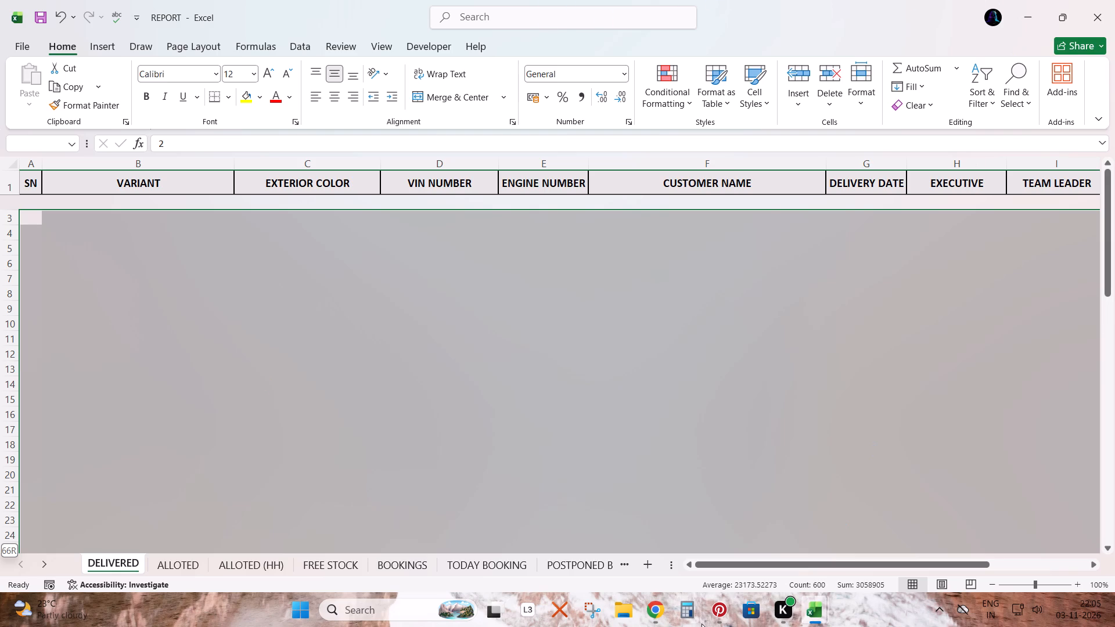
click(718, 620)
click(718, 620)
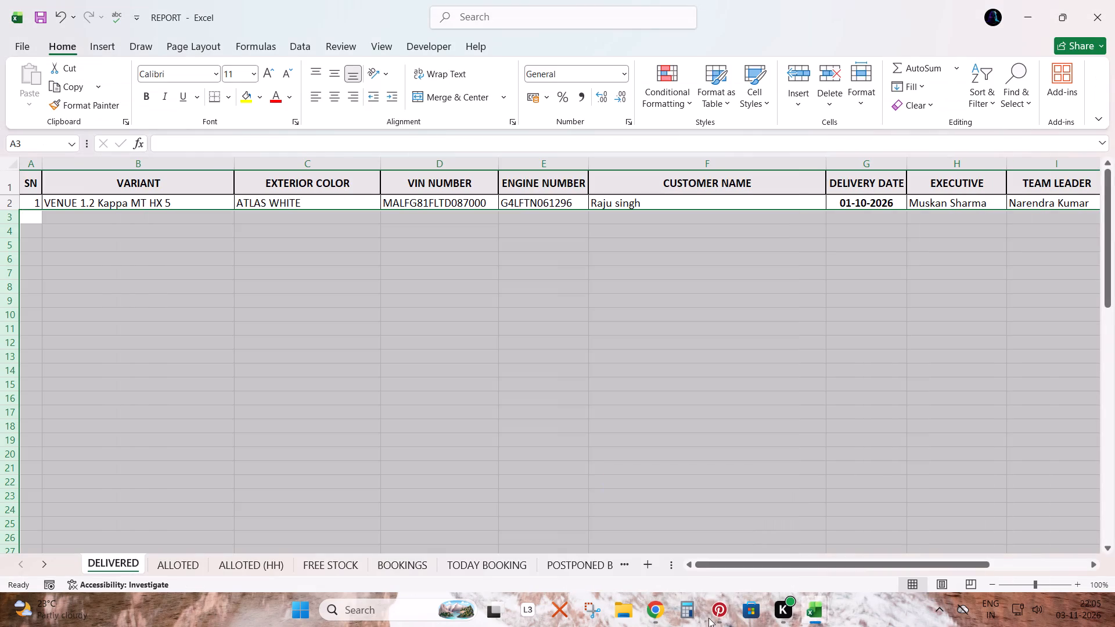
click(70, 230)
key(ctrl+s)
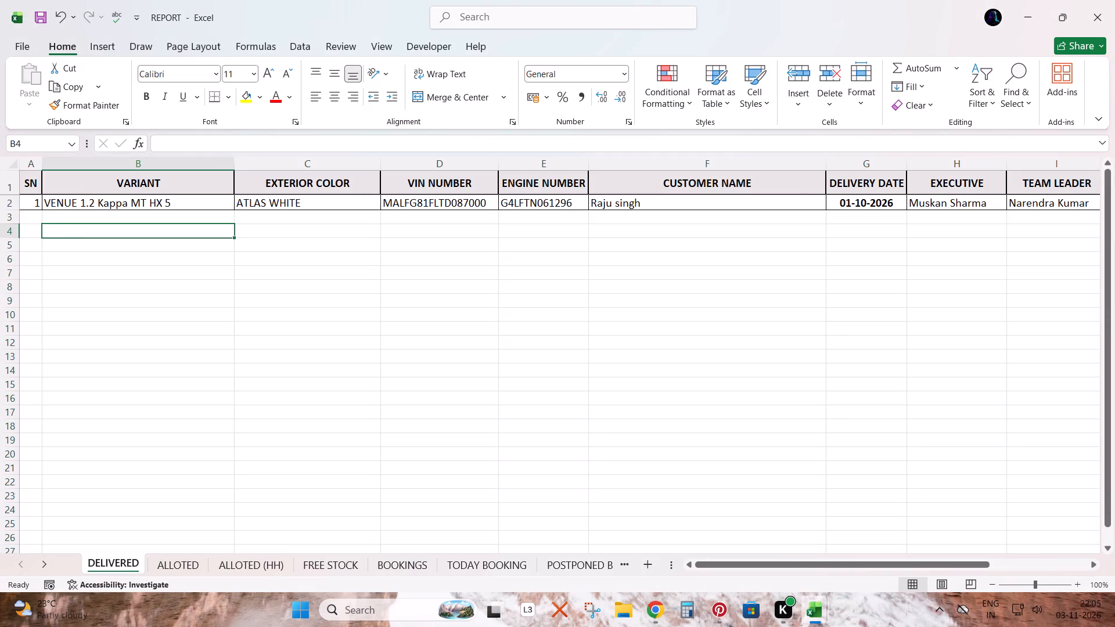
Copy all NOV. 26 record rows from DELIVERY SHEET and paste them into REPORT's DELIVERED sheet starting at row 4.
key(alt+Tab)
key(alt+Tab)
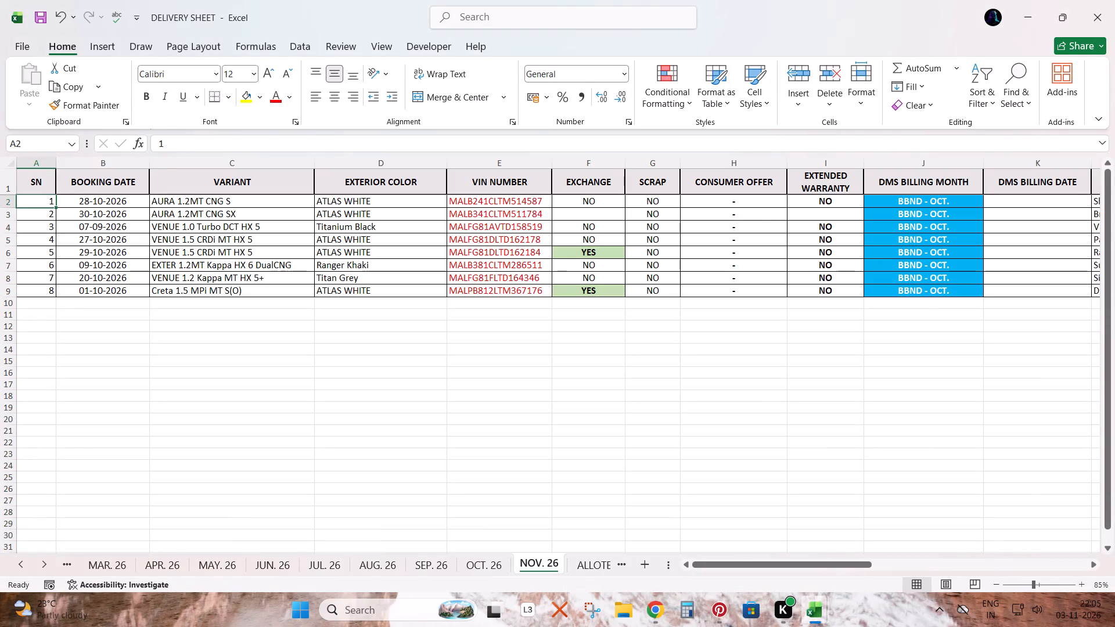
key(Down)
key(Up)
key(shift+space)
key(ctrl+shift+Down)
key(ctrl+c)
key(alt+Tab)
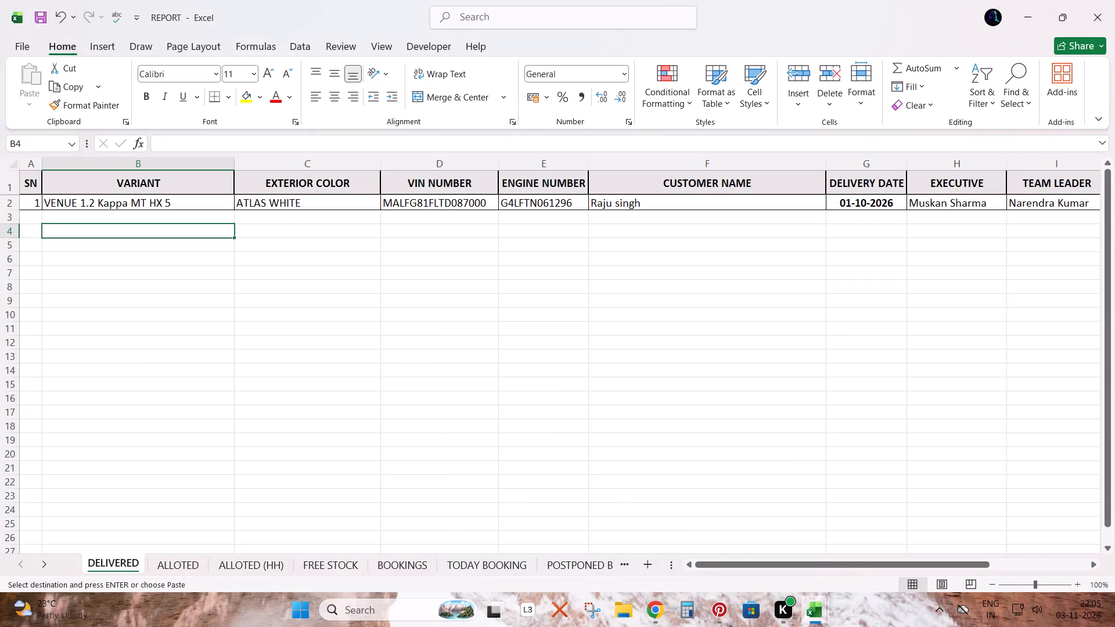
key(Left)
key(ctrl+v)
Delete the booking date cells B4 to B11 from the pasted rows in the DELIVERED sheet.
key(Right)
key(Down)
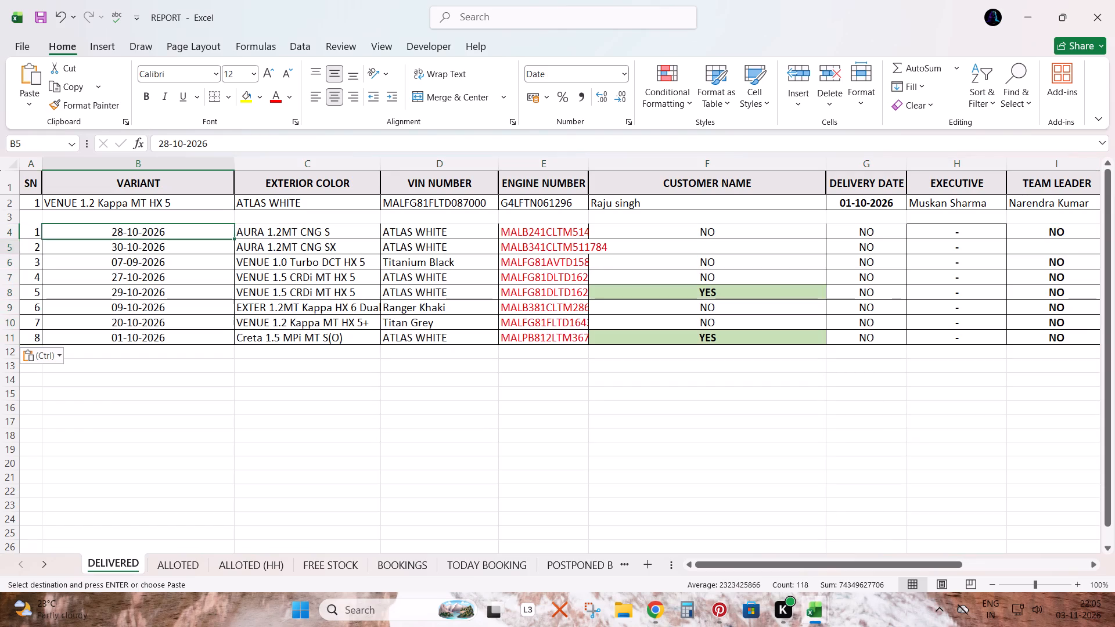
key(Up)
key(ctrl+shift+Down)
key(ctrl+minus)
key(Return)
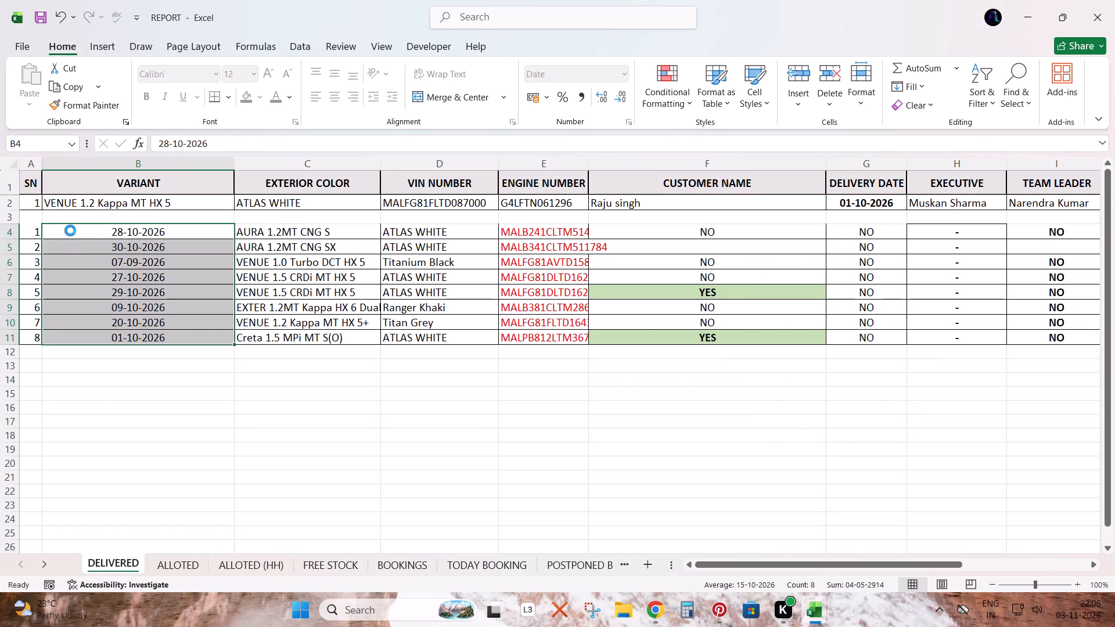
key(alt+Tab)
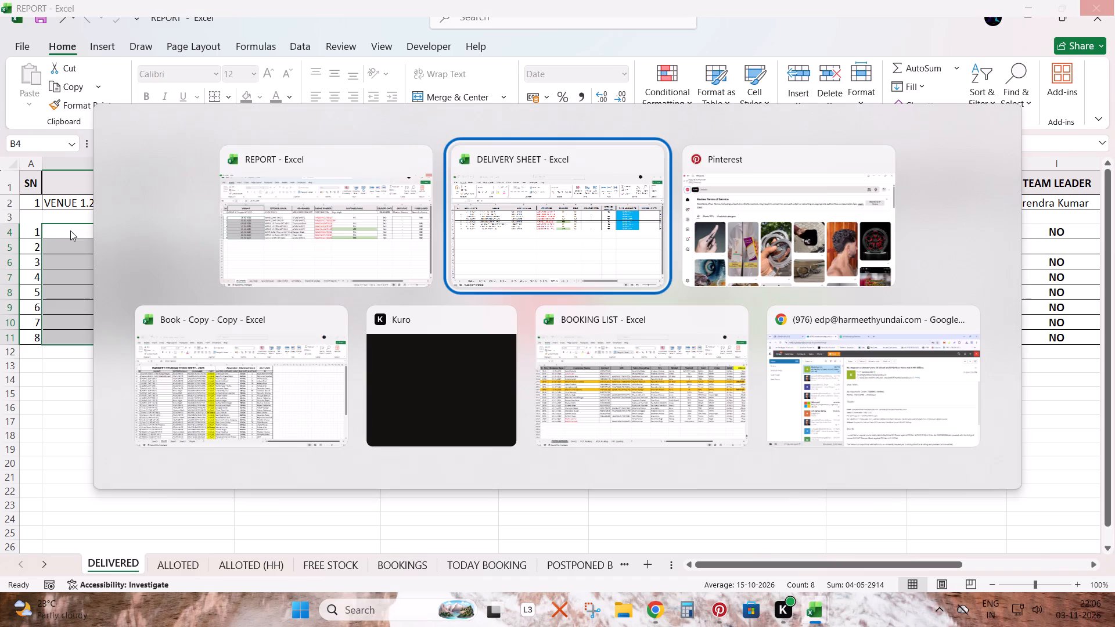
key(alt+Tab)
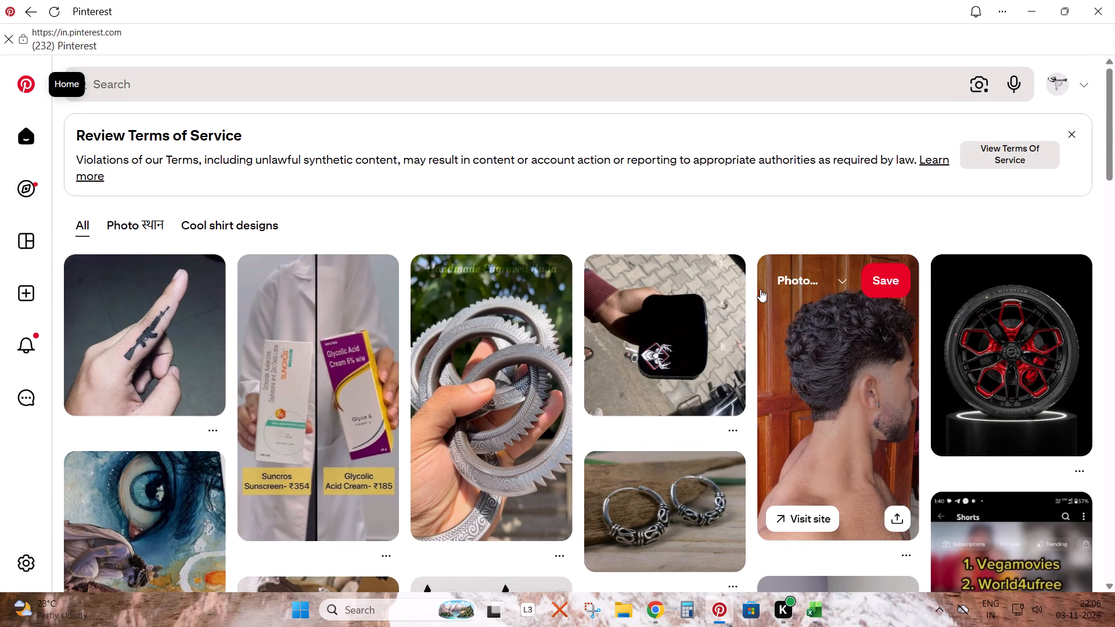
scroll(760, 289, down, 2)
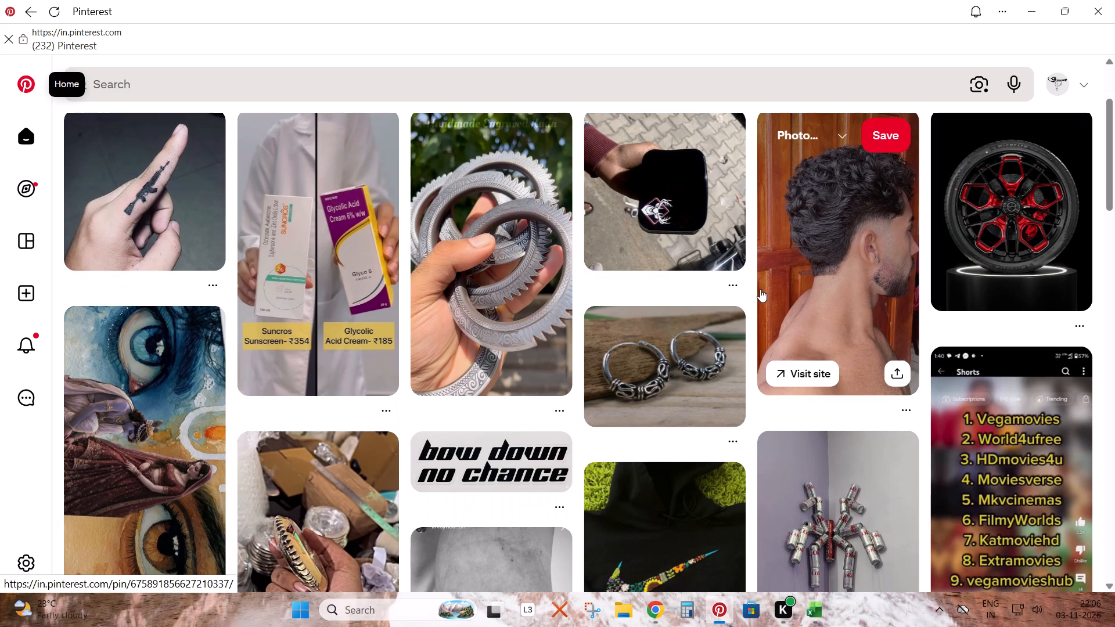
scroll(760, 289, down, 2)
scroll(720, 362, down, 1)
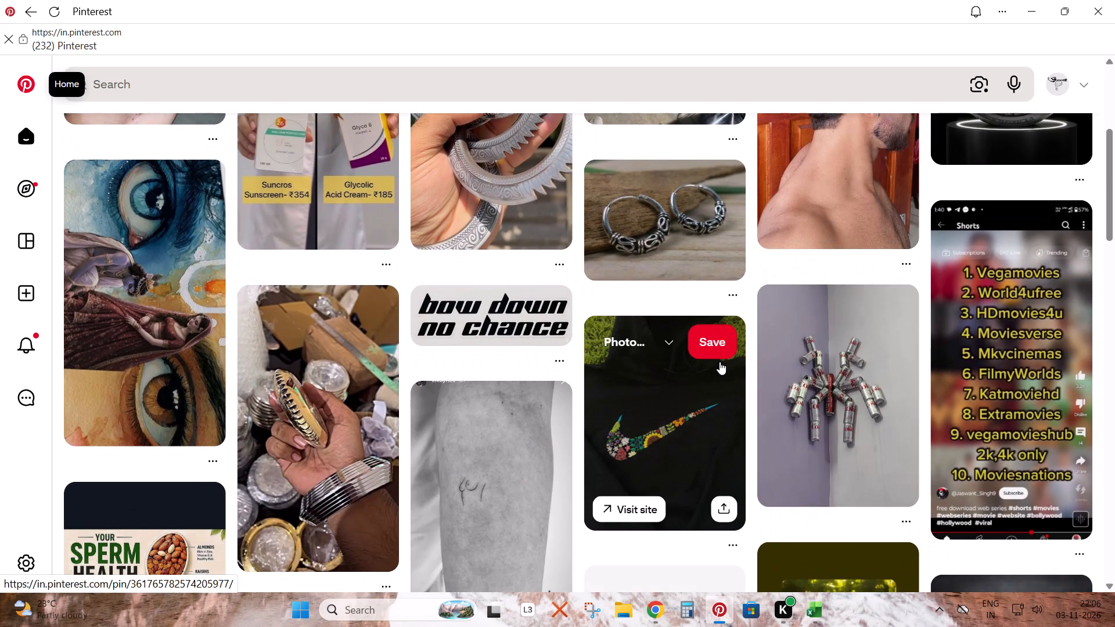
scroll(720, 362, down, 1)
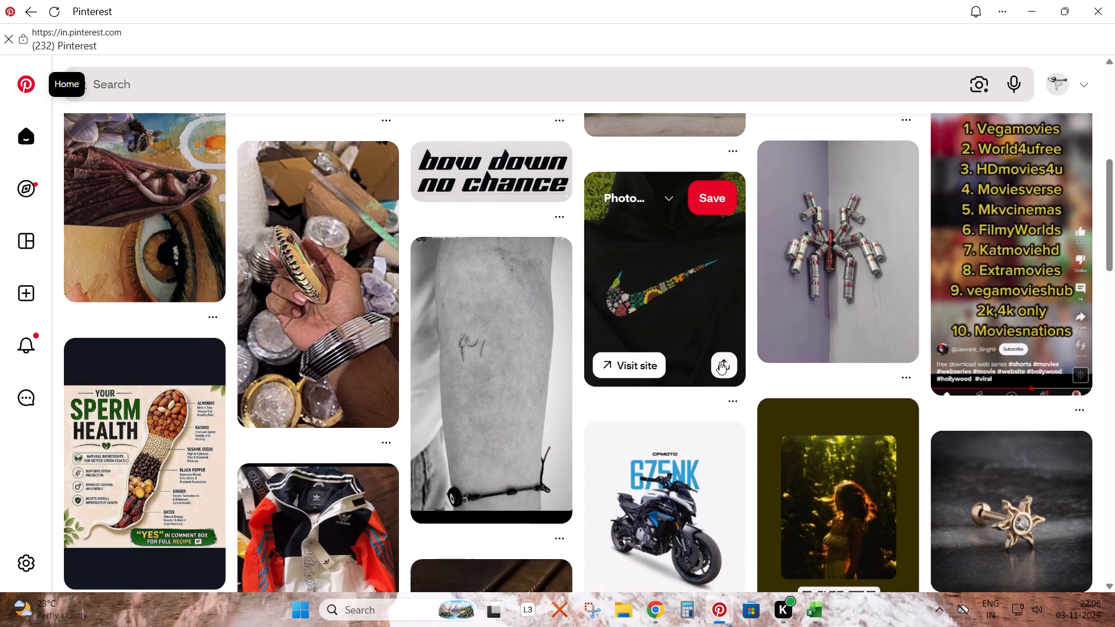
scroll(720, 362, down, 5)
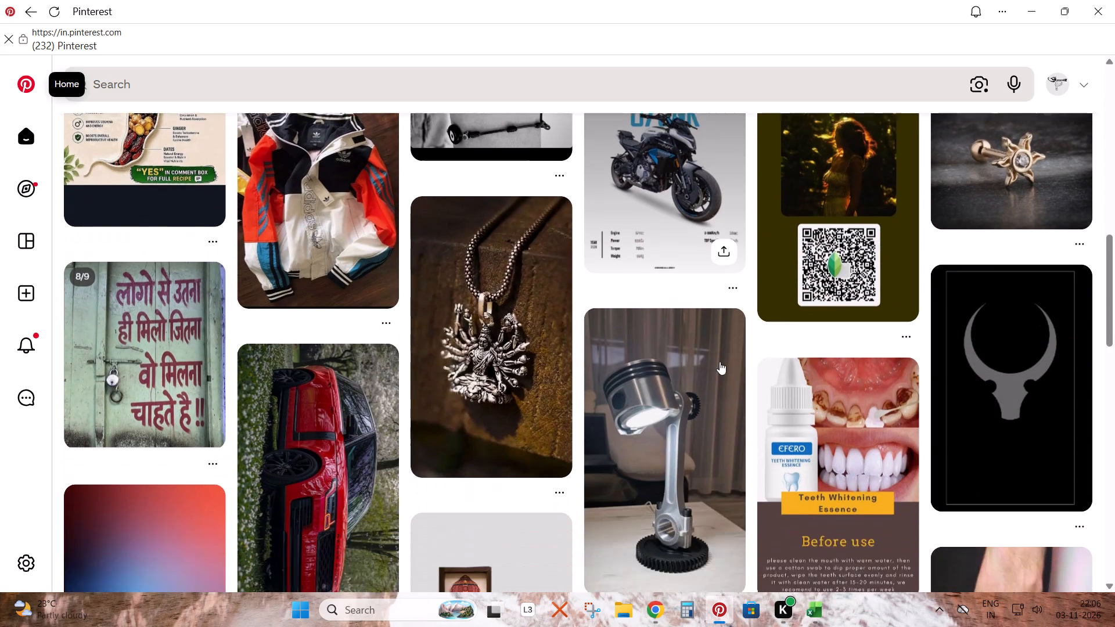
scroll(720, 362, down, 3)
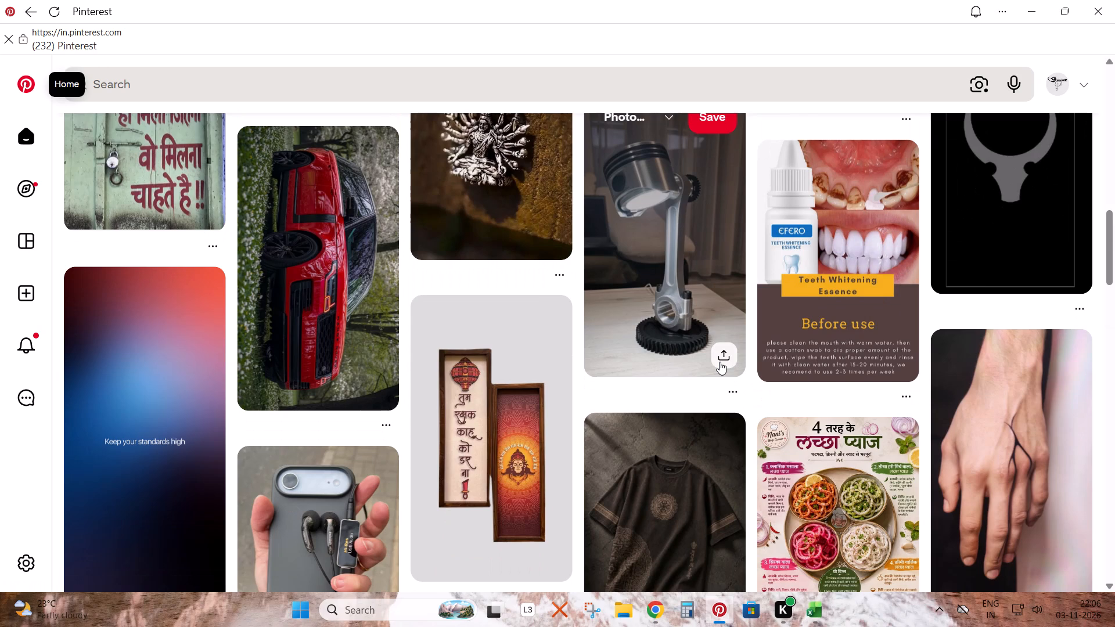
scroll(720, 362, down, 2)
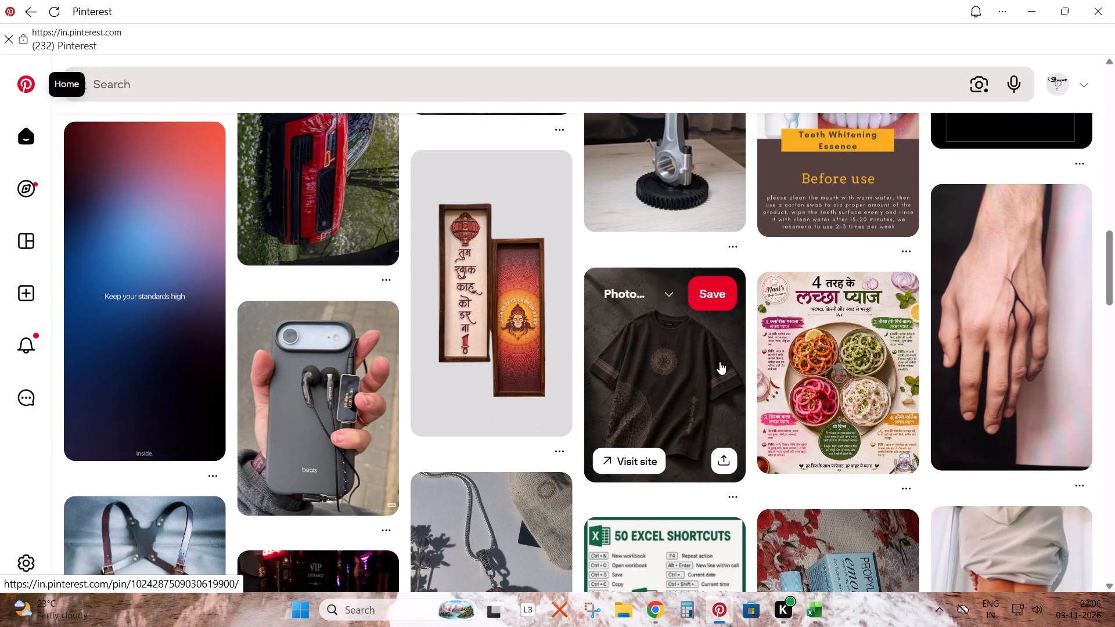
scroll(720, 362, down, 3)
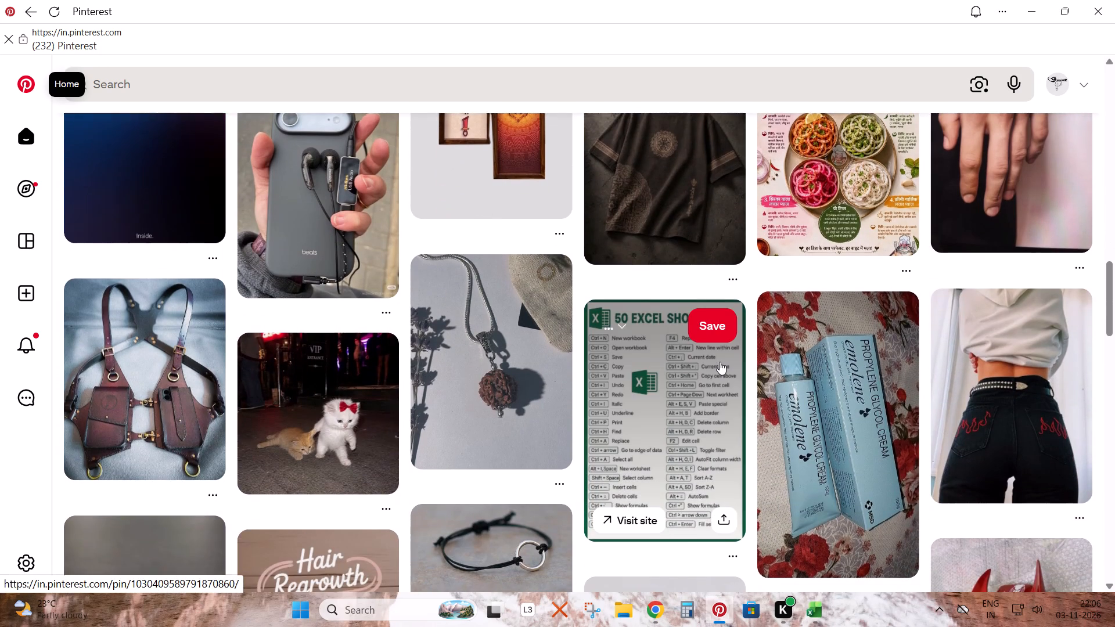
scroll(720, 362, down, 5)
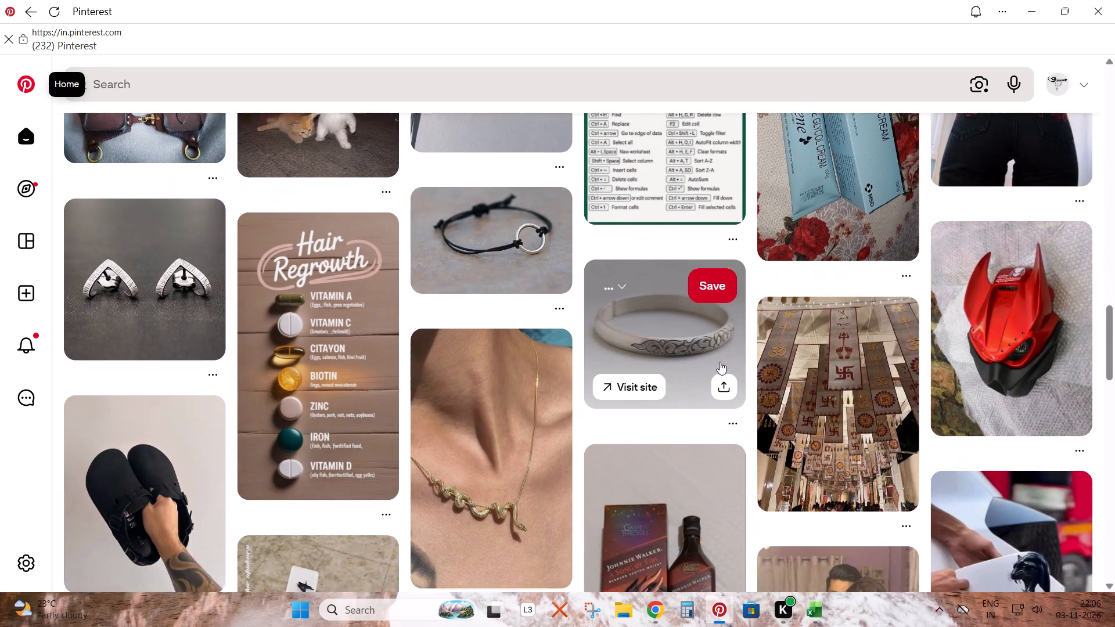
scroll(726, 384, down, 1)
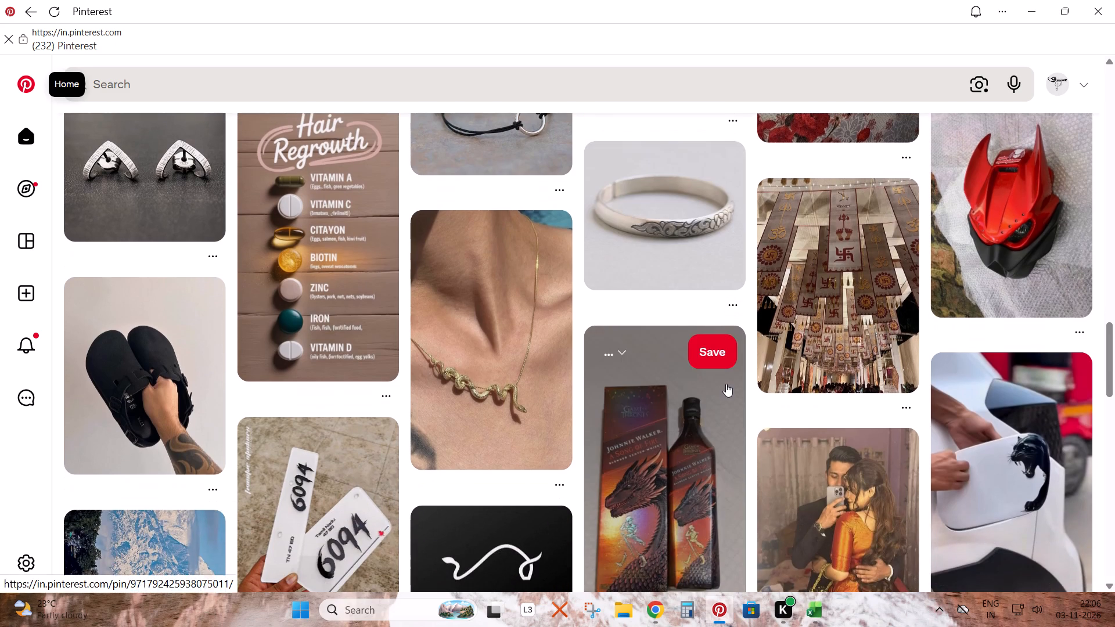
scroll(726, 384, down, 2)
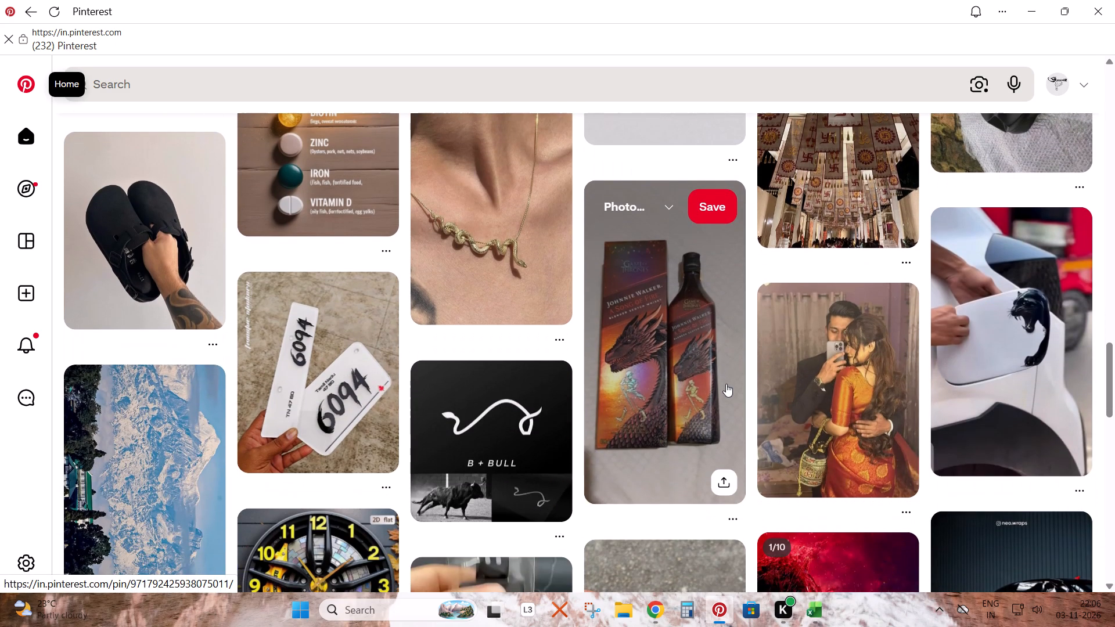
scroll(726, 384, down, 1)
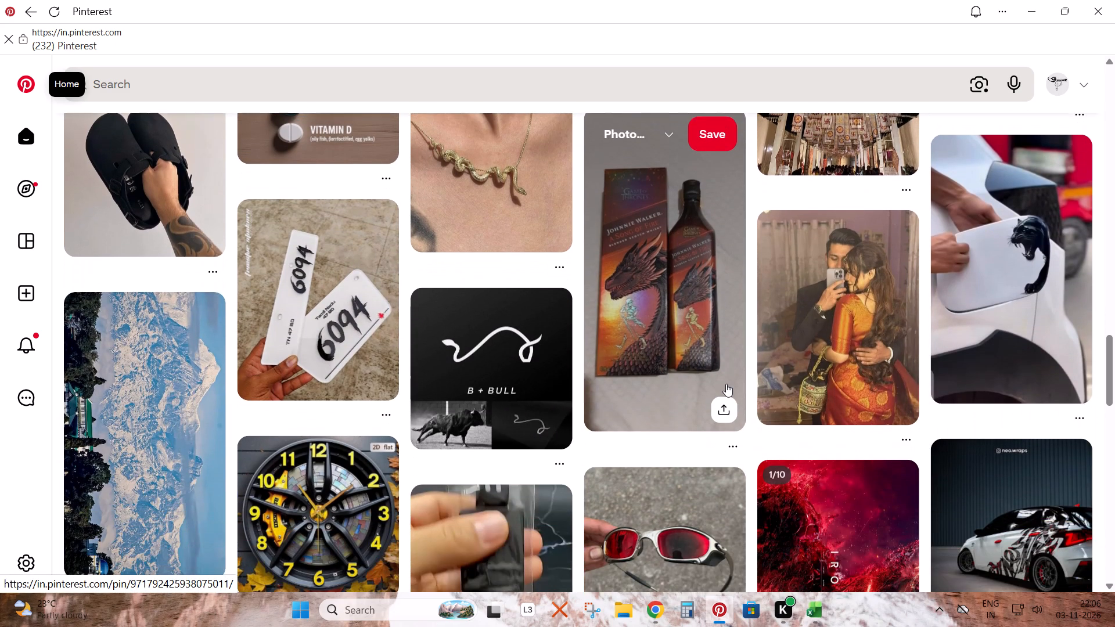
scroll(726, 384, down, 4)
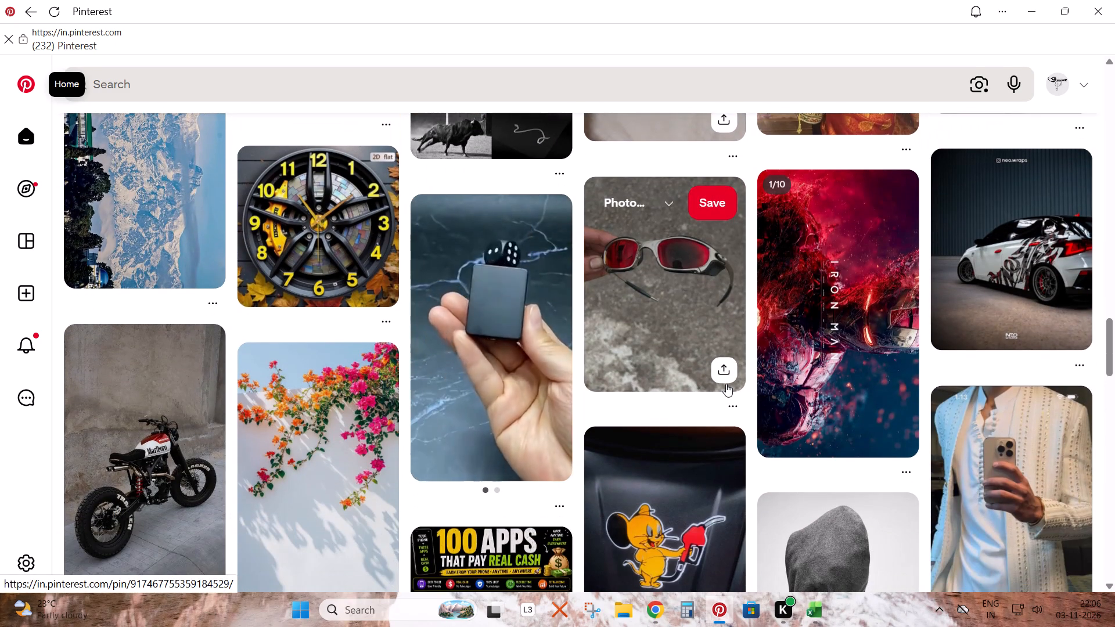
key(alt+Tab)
Delete the status cells E4 to I11 from the pasted rows in the DELIVERED sheet, shifting the remaining cells left.
click(301, 243)
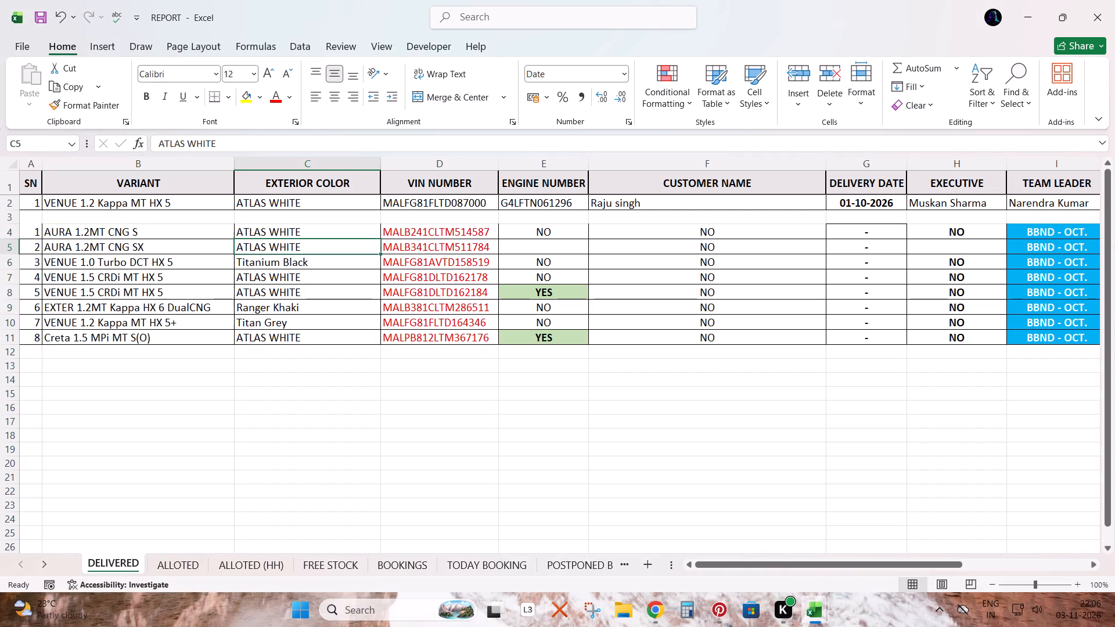
key(Right)
key(Up)
key(Right)
key(shift+Right)
key(shift+Right)
key(shift+Down)
key(shift+Right)
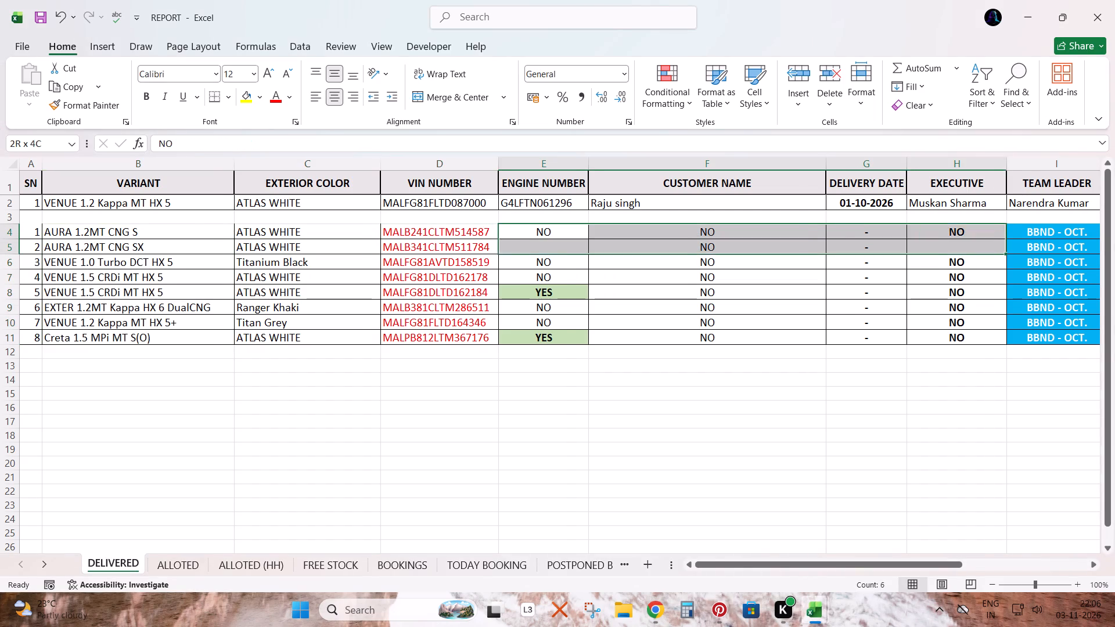
key(shift+Right)
key(ctrl+shift+Down)
key(shift+Down)
key(ctrl+shift+Down)
key(ctrl+minus)
key(Return)
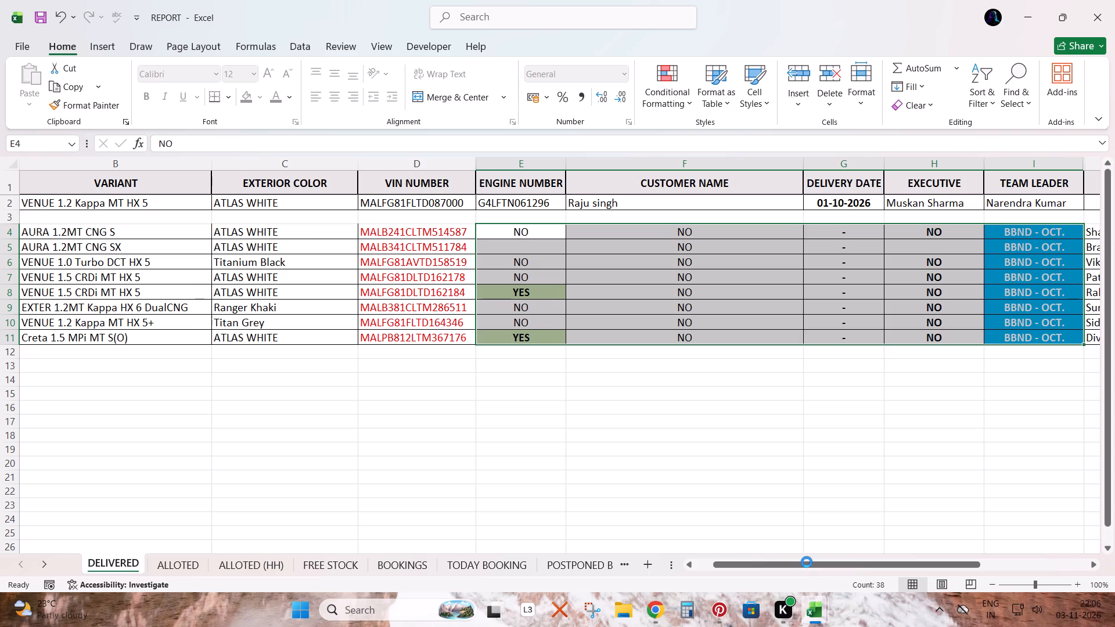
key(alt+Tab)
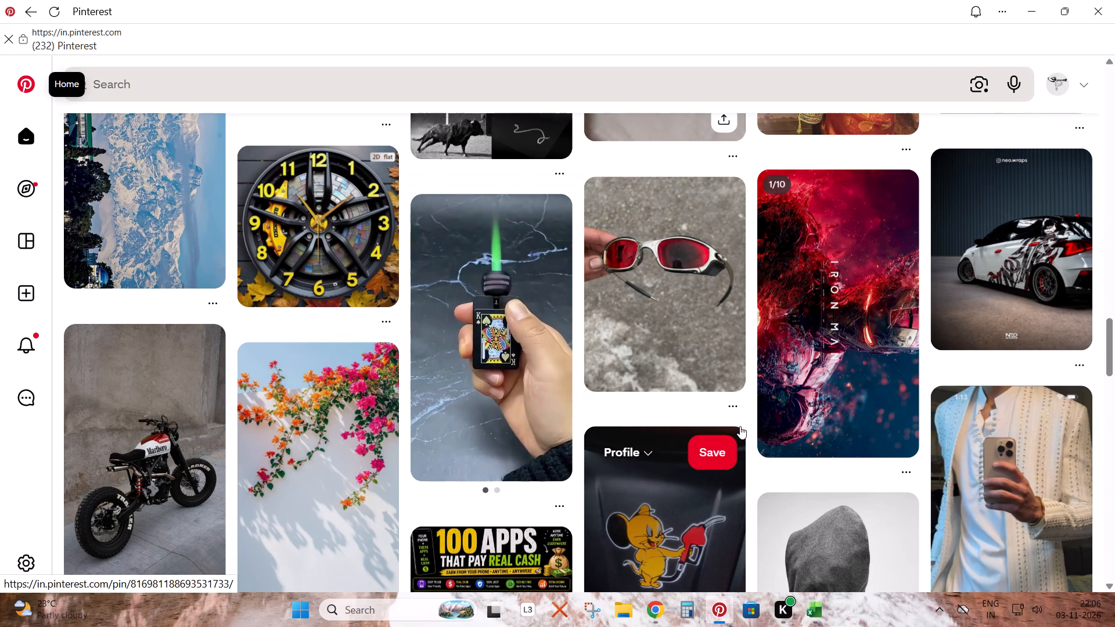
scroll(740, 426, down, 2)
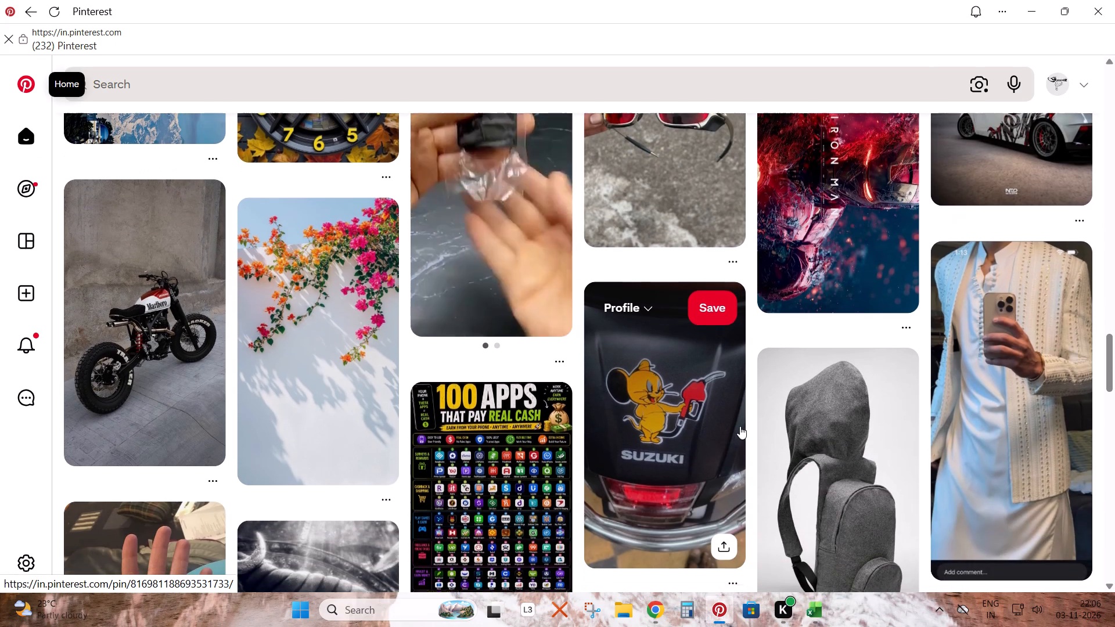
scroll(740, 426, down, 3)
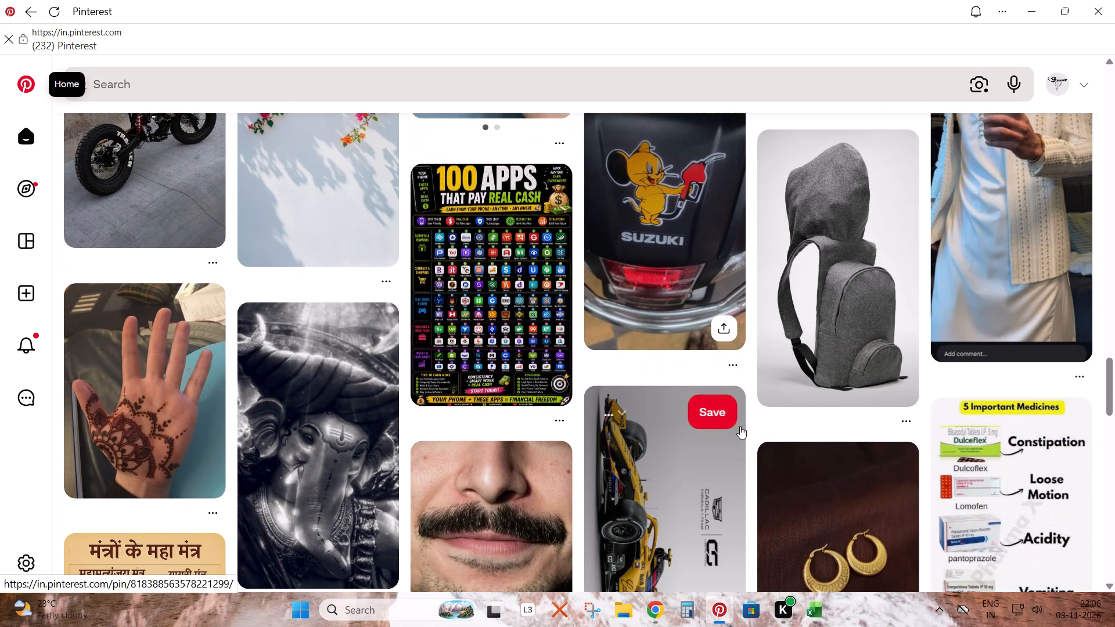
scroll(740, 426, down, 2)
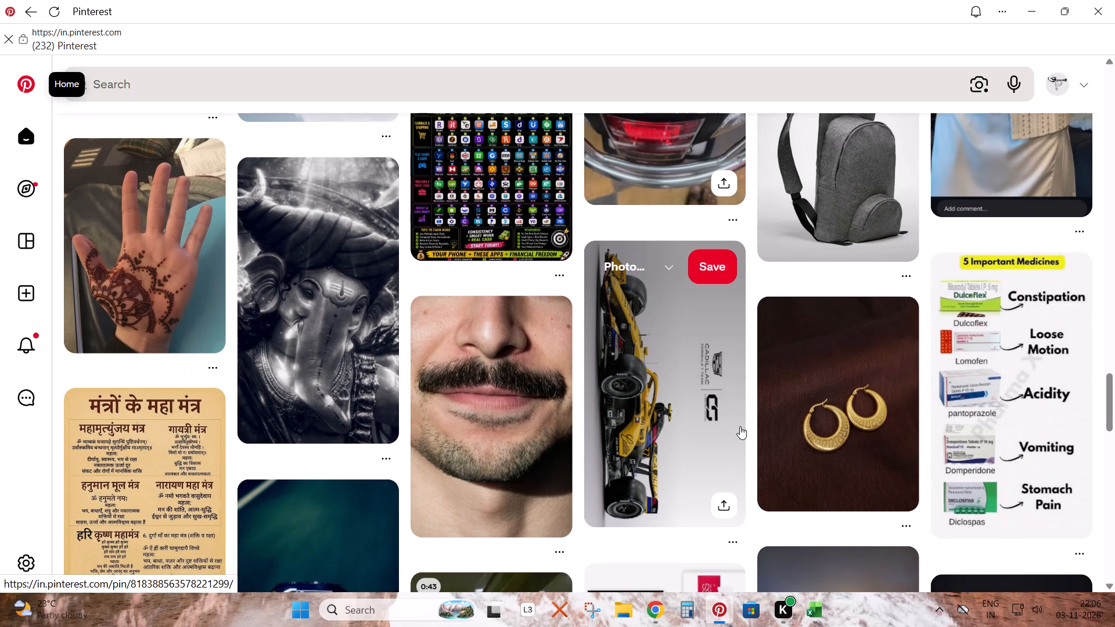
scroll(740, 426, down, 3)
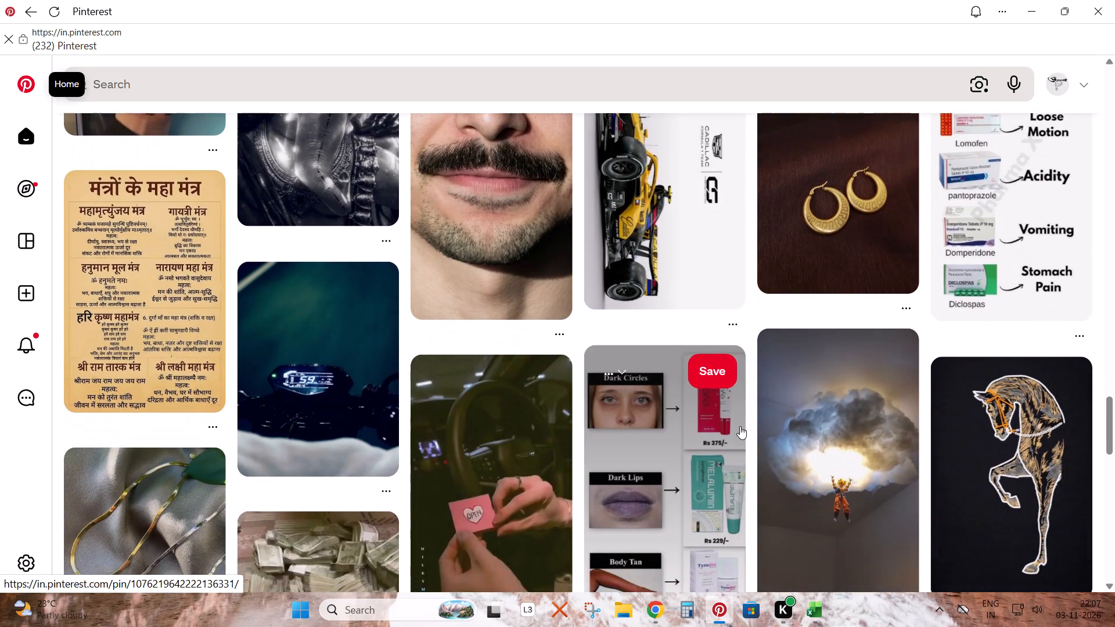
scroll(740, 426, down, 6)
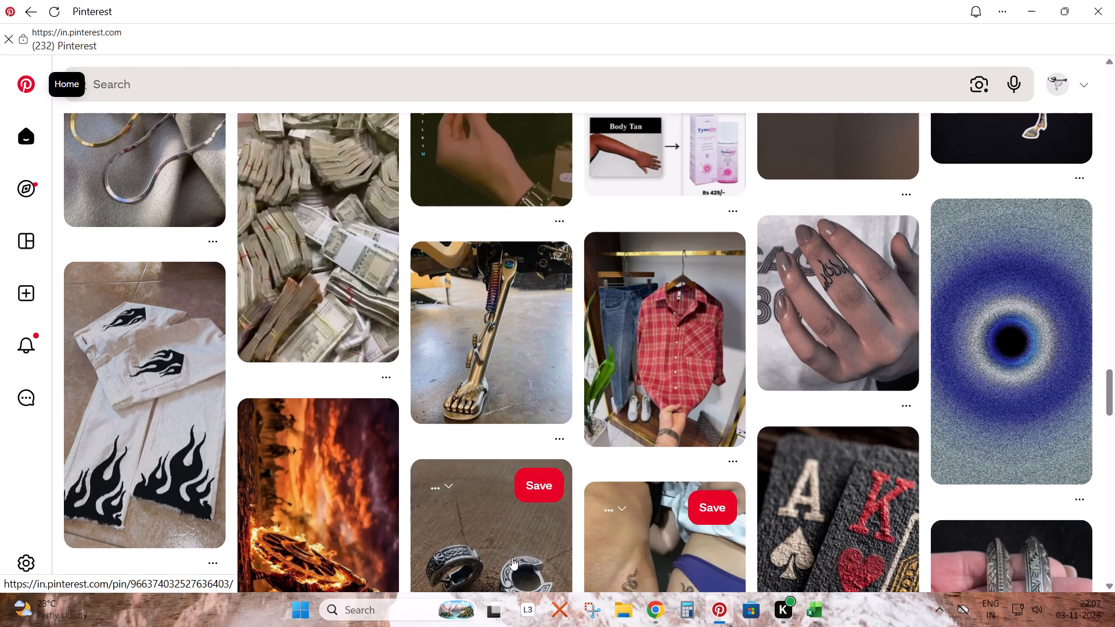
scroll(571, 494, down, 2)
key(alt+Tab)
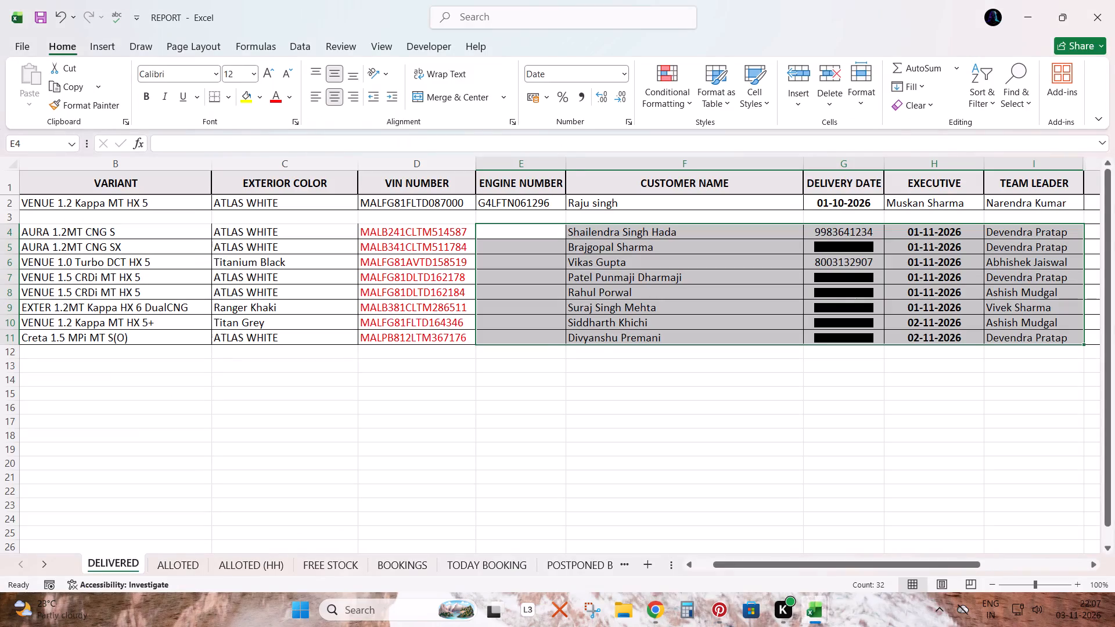
Delete the customer phone number cells G4 to G11 from the pasted rows, shifting the remaining cells left.
click(612, 228)
key(Right)
key(ctrl+shift+Down)
key(ctrl+minus)
key(Return)
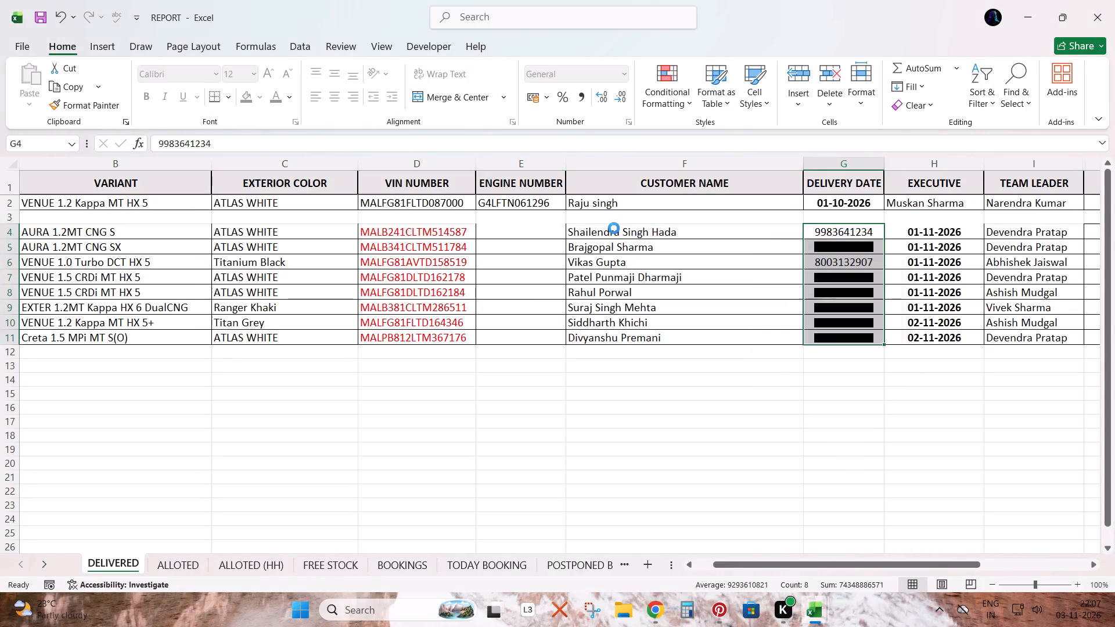
key(Right)
key(Right)
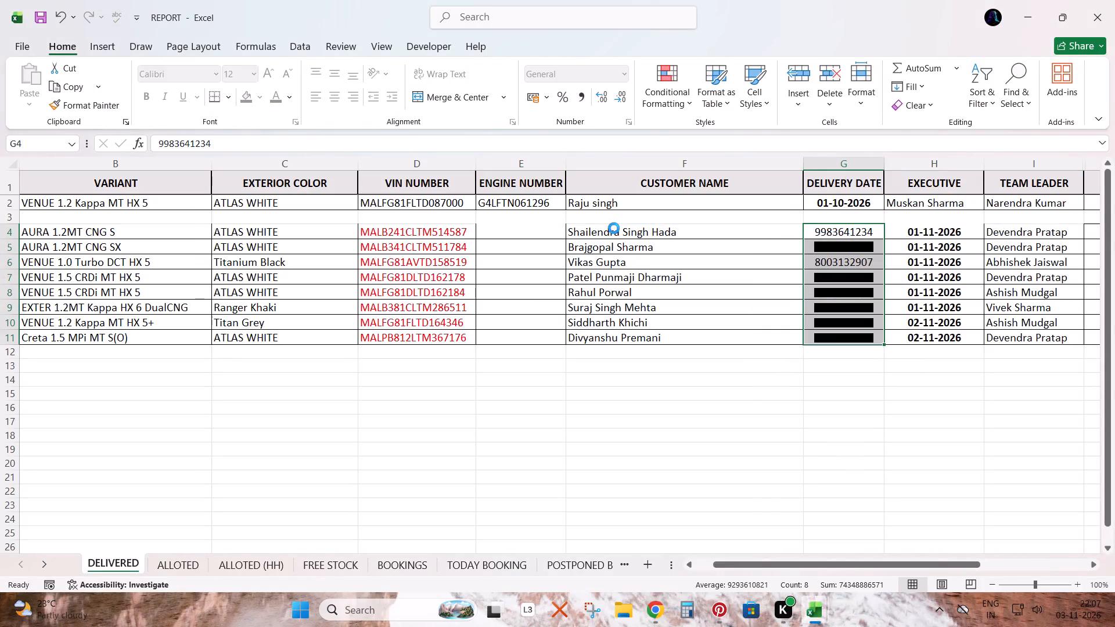
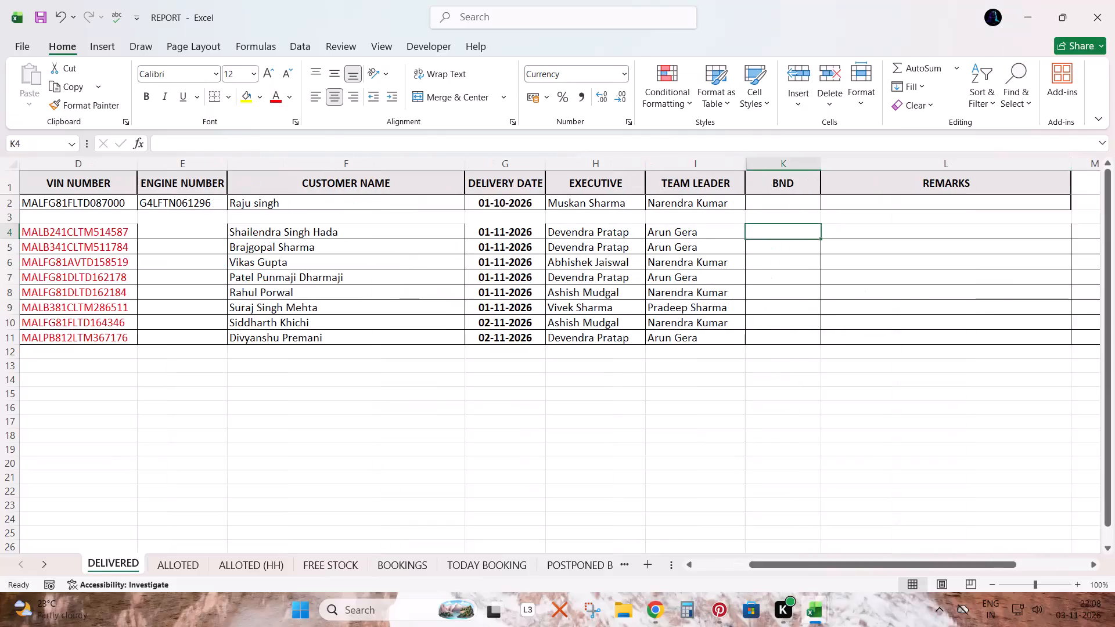
Review the pasted delivery rows against the DELIVERED sheet's headers, from the cells beyond TEAM LEADER back to the VIN NUMBER column.
key(shift+Right)
key(shift+Right)
key(shift+Down)
key(shift+Down)
key(shift+Down)
key(shift+Down)
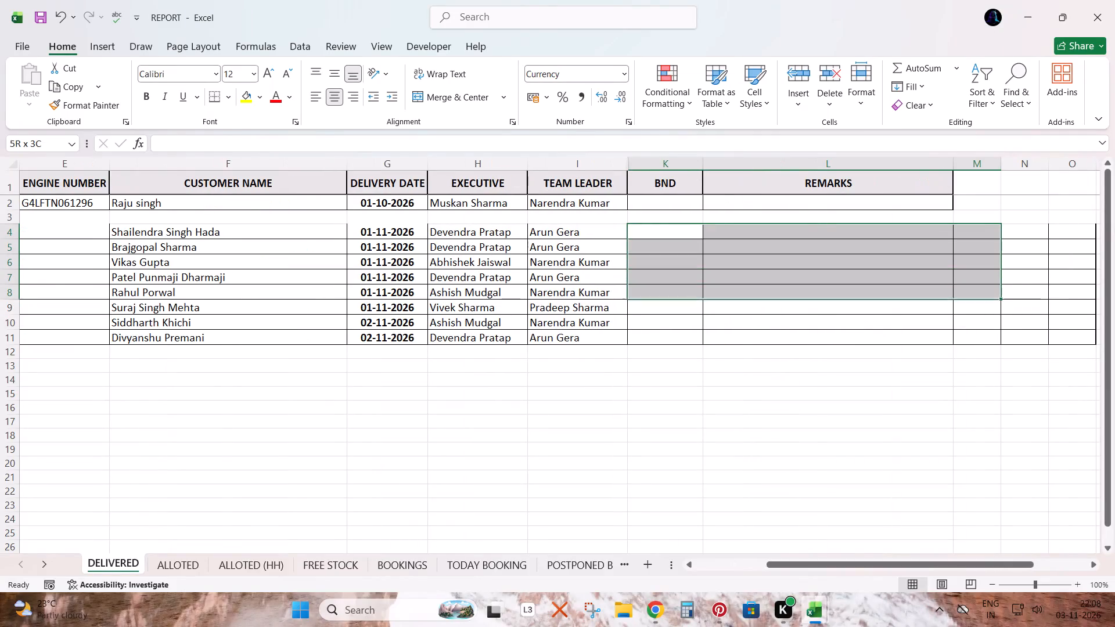
key(shift+Down)
key(shift+Down)
key(shift+Right)
key(Right)
key(Right)
key(Right)
key(Right)
key(Right)
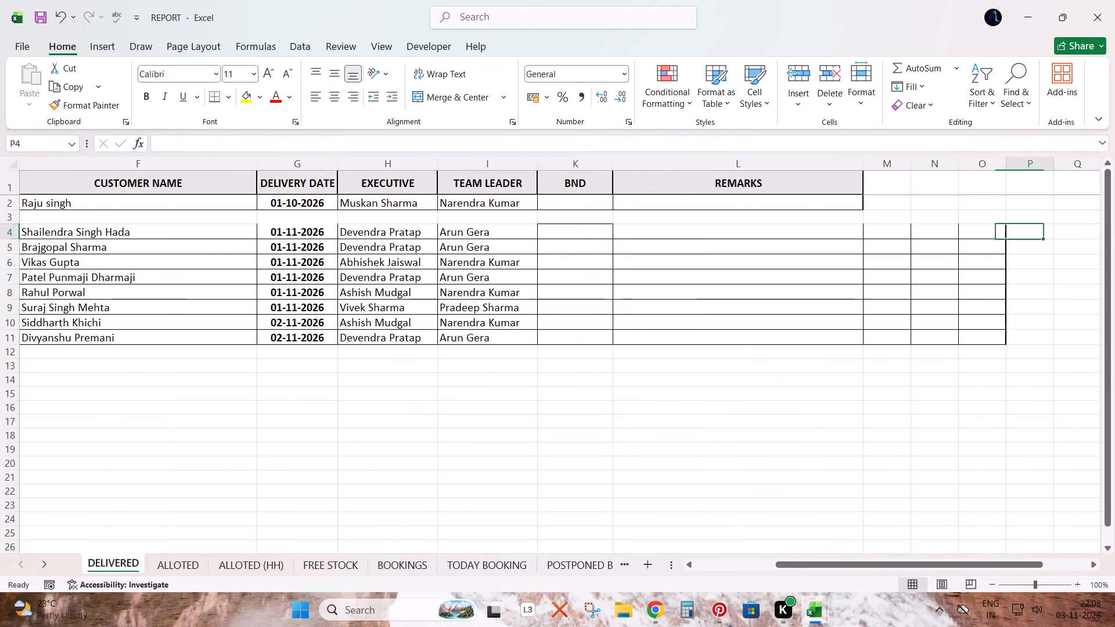
key(Right)
key(ctrl+Left)
key(ctrl+Left)
key(ctrl+Left)
key(ctrl+Left)
key(Right)
key(Right)
key(Up)
key(Right)
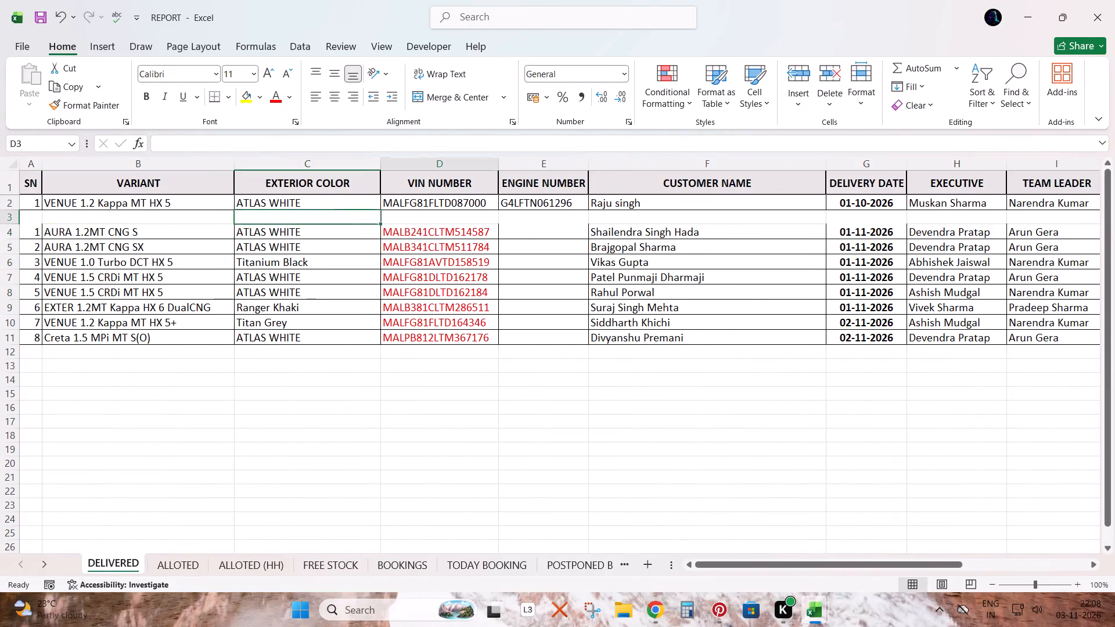
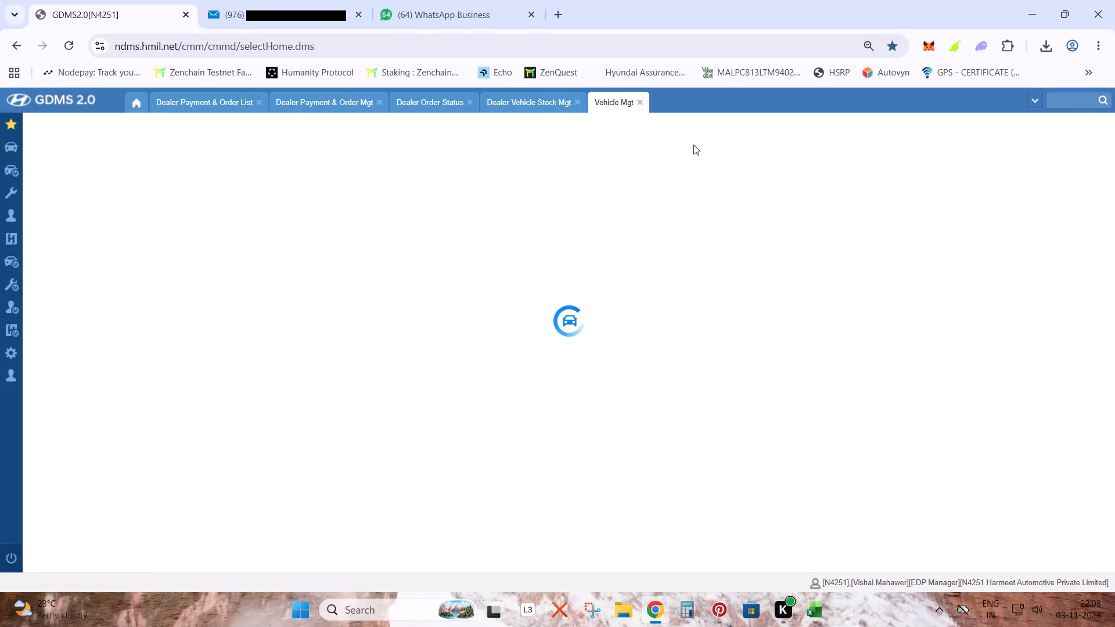
click(708, 143)
key(ctrl+v)
key(Return)
click(445, 200)
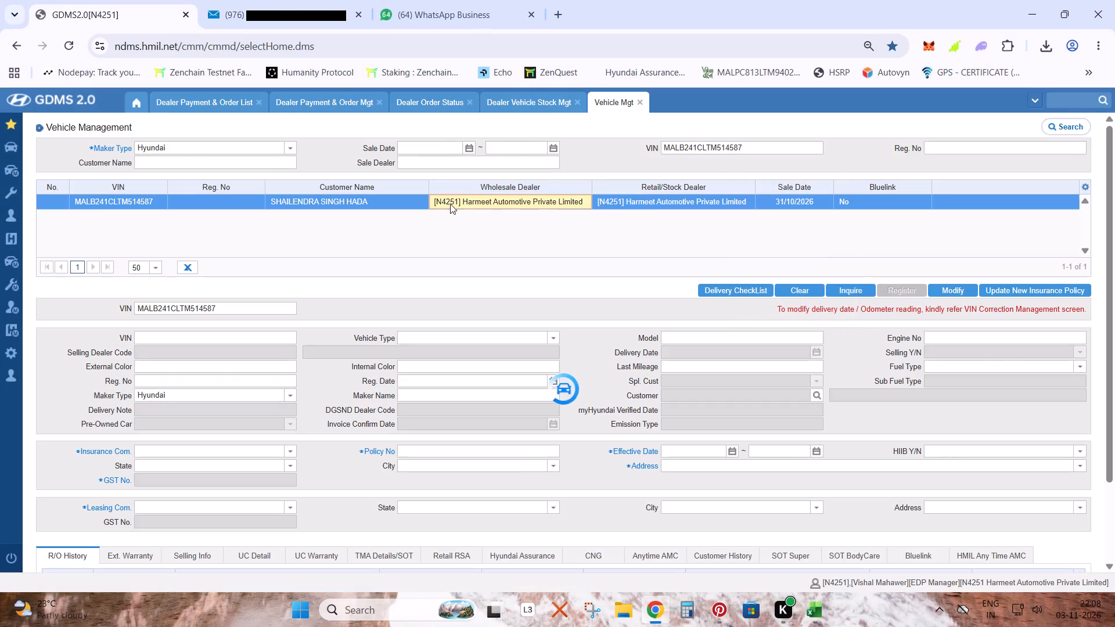
click(970, 336)
key(ctrl+c)
key(ctrl+v)
key(alt+Tab)
key(Right)
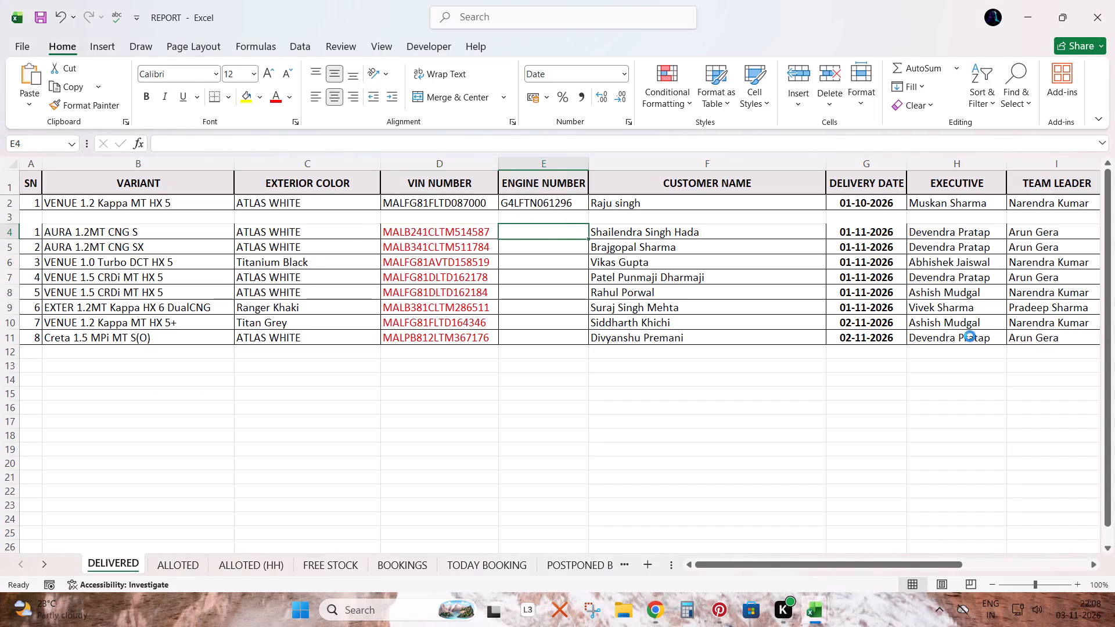
key(ctrl+v)
key(Down)
key(Left)
key(ctrl+c)
key(alt+Tab)
click(752, 153)
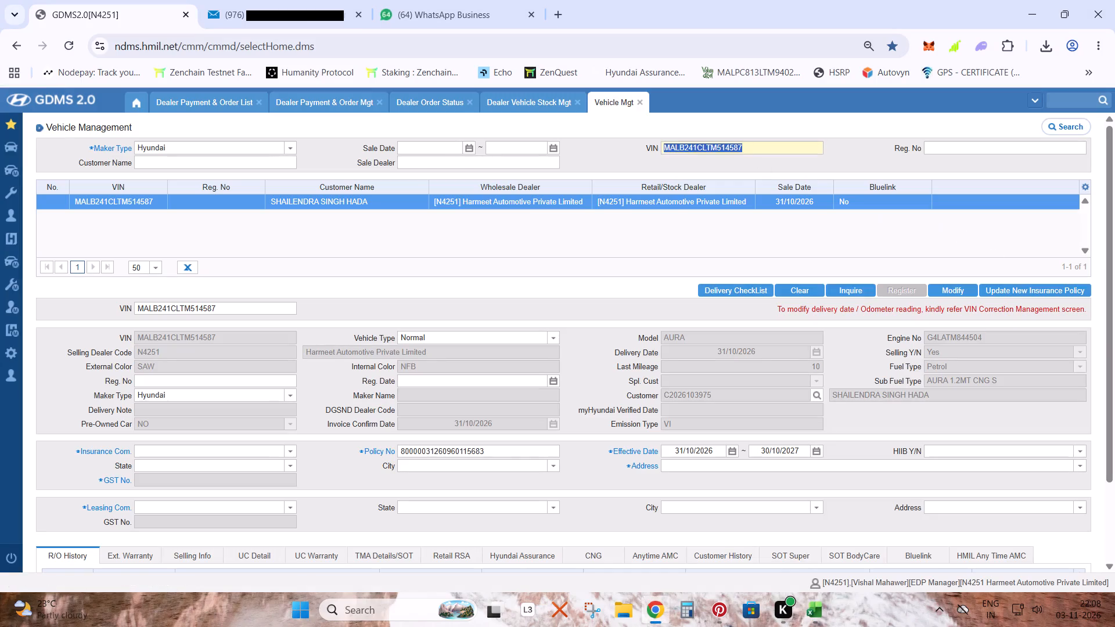
key(ctrl+v)
key(Return)
click(546, 203)
click(961, 336)
key(ctrl+c)
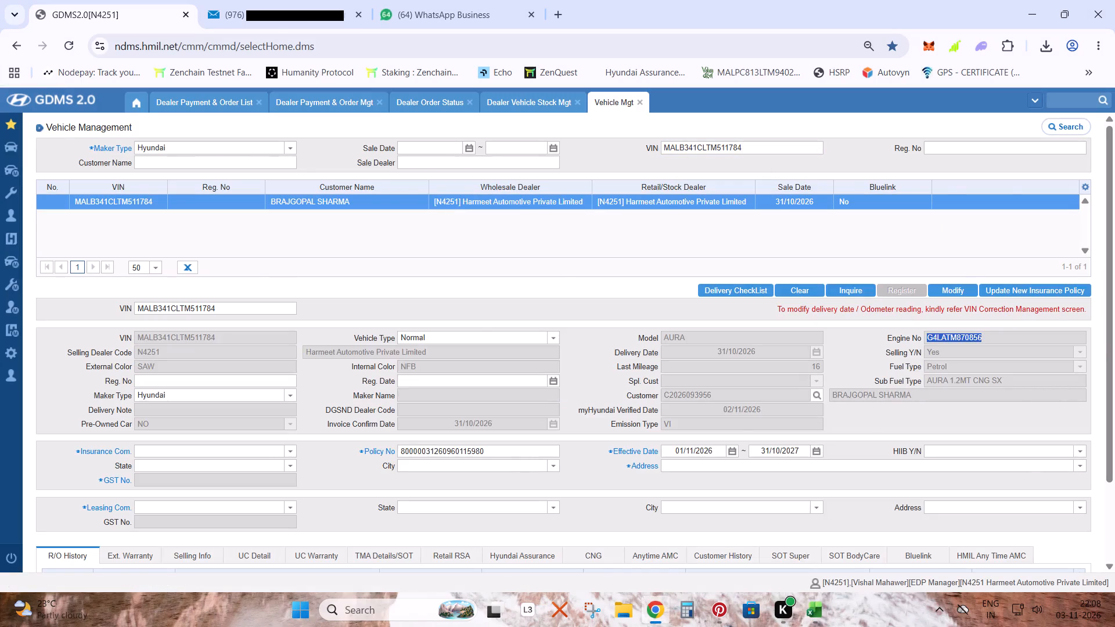
key(alt+Tab)
key(Right)
key(ctrl+v)
key(Down)
key(Left)
key(ctrl+c)
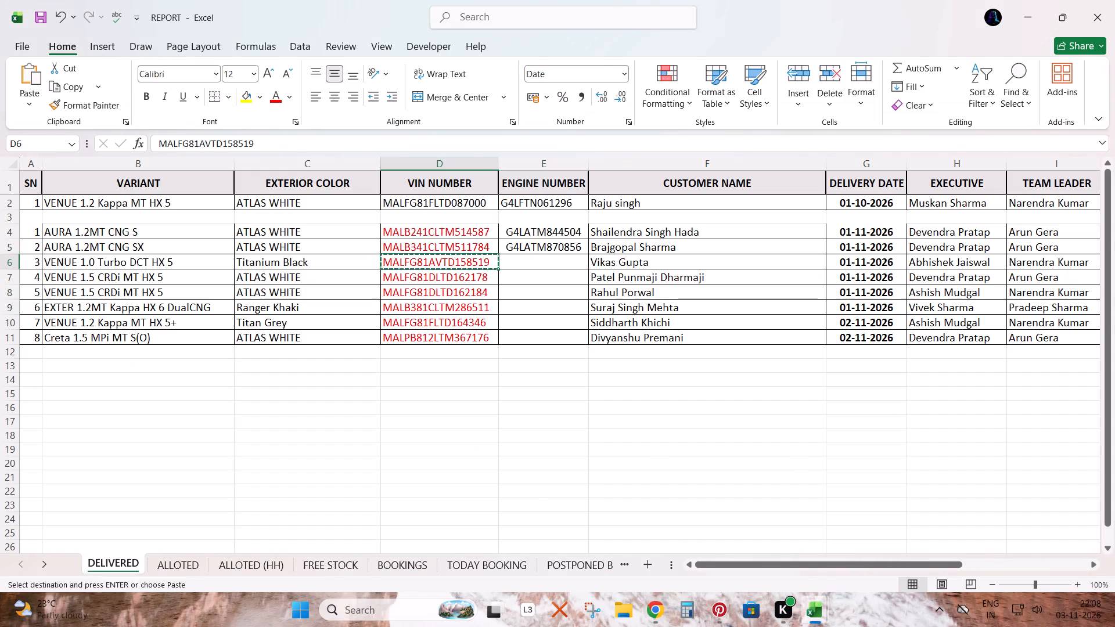
key(alt+Tab)
click(781, 150)
key(ctrl+v)
key(Return)
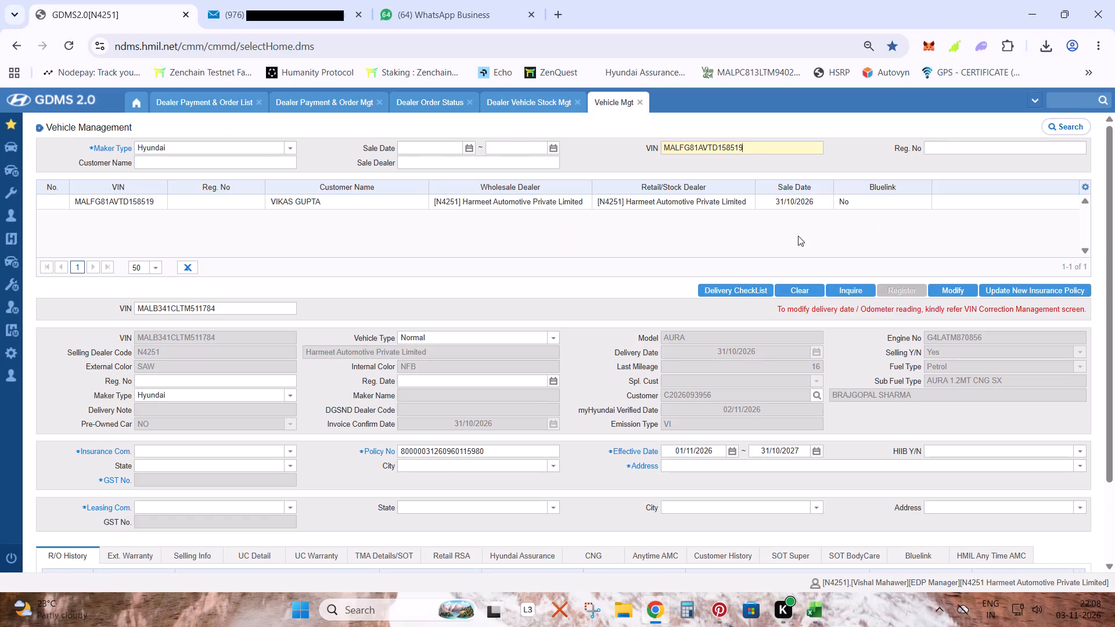
click(625, 203)
click(954, 335)
key(ctrl+c)
key(alt+Tab)
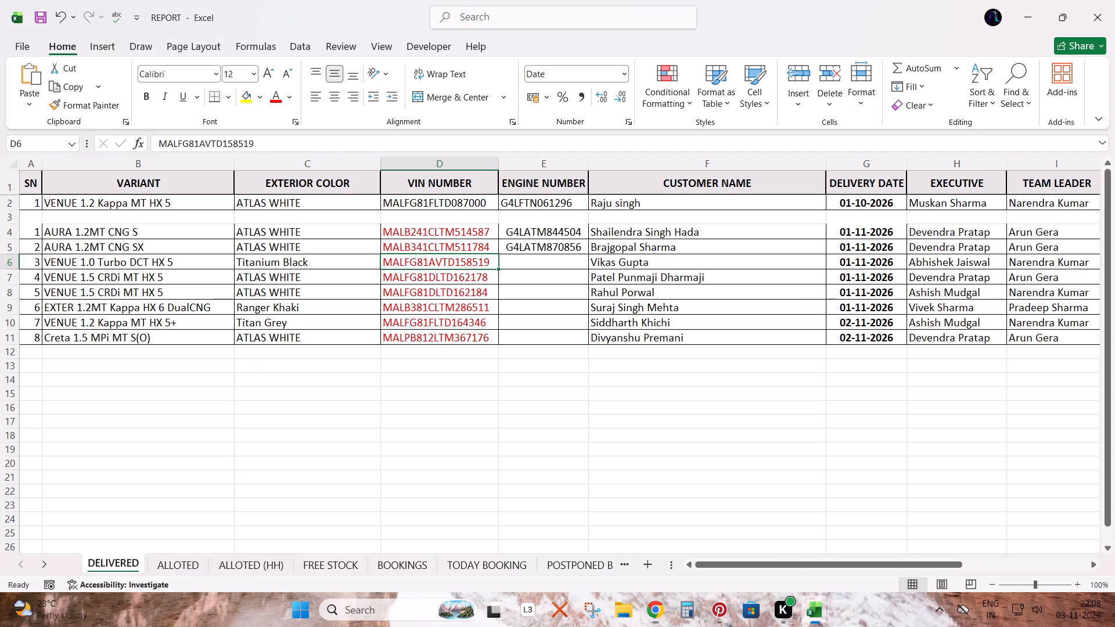
key(Right)
key(ctrl+v)
key(Down)
key(Left)
key(ctrl+c)
key(alt+Tab)
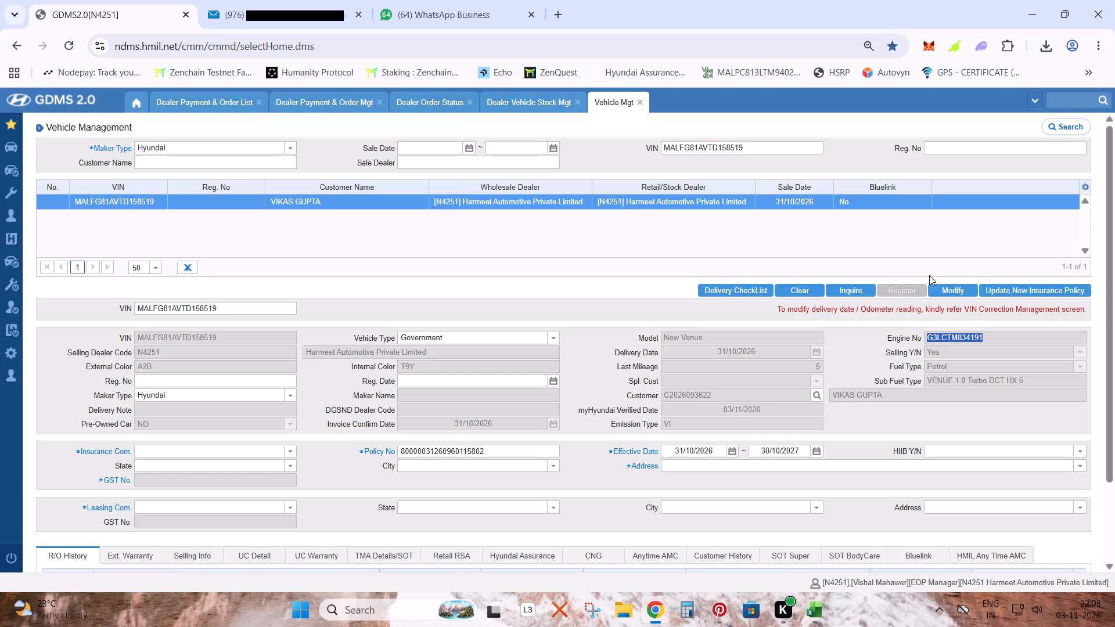
click(756, 145)
key(ctrl+v)
key(Return)
click(672, 203)
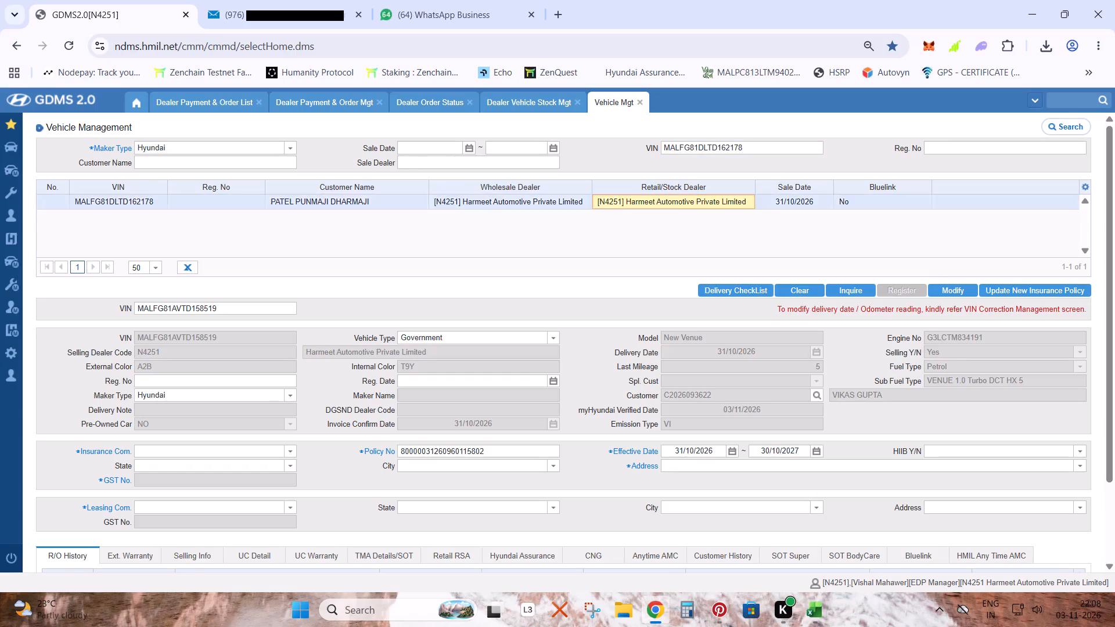
click(986, 340)
key(ctrl+c)
key(alt+Tab)
key(Right)
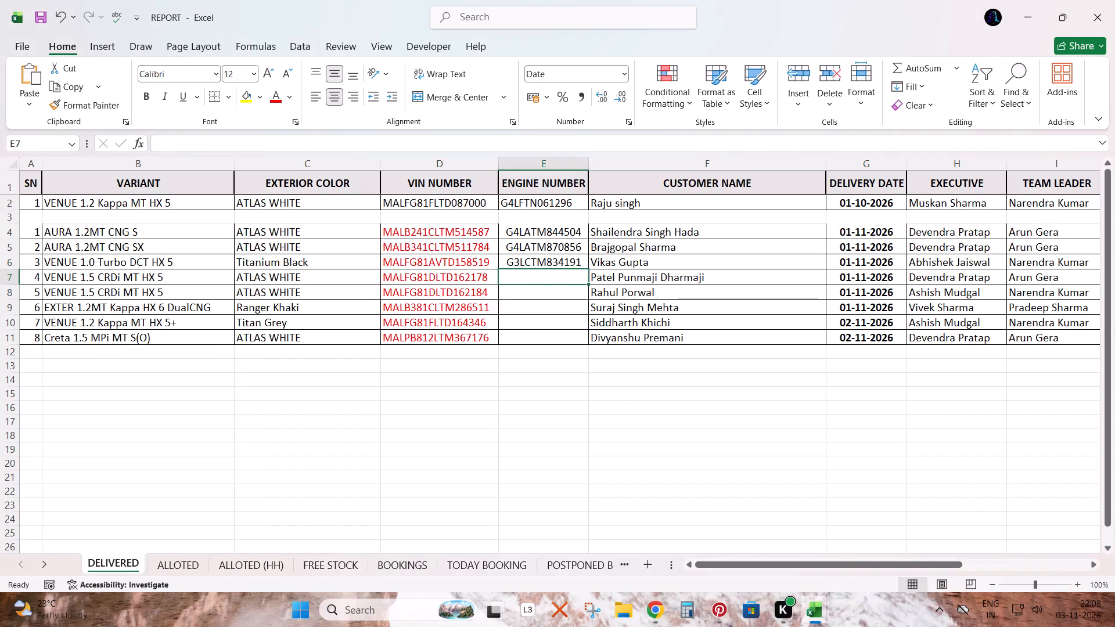
key(ctrl+v)
key(Down)
key(Left)
key(ctrl+c)
key(alt+Tab)
click(783, 146)
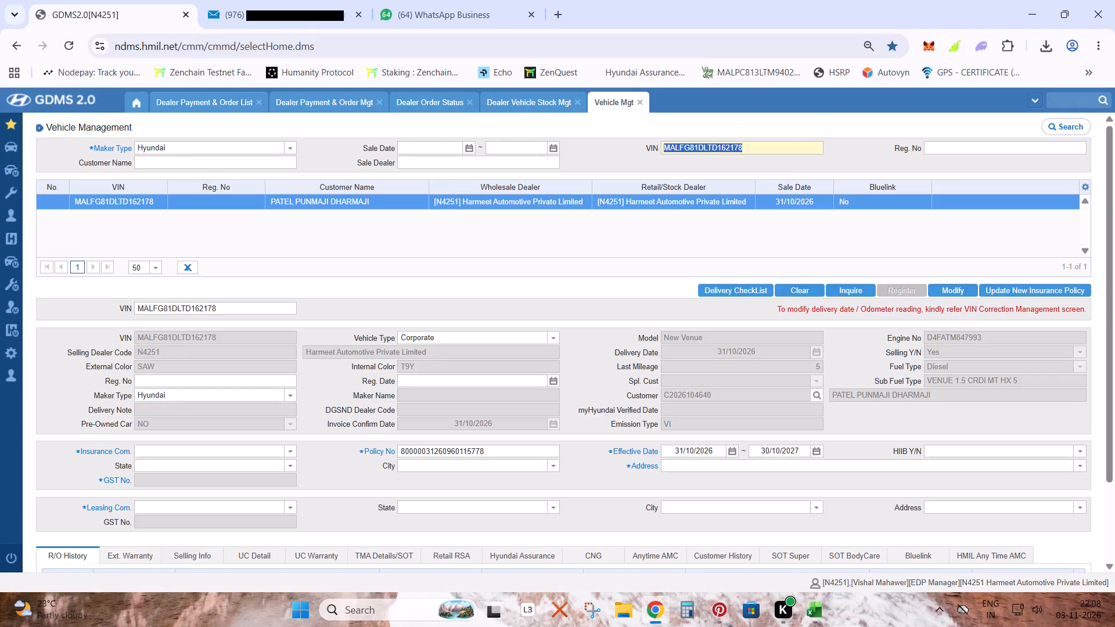
key(ctrl+v)
key(Return)
click(754, 199)
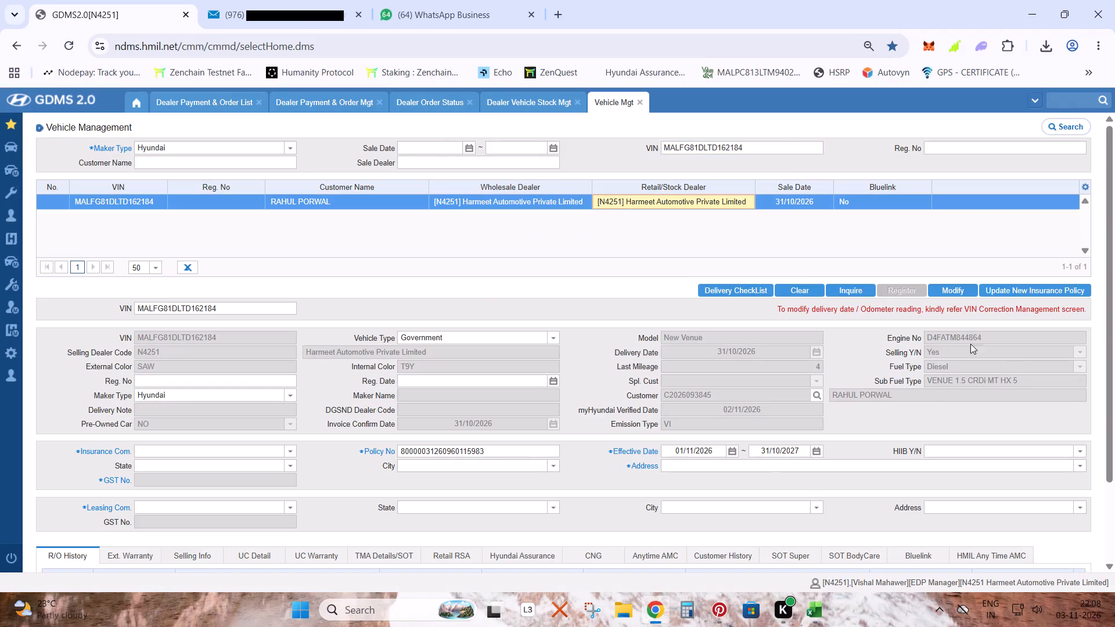
click(970, 343)
key(ctrl+c)
key(alt+Tab)
key(Right)
key(ctrl+v)
key(Down)
key(Left)
key(ctrl+c)
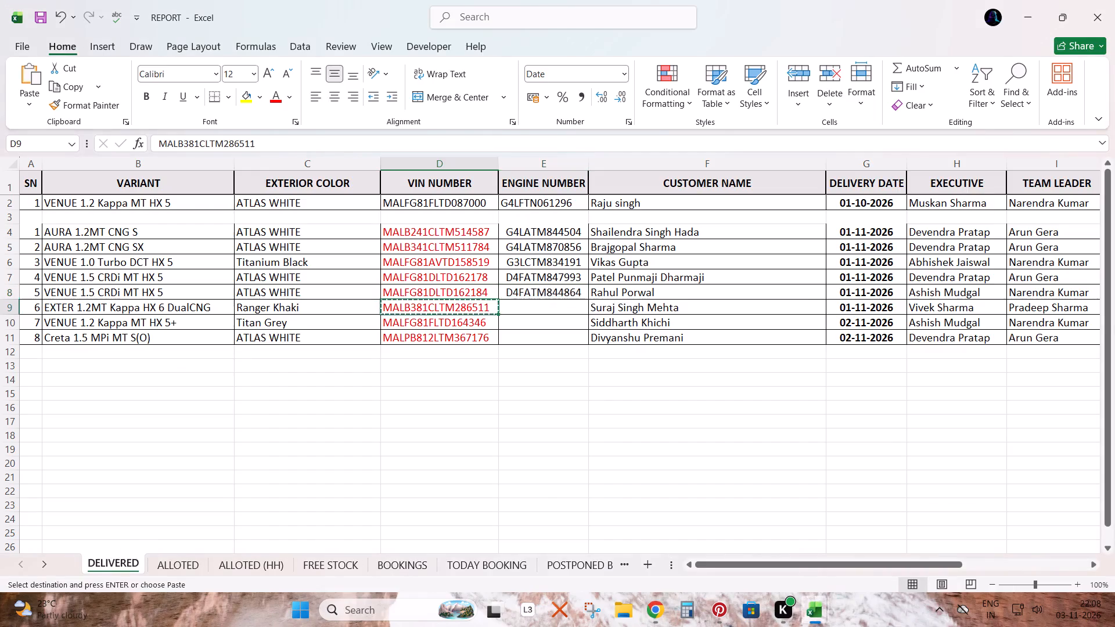
key(alt+Tab)
click(760, 150)
key(ctrl+v)
key(Return)
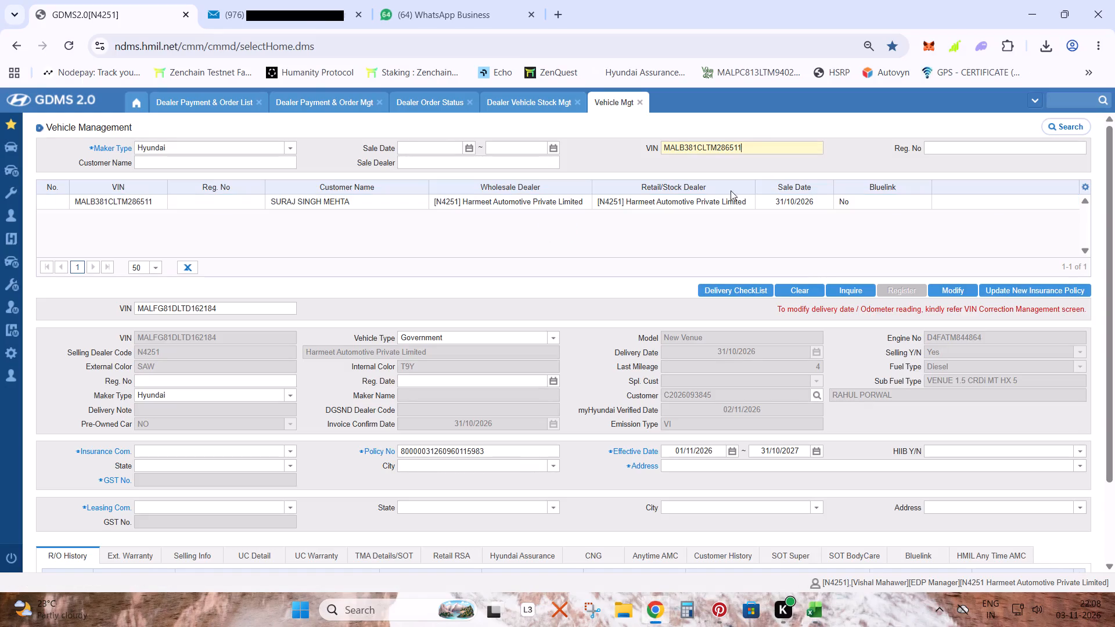
click(672, 206)
click(987, 338)
key(ctrl+c)
key(alt+Tab)
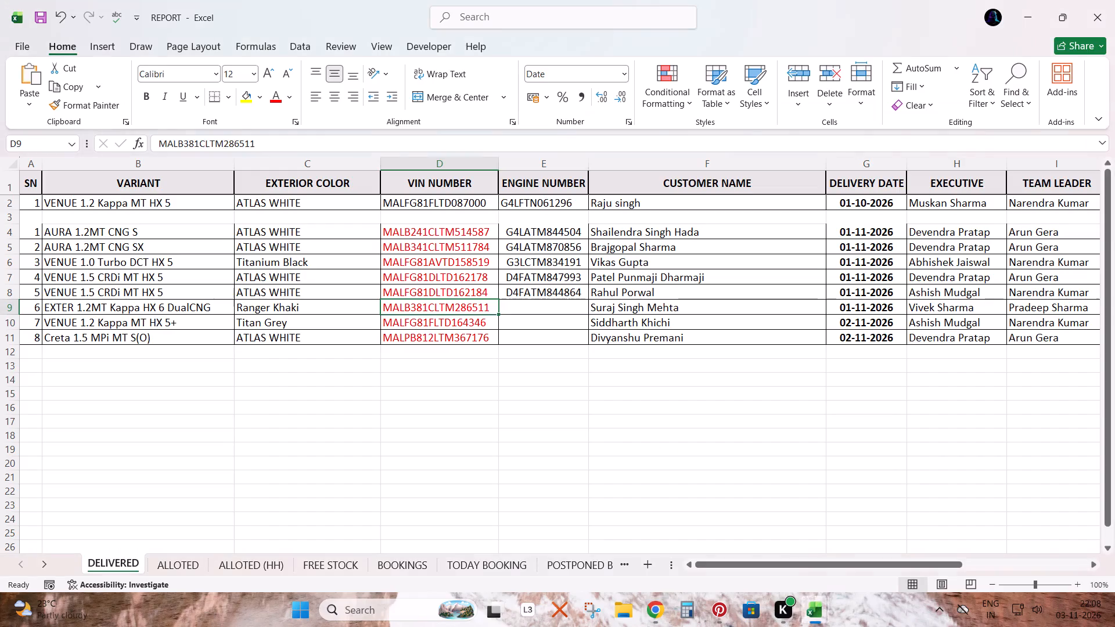
key(Right)
key(ctrl+v)
key(Down)
key(Left)
key(ctrl+c)
key(alt+Tab)
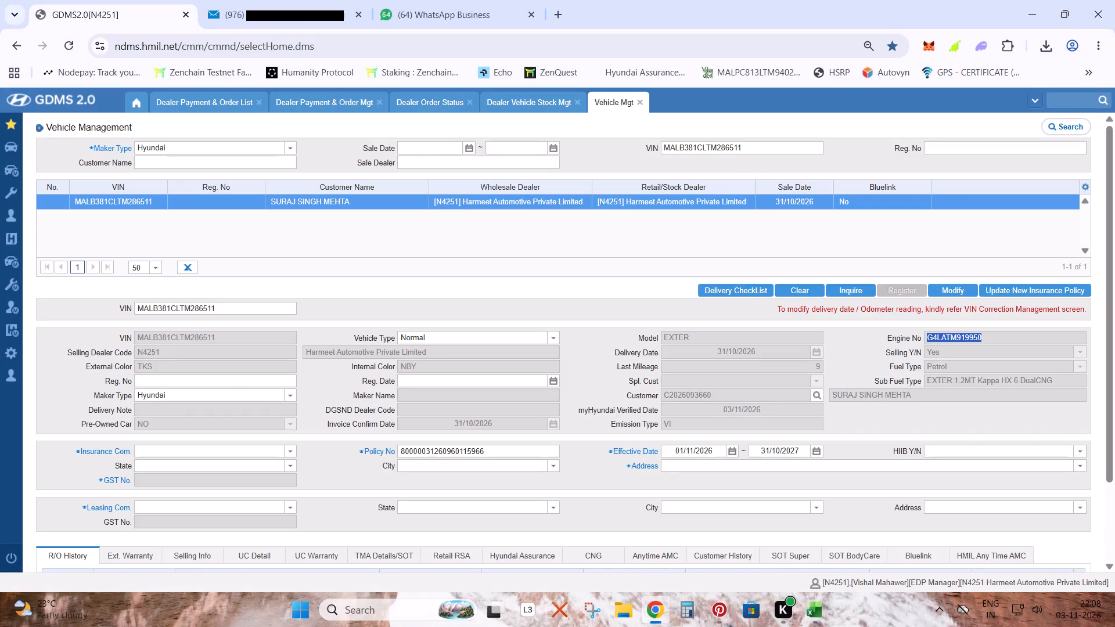
click(739, 148)
key(ctrl+v)
key(Return)
click(728, 199)
click(986, 344)
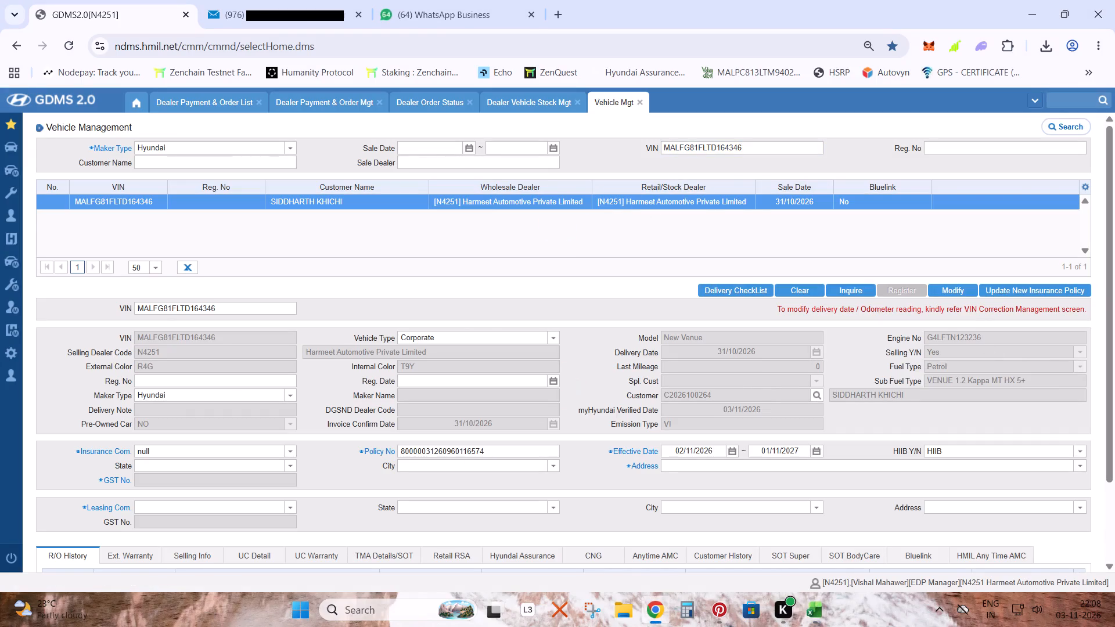
click(984, 336)
key(ctrl+c)
key(alt+Tab)
key(Right)
key(ctrl+v)
key(Down)
key(Left)
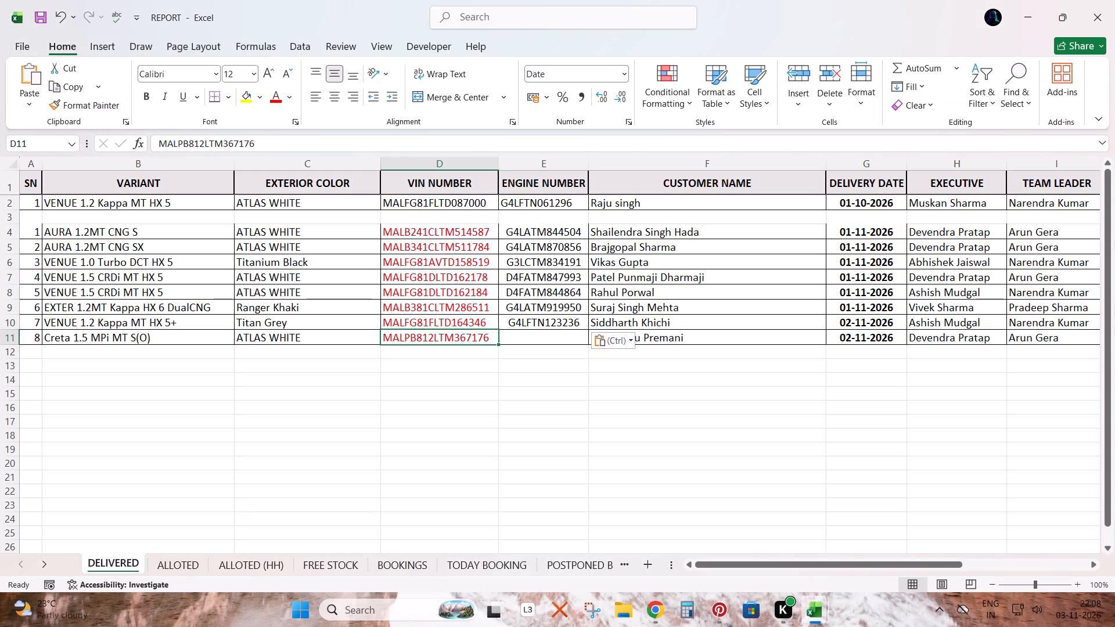
key(ctrl+c)
key(alt+Tab)
click(808, 153)
key(ctrl+v)
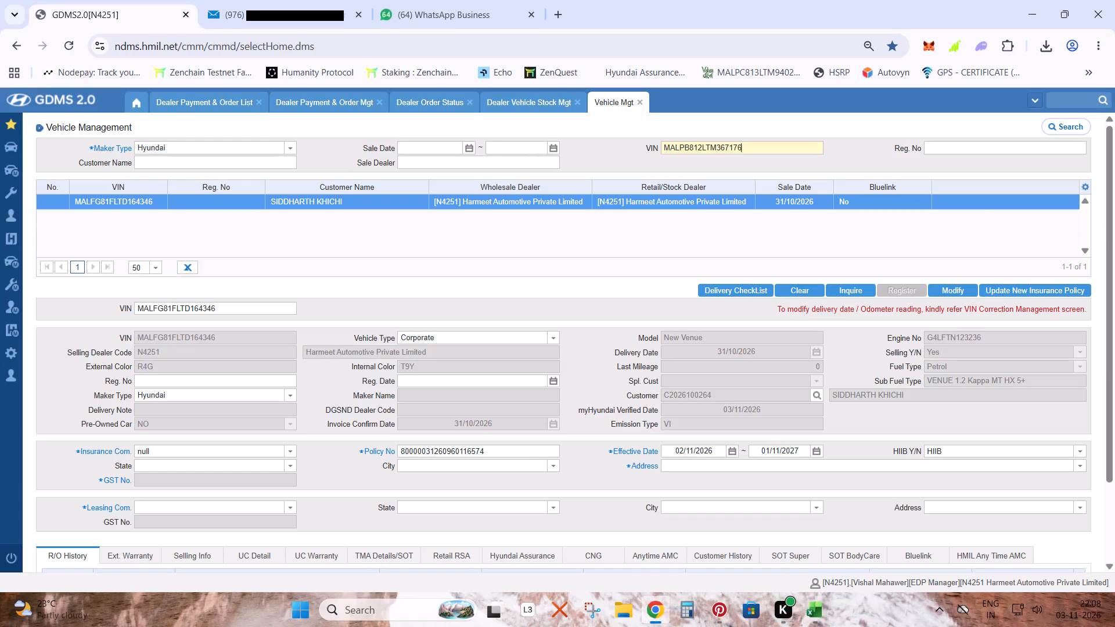
key(Return)
click(801, 200)
click(970, 338)
key(ctrl+c)
key(alt+Tab)
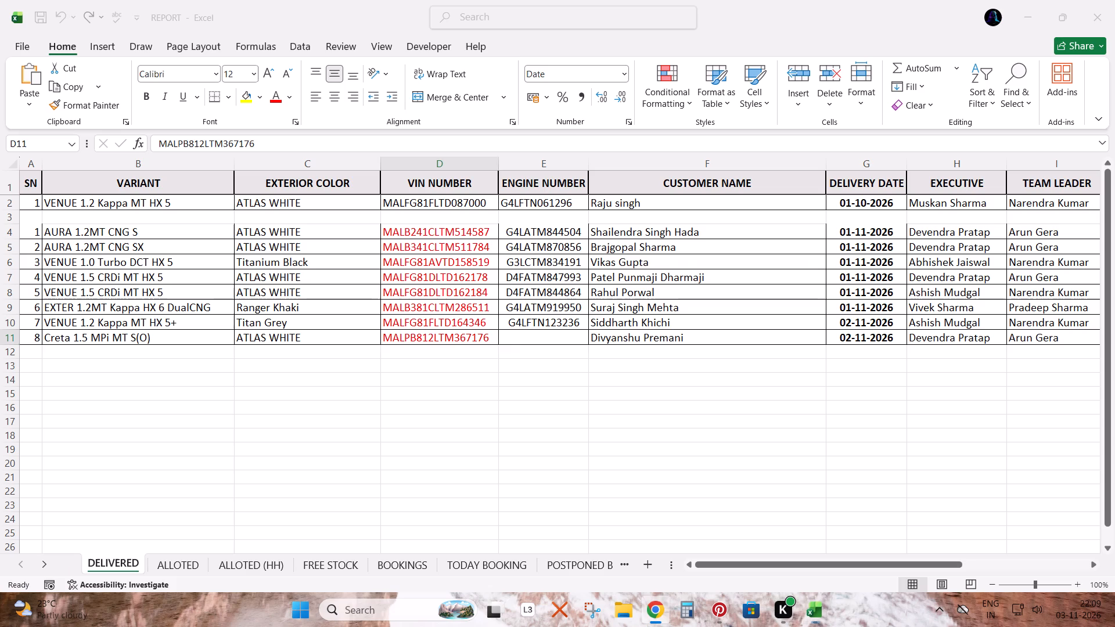
key(Right)
key(ctrl+v)
Apply the formatting of row 2 to the new delivery rows 4 to 11 with Format Painter.
key(ctrl+Up)
key(ctrl+Up)
key(space)
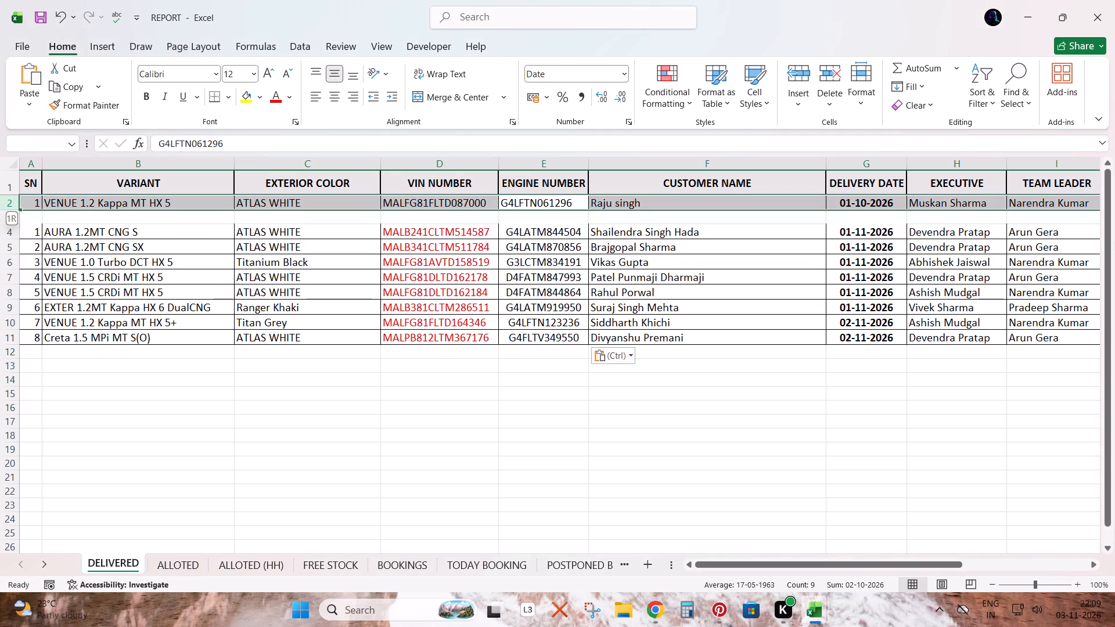
text(+)
key(Escape)
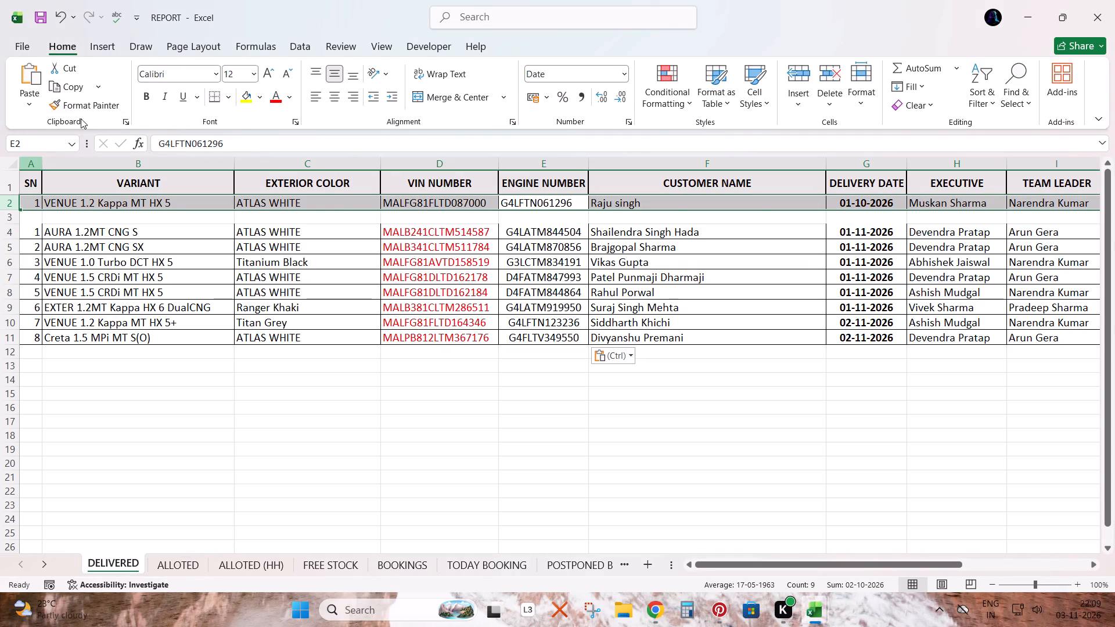
click(81, 111)
drag(10, 233, 27, 341)
Delete rows 2 and 3, the old October delivery and the blank row, from the DELIVERED sheet and save REPORT.
drag(710, 563, 562, 565)
drag(62, 207, 65, 212)
key(shift+space)
key(ctrl+minus)
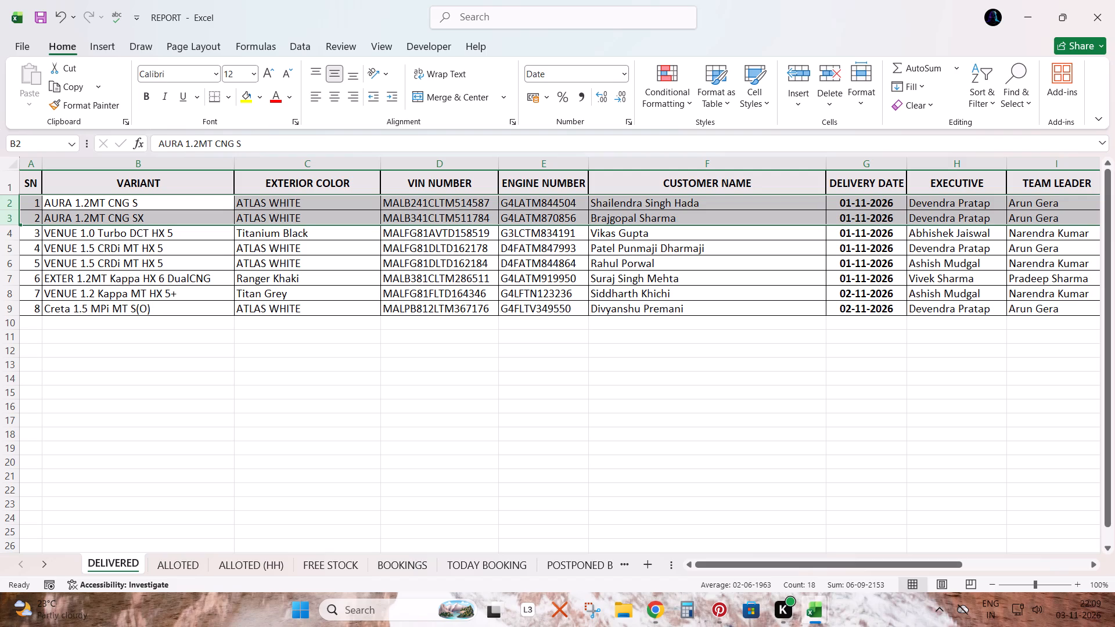
key(ctrl+s)
Copy all stock rows from row 3 down in Sheet2 of Book - Copy - Copy over REPORT's ALLOTED sheet starting at A3.
key(ctrl+Page_Down)
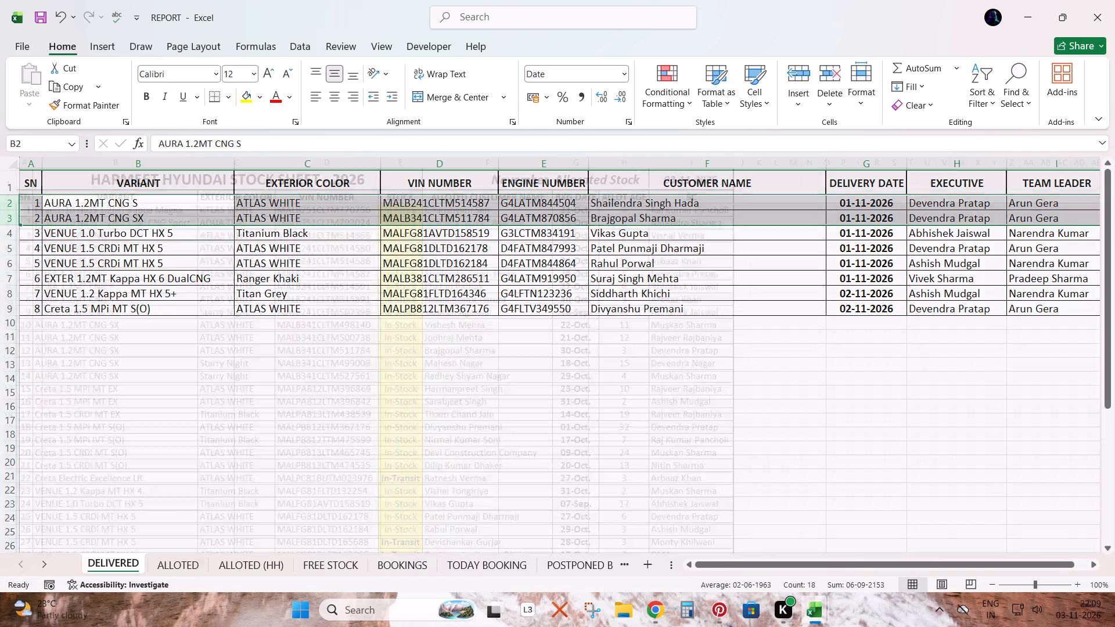
key(alt+Tab)
key(alt+Tab)
key(alt+Tab)
key(alt+Tab)
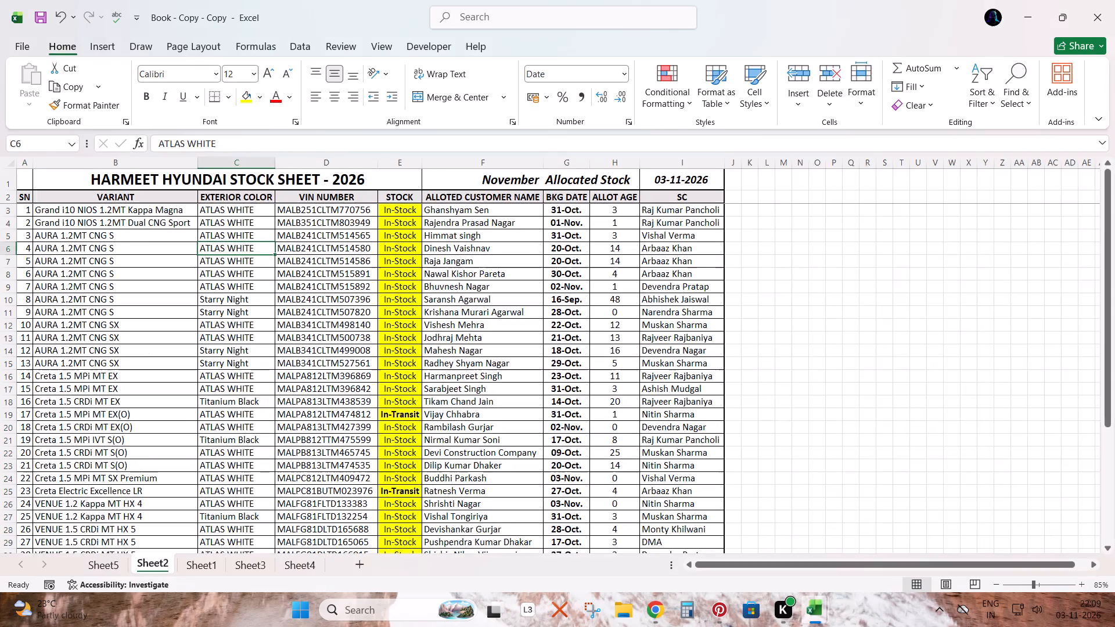
key(ctrl+Page_Up)
key(ctrl+Page_Down)
key(ctrl+Up)
key(ctrl+Left)
key(Down)
key(shift+space)
key(ctrl+shift+Down)
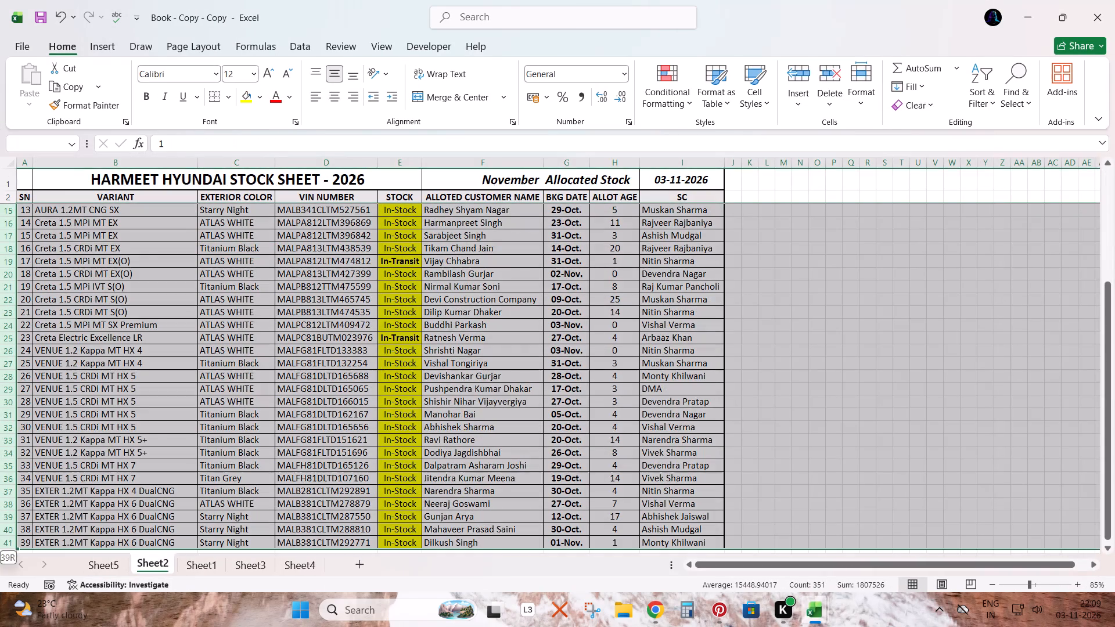
key(ctrl+c)
key(alt+Tab)
key(ctrl+Up)
key(ctrl+Left)
key(Down)
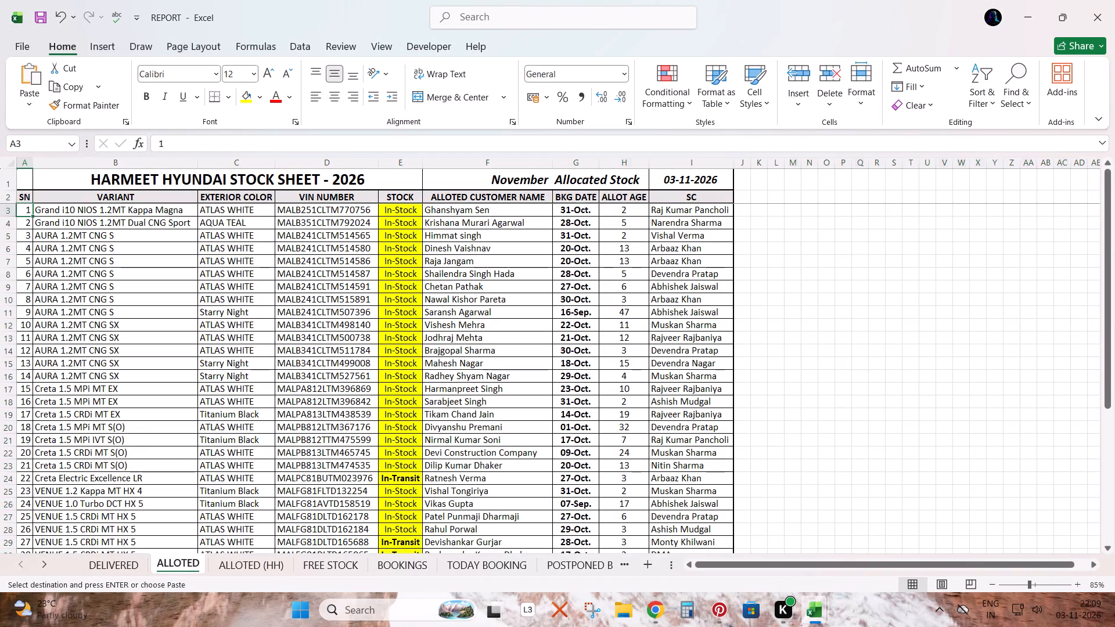
key(ctrl+v)
Delete the leftover old rows 42 to 44 below the pasted list in the ALLOTED sheet and save REPORT.
key(ctrl+Down)
key(Right)
key(Down)
key(Up)
key(Up)
key(ctrl+shift+Down)
key(Up)
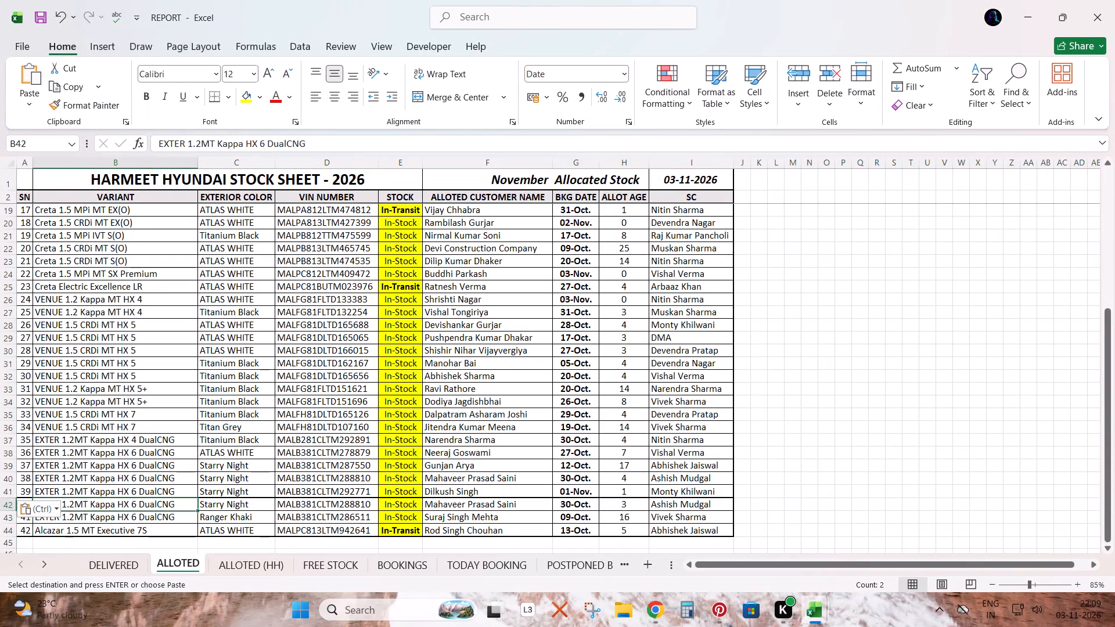
key(ctrl+shift+Down)
key(shift+space)
key(ctrl+minus)
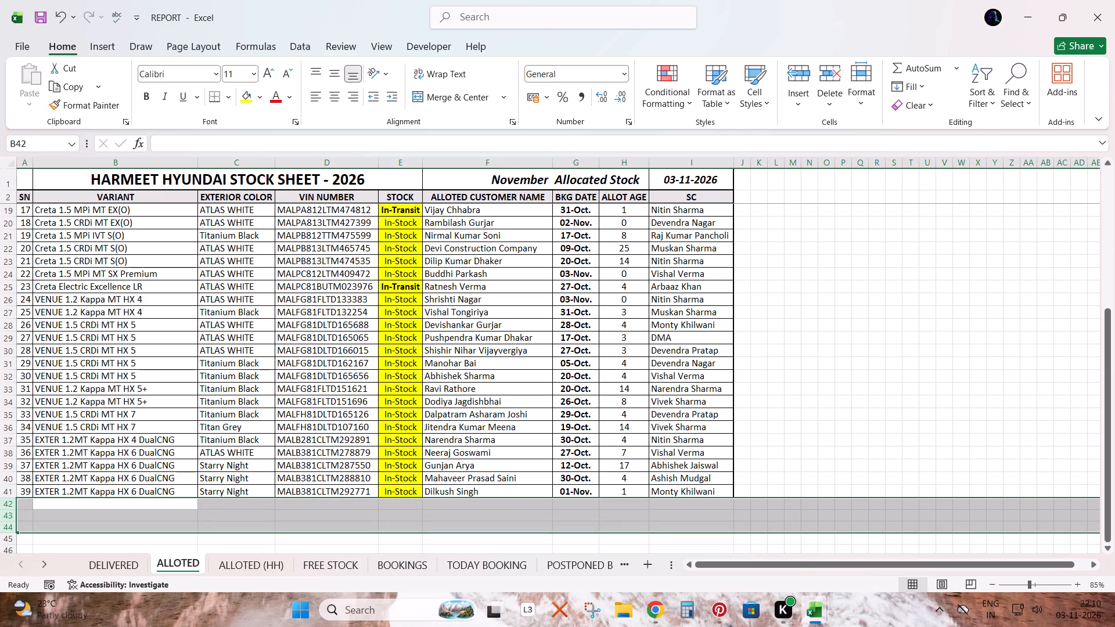
key(ctrl+s)
Copy all stock rows from row 3 down in Sheet1 of Book - Copy - Copy over REPORT's ALLOTED (HH) sheet starting at A3.
key(ctrl+Page_Down)
key(alt+Tab)
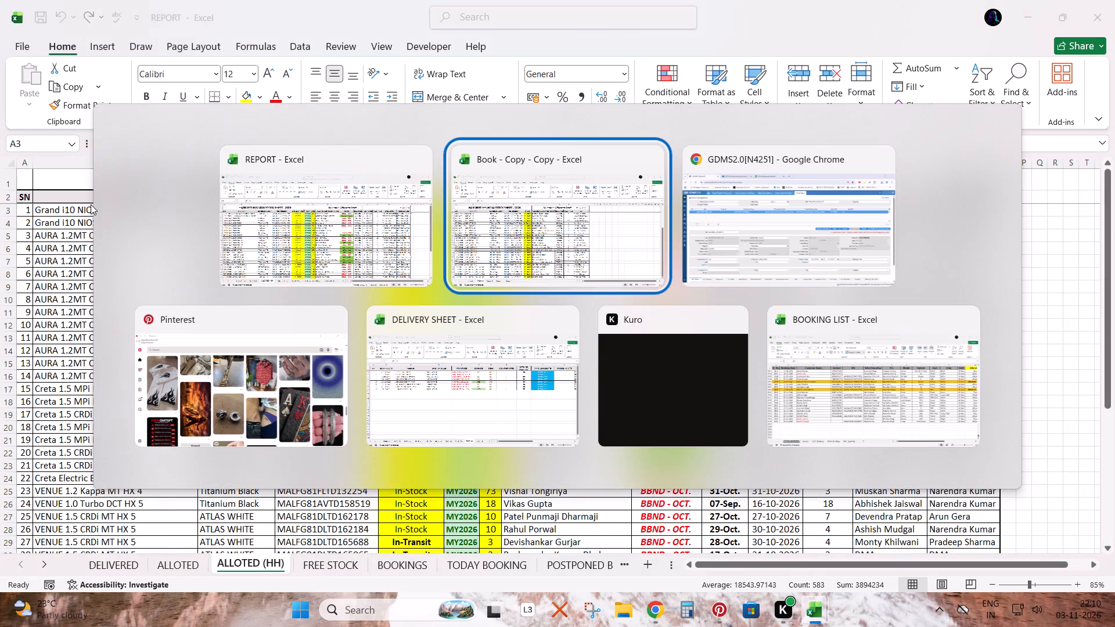
key(Page_Down)
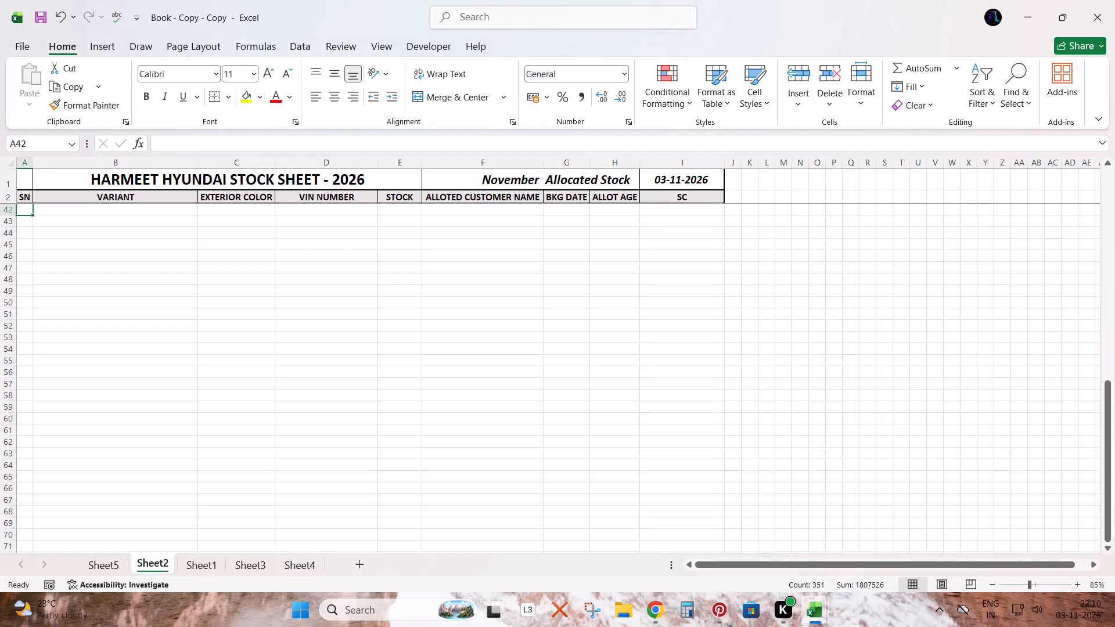
key(ctrl+Page_Down)
key(ctrl+Up)
key(ctrl+Left)
key(Down)
key(shift+space)
key(ctrl+shift+Down)
key(ctrl+c)
key(alt+Tab)
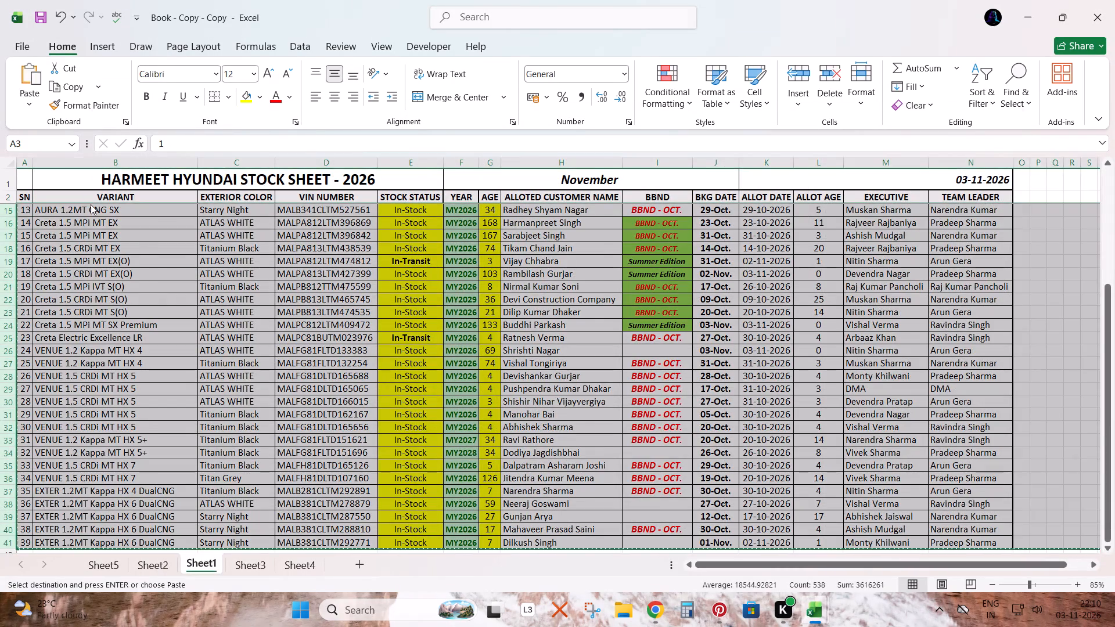
key(ctrl+Up)
key(ctrl+Left)
key(Down)
key(ctrl+v)
Delete the leftover old rows 42 to 44 below the pasted list in the ALLOTED (HH) sheet and save REPORT.
key(ctrl+Down)
key(Right)
key(Up)
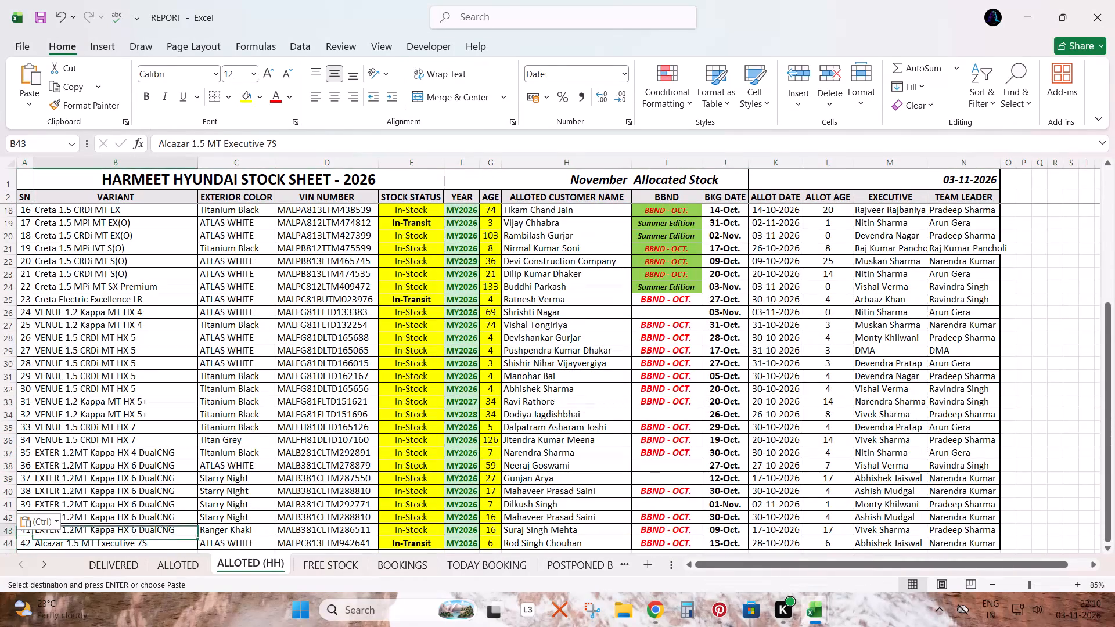
key(Up)
key(shift+space)
key(ctrl+shift+Down)
key(ctrl+minus)
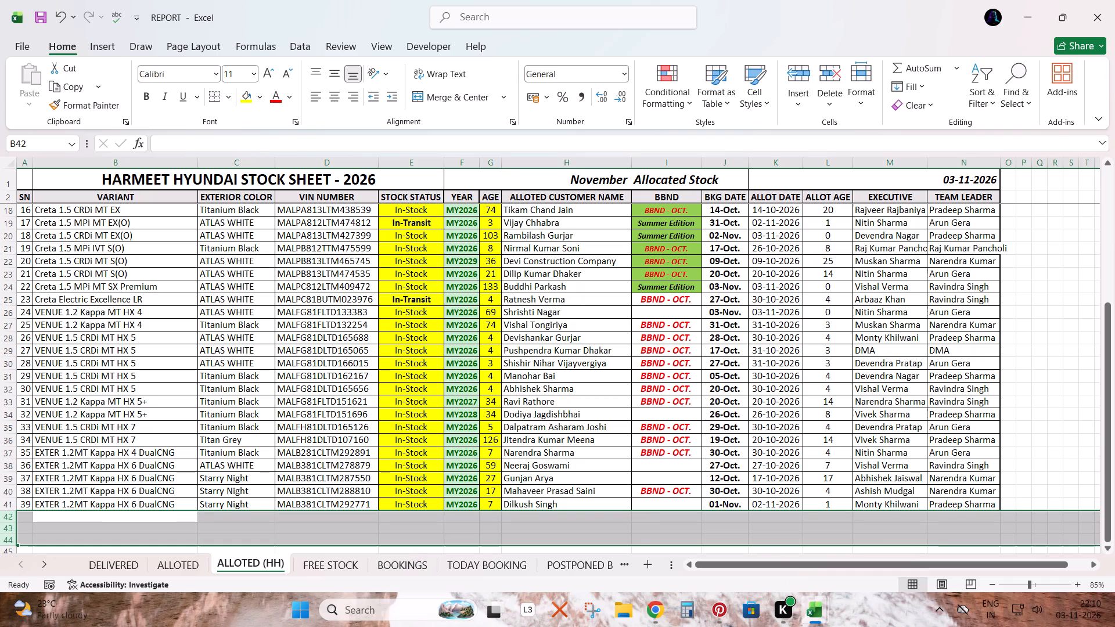
key(ctrl+s)
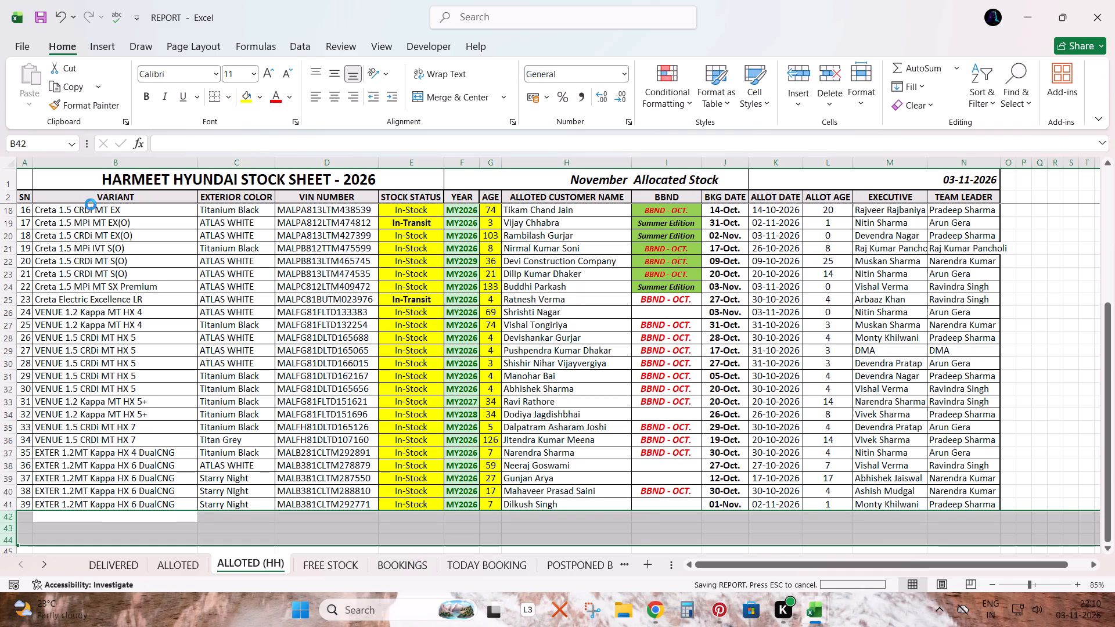
Copy all free-stock rows 3 to 123 in Sheet3 of Book - Copy - Copy over REPORT's FREE STOCK sheet starting at A3.
key(ctrl+Page_Down)
key(alt+Tab)
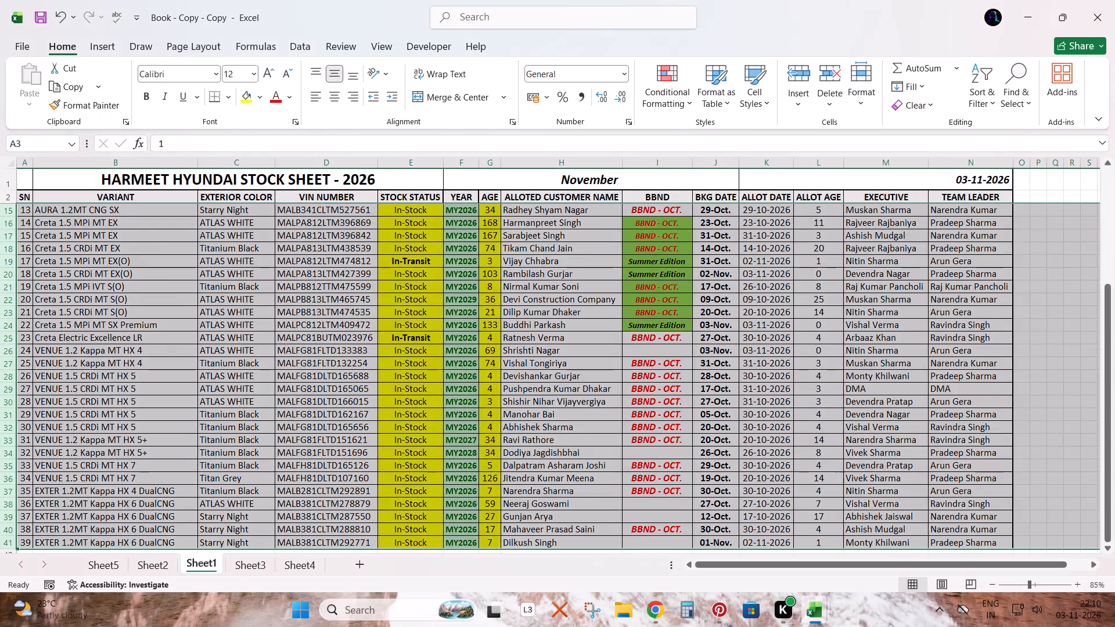
key(ctrl+Page_Down)
key(ctrl+Up)
key(ctrl+Left)
key(ctrl+Up)
key(Down)
key(Down)
key(shift+space)
key(ctrl+shift+Down)
key(ctrl+shift+Down)
key(ctrl+shift+Down)
key(ctrl+shift+Down)
key(ctrl+shift+Down)
key(ctrl+shift+Down)
key(ctrl+shift+Down)
key(ctrl+shift+Down)
key(ctrl+shift+Down)
key(ctrl+shift+Down)
key(ctrl+shift+Down)
key(ctrl+shift+Down)
key(ctrl+shift+Down)
key(ctrl+shift+Down)
key(ctrl+shift+Down)
key(ctrl+shift+Down)
key(ctrl+shift+Down)
key(ctrl+shift+Down)
key(ctrl+shift+Down)
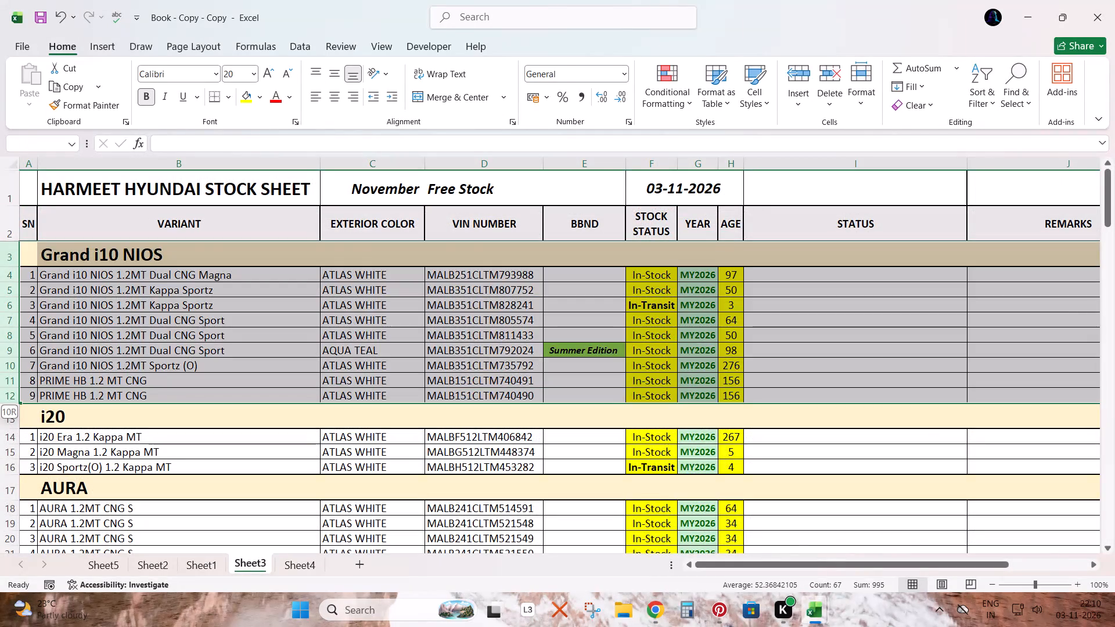
key(ctrl+shift+Up)
key(shift+Down)
key(shift+Up)
key(ctrl+c)
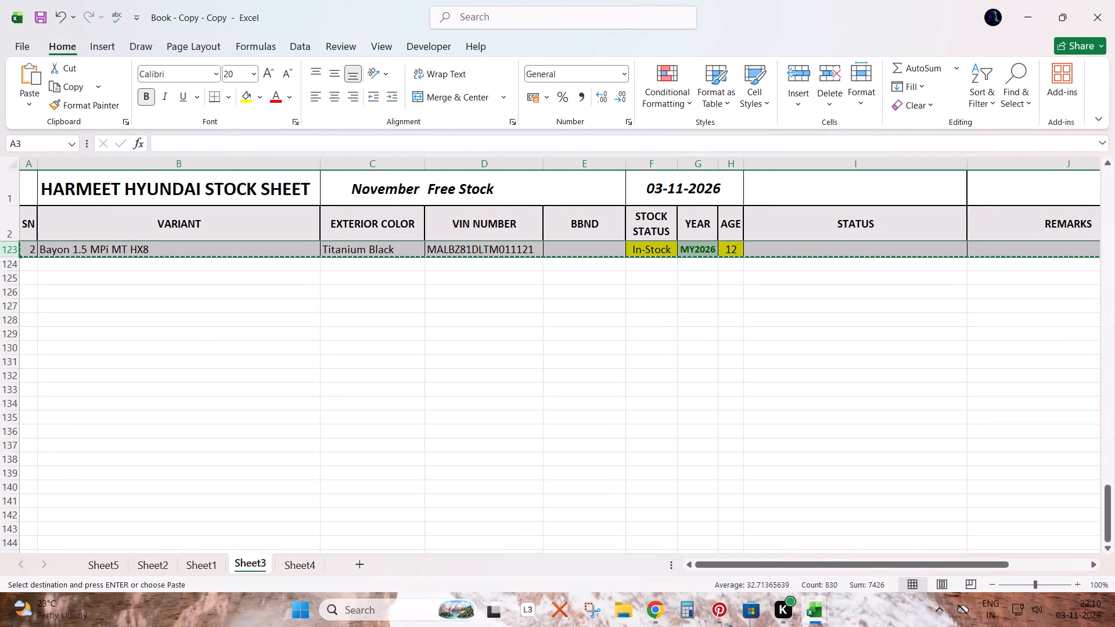
key(alt+Tab)
key(ctrl+Up)
key(ctrl+Left)
key(Down)
key(ctrl+v)
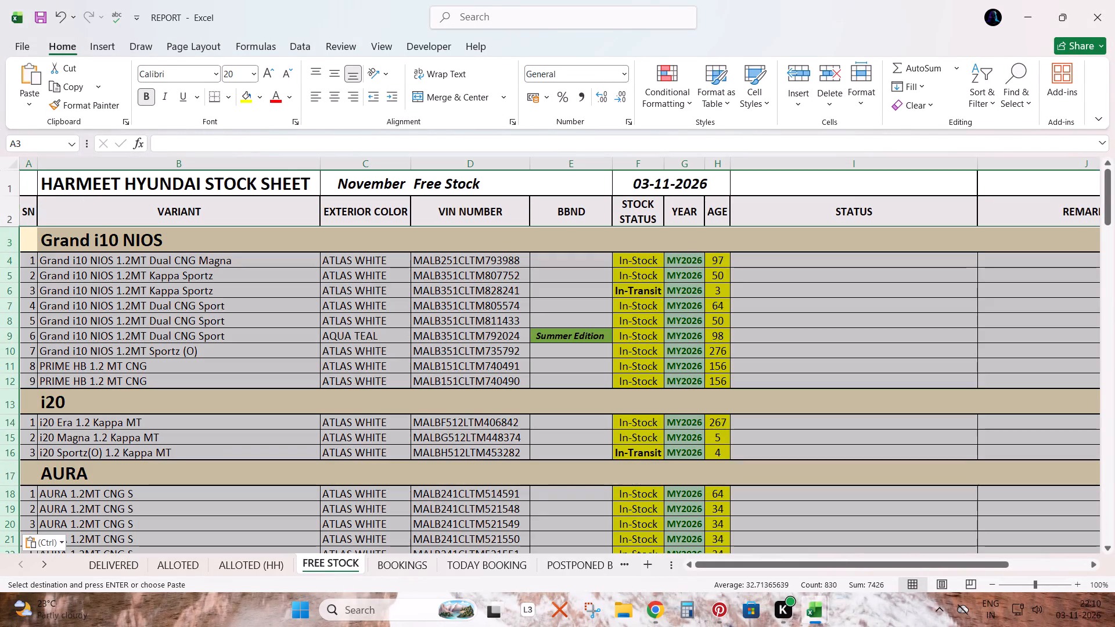
Delete the leftover old rows 124 to 127 below the pasted list in the FREE STOCK sheet.
scroll(544, 354, down, 9)
scroll(552, 365, up, 1)
scroll(551, 365, down, 4)
scroll(526, 391, up, 1)
scroll(526, 392, down, 4)
scroll(508, 396, up, 1)
scroll(508, 396, down, 1)
scroll(508, 396, up, 1)
scroll(508, 396, down, 6)
scroll(506, 393, up, 1)
scroll(506, 393, down, 1)
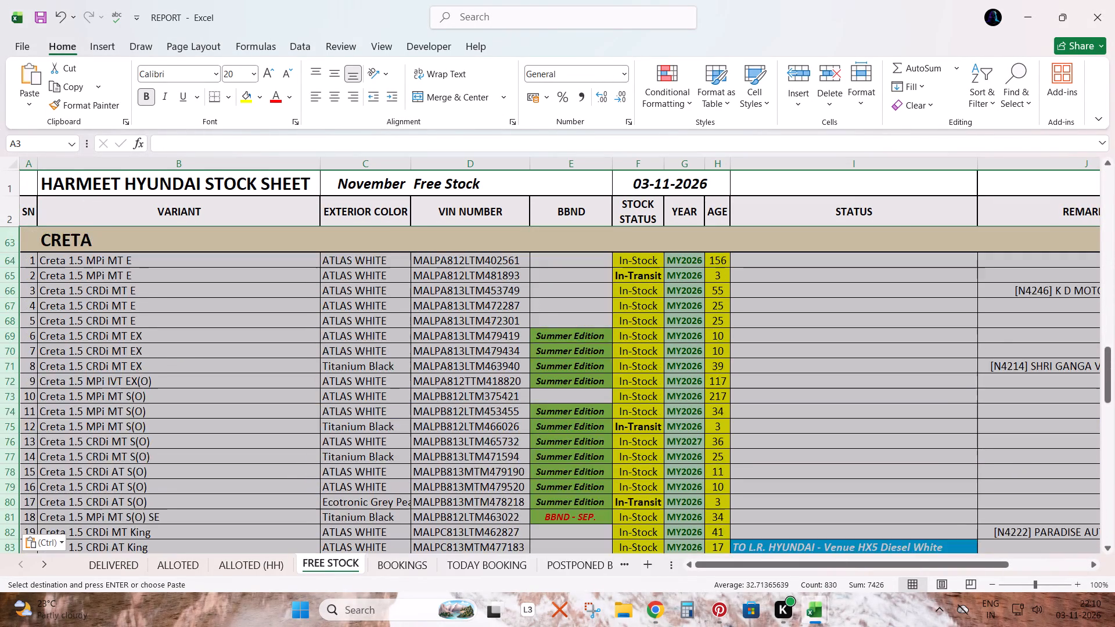
scroll(506, 393, up, 1)
scroll(506, 393, down, 20)
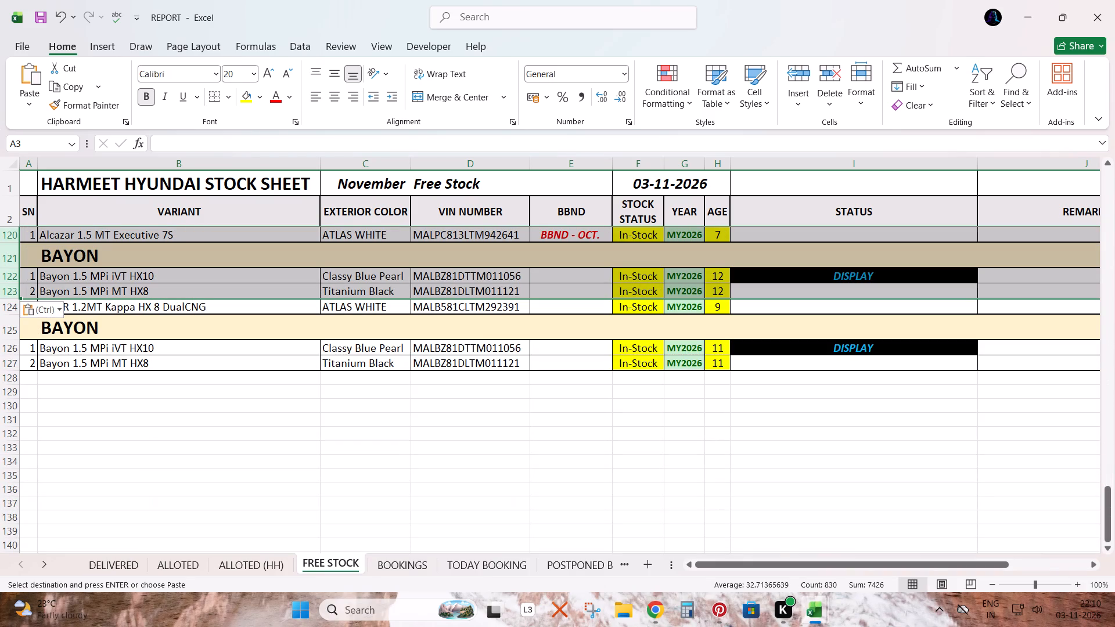
drag(362, 304, 364, 361)
key(shift+space)
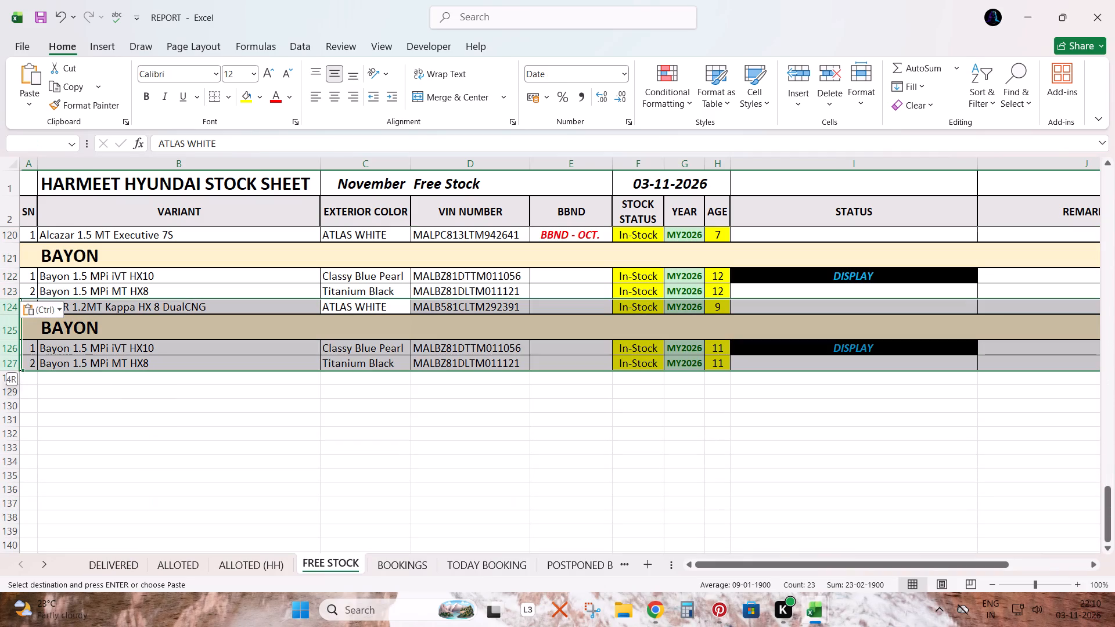
key(ctrl+minus)
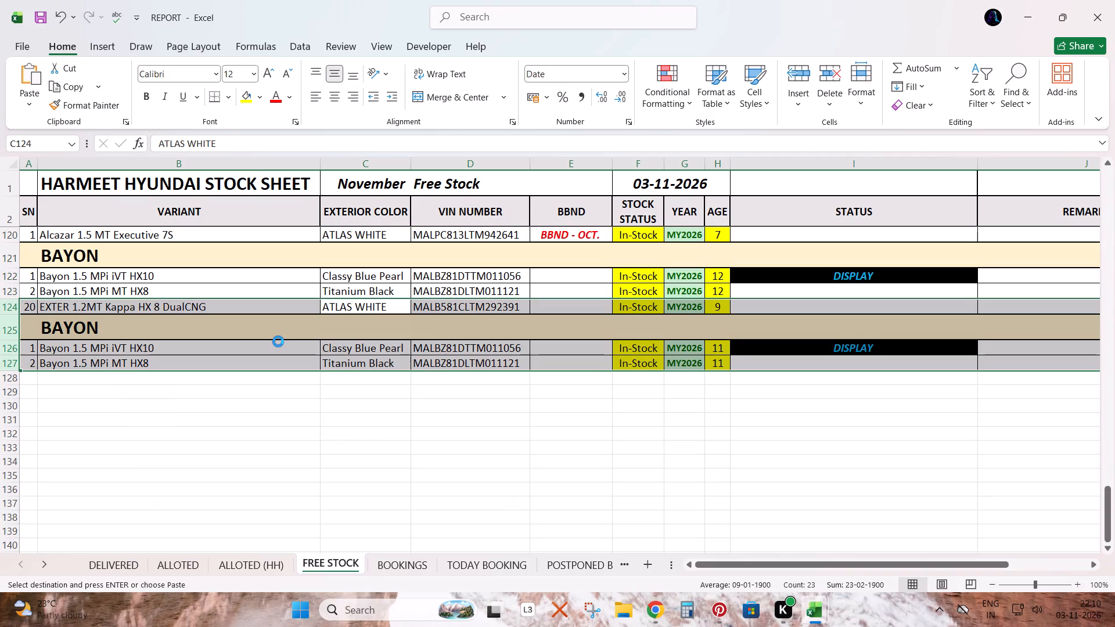
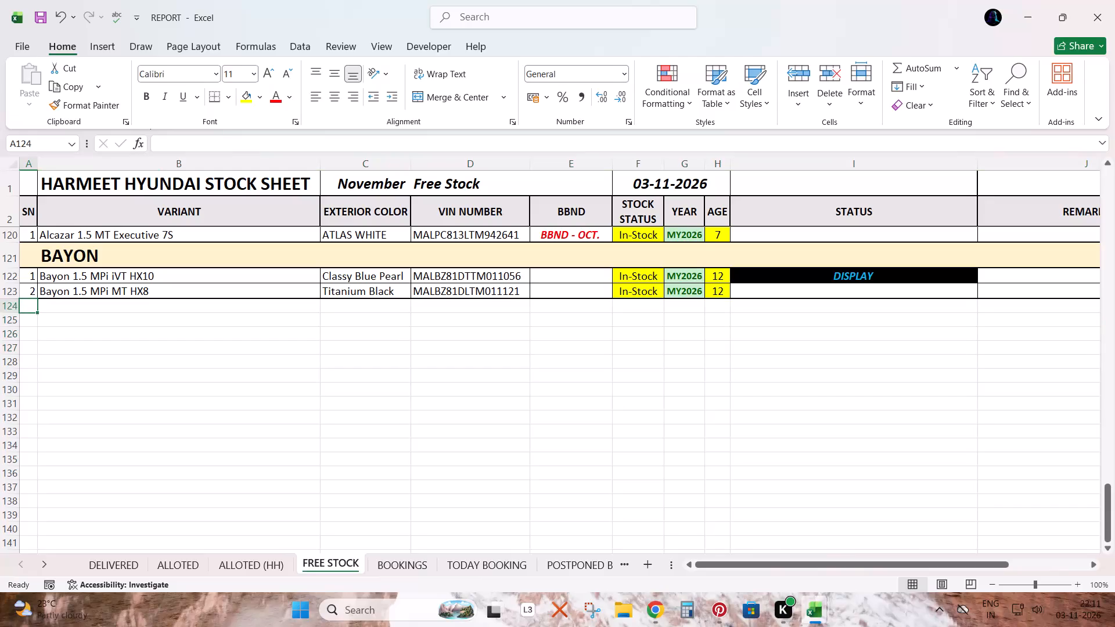
Save REPORT.
key(ctrl+s)
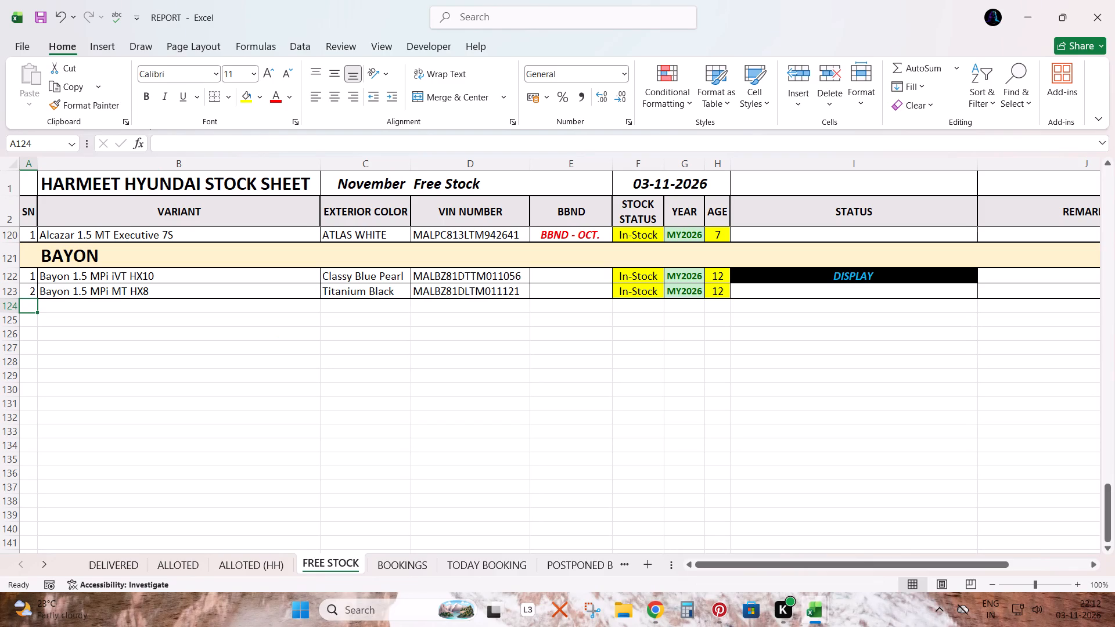
key(ctrl+s)
Copy the November booking rows 2845 to 2856, columns A to Q, from BOOKING LIST's TOTAL BOOKING sheet for REPORT's BOOKINGS sheet.
key(ctrl+Page_Down)
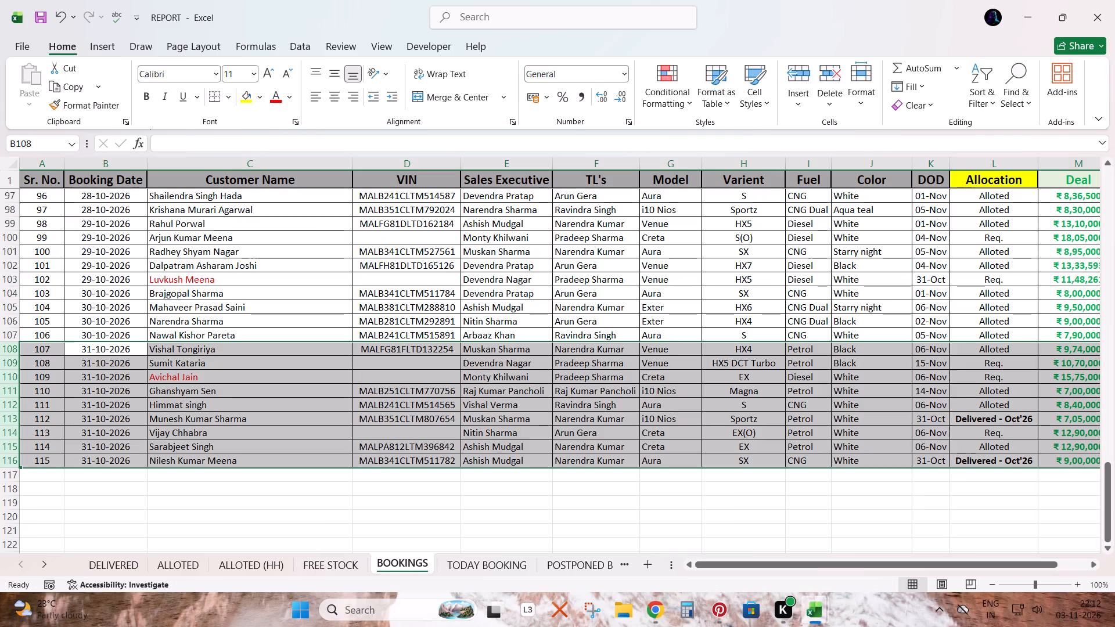
key(alt+Tab)
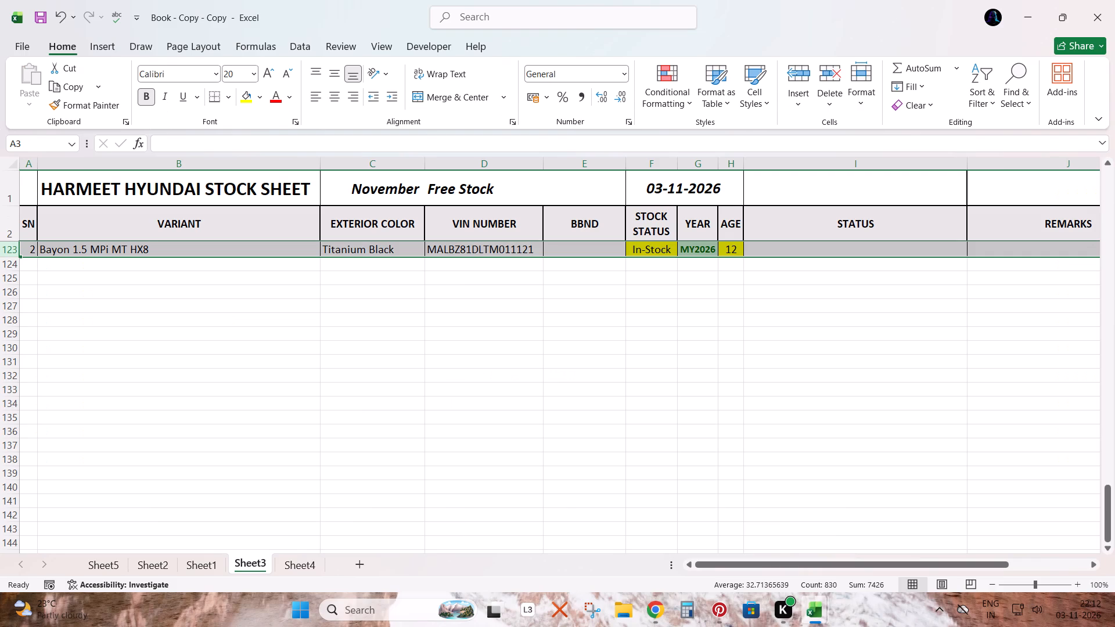
key(alt+Tab)
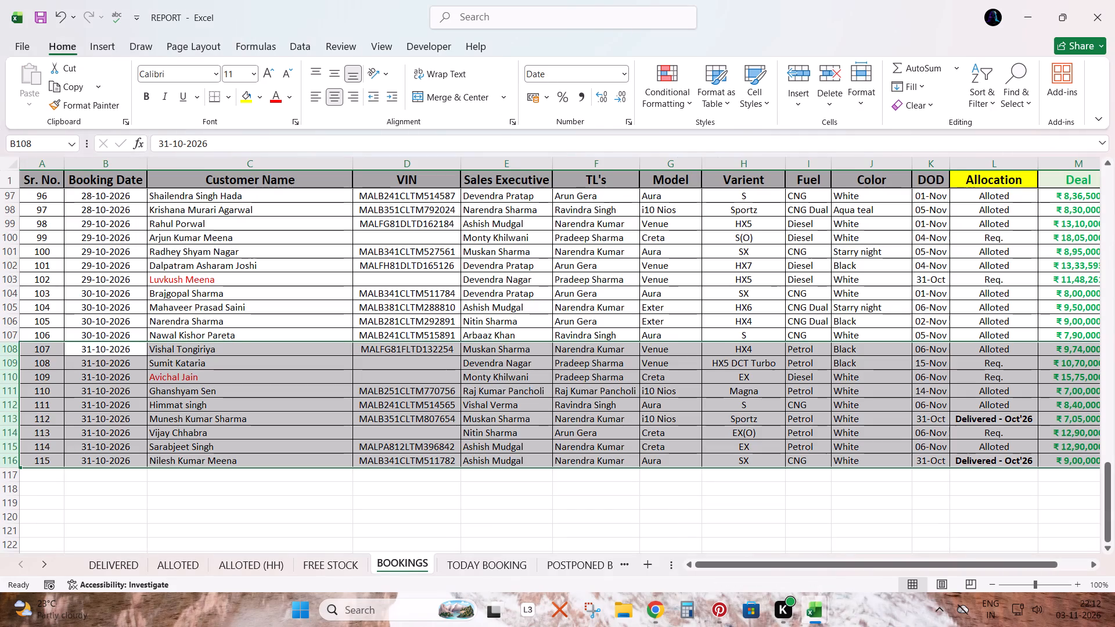
key(alt+Tab)
key(alt+Tab)
key(alt+Tab)
key(alt+Tab)
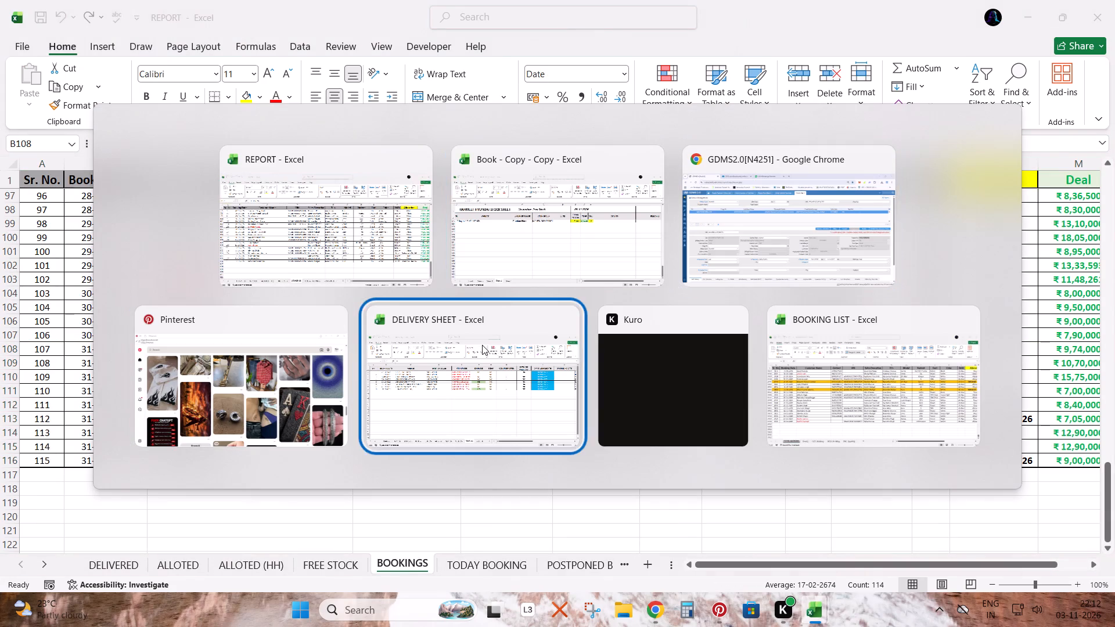
key(alt+Tab)
key(alt+Tab)
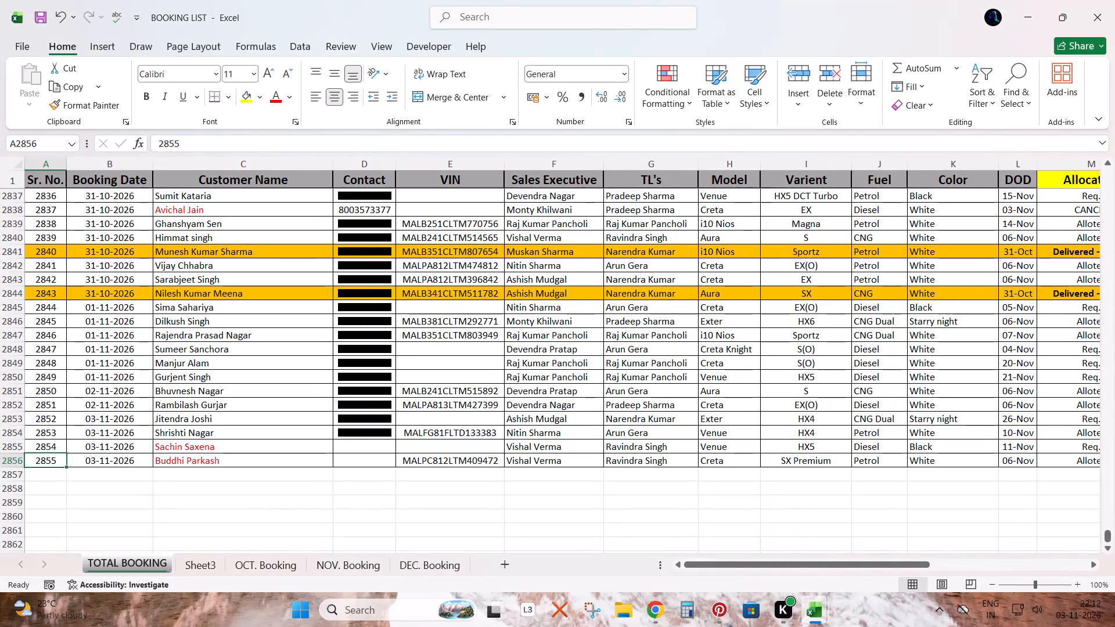
key(Right)
key(Up)
key(Up)
key(Up)
key(Up)
key(Up)
key(Up)
key(Up)
key(Up)
key(Up)
key(Up)
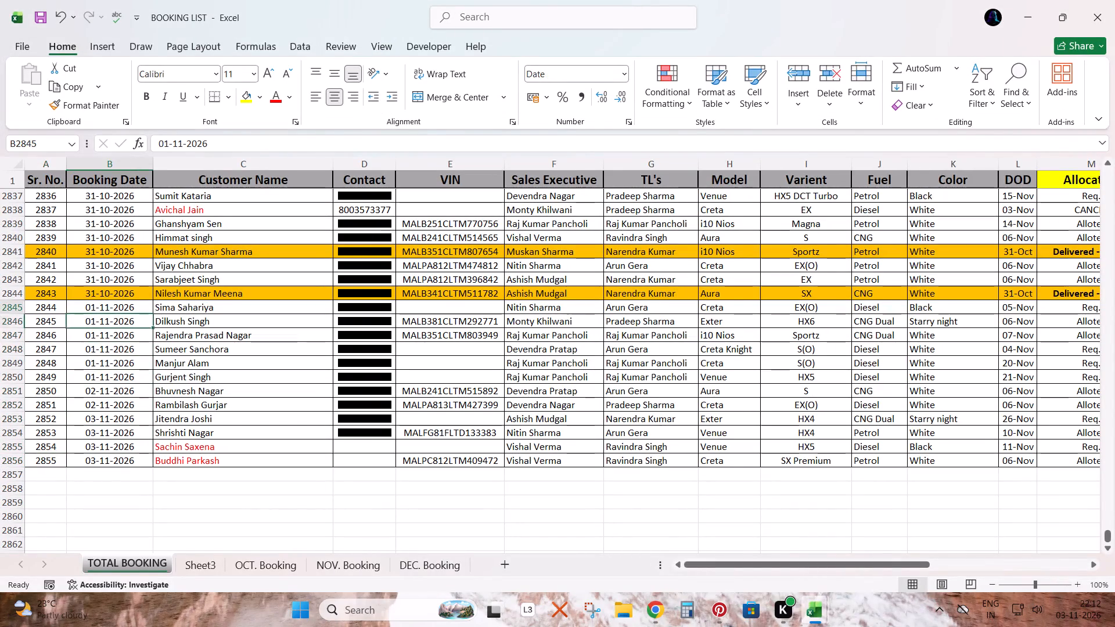
key(Up)
key(Left)
key(ctrl+shift+Right)
key(ctrl+shift+Right)
key(ctrl+shift+Right)
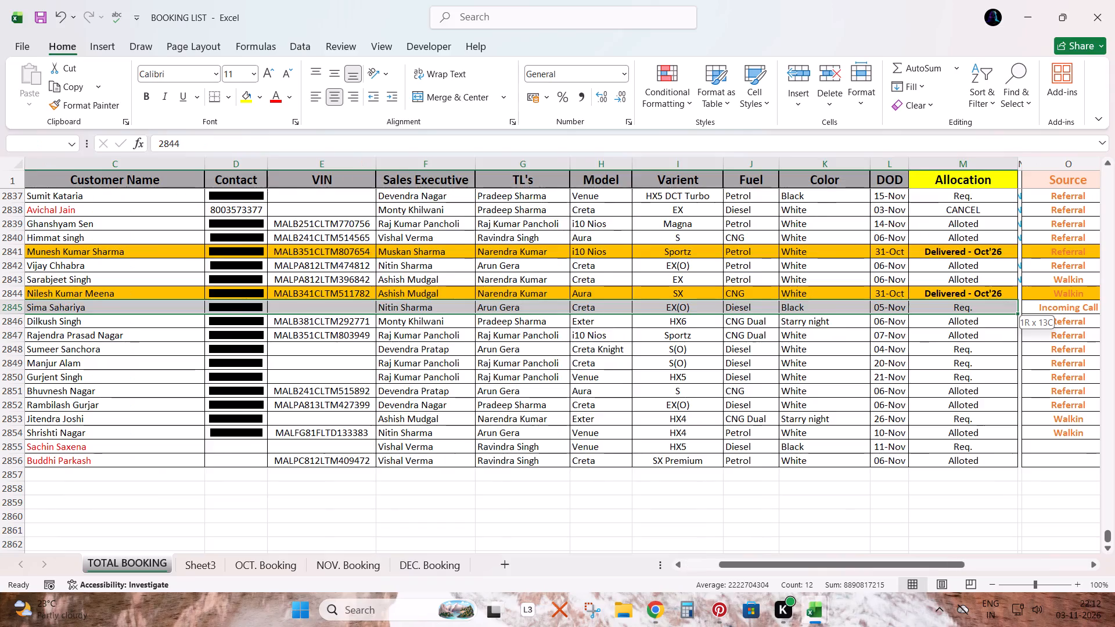
key(alt+Tab)
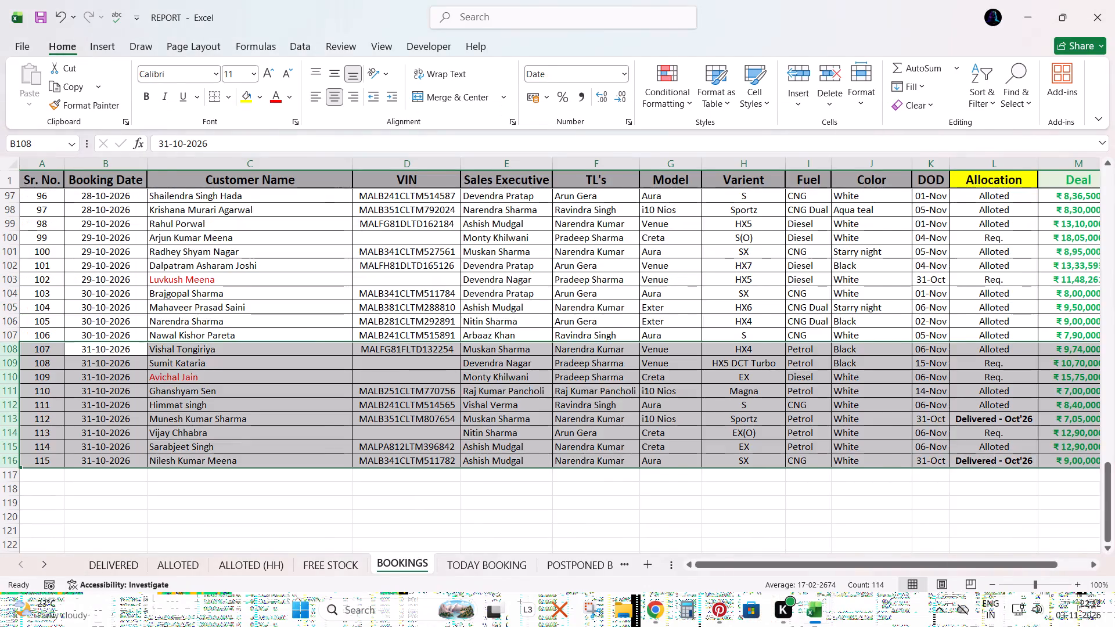
key(ctrl+Right)
key(alt+Tab)
key(shift+Right)
key(shift+Right)
key(shift+Right)
key(shift+Right)
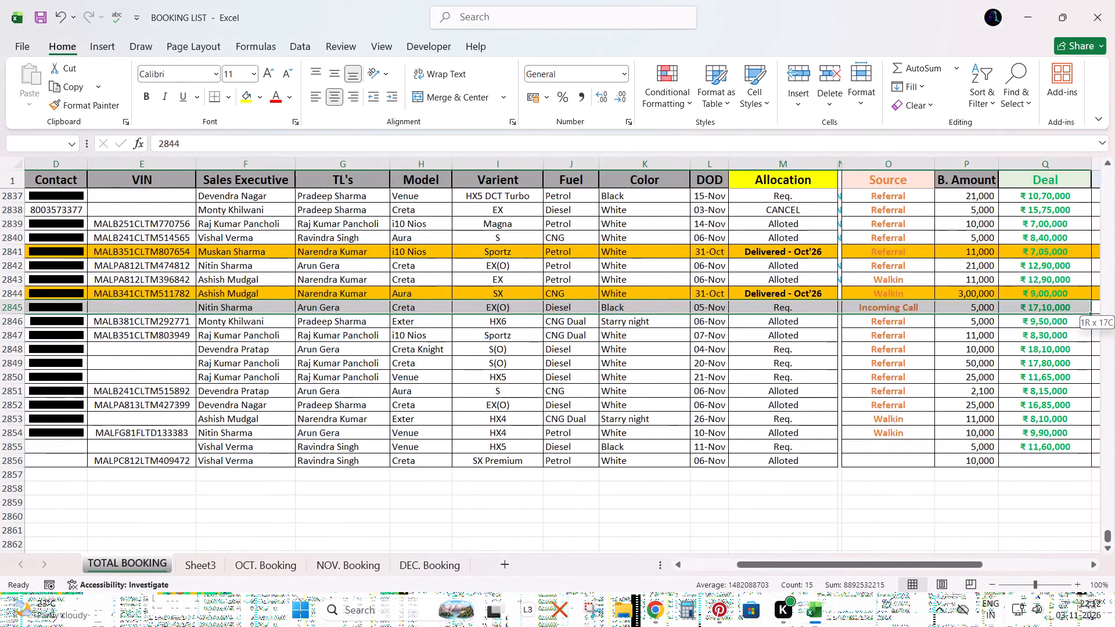
key(shift+Right)
key(shift+Left)
key(ctrl+shift+Down)
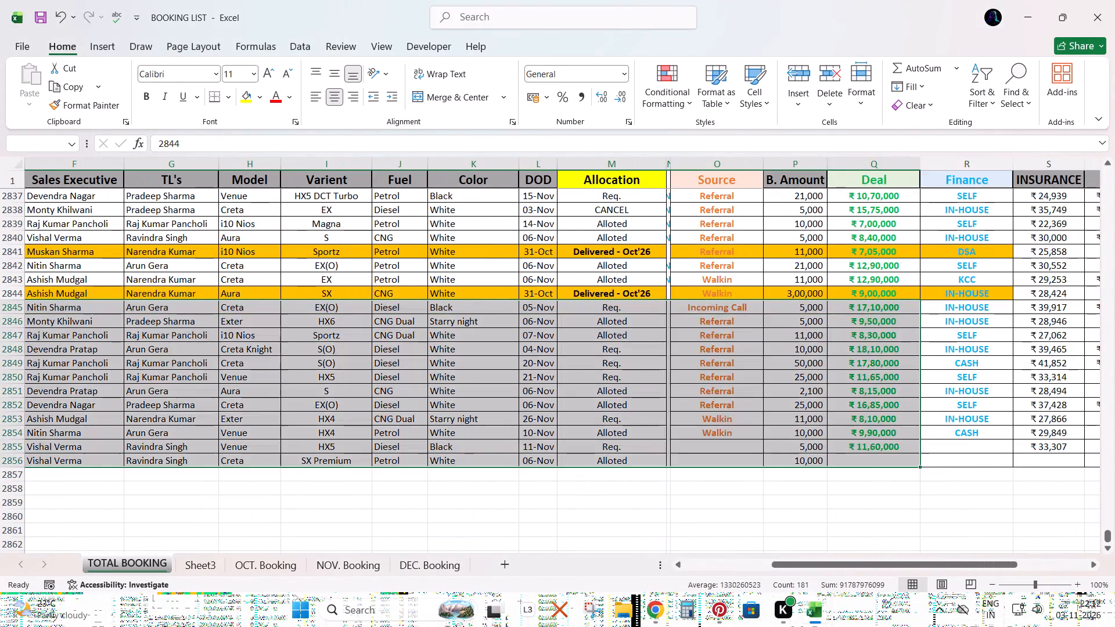
key(ctrl+c)
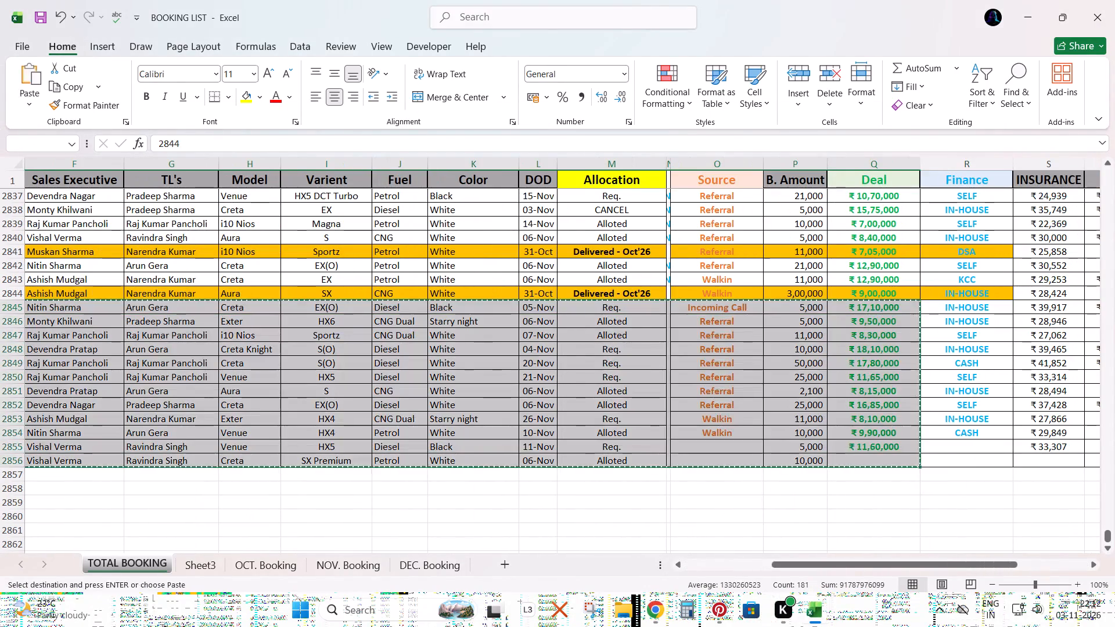
Paste the copied booking rows into REPORT's BOOKINGS sheet starting at A3, over the old October rows.
key(alt+Tab)
key(ctrl+Up)
key(ctrl+Left)
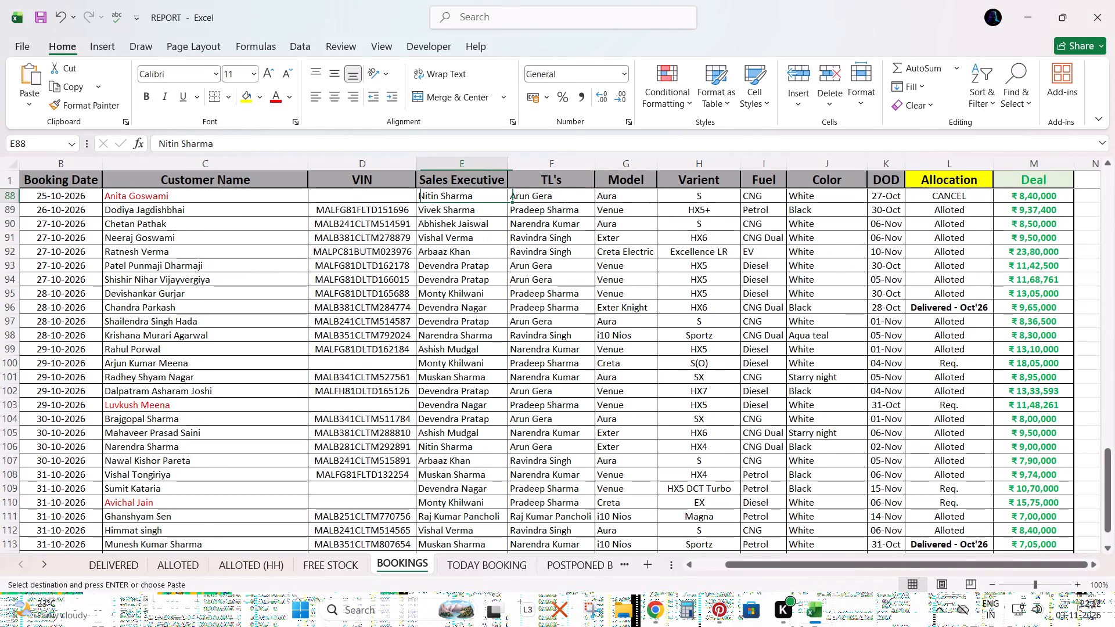
key(ctrl+Left)
key(ctrl+Left)
key(Up)
key(Down)
key(ctrl+Up)
key(Down)
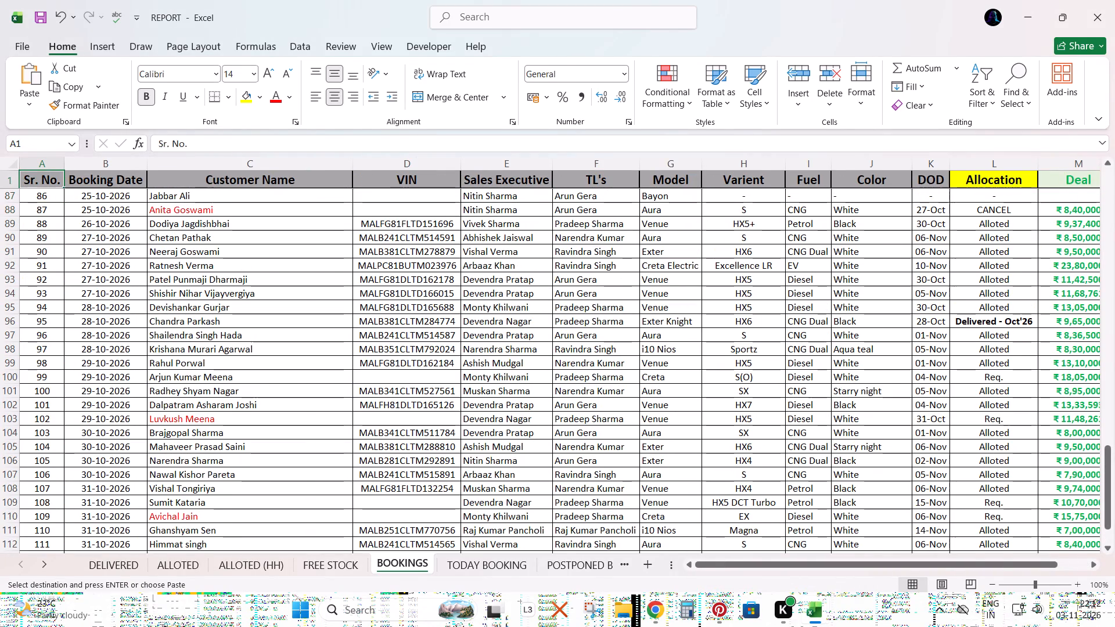
key(Down)
key(ctrl+v)
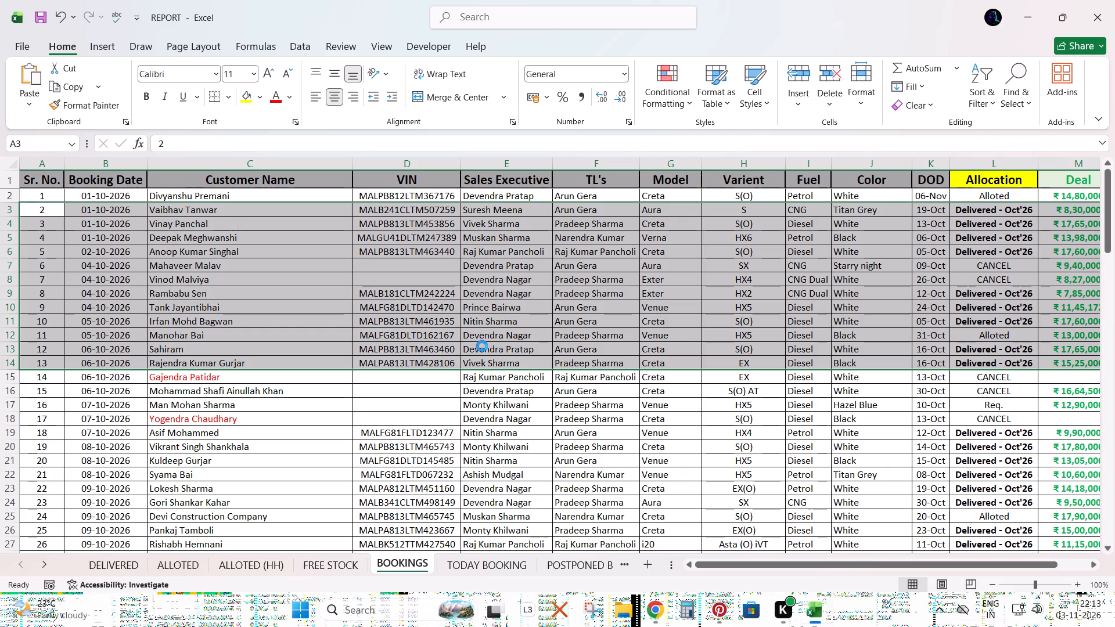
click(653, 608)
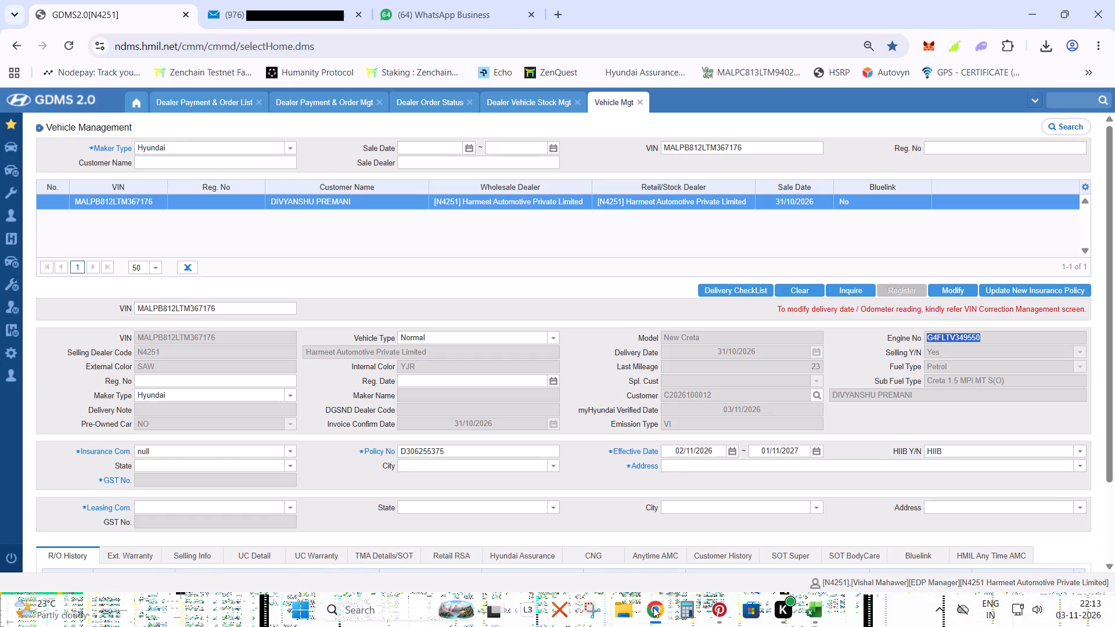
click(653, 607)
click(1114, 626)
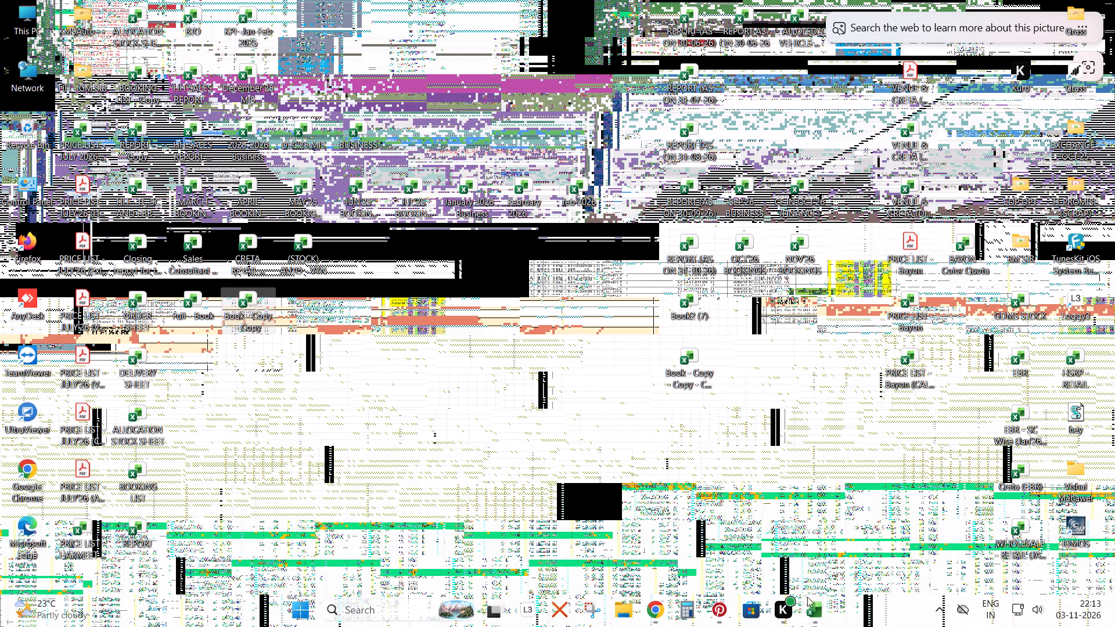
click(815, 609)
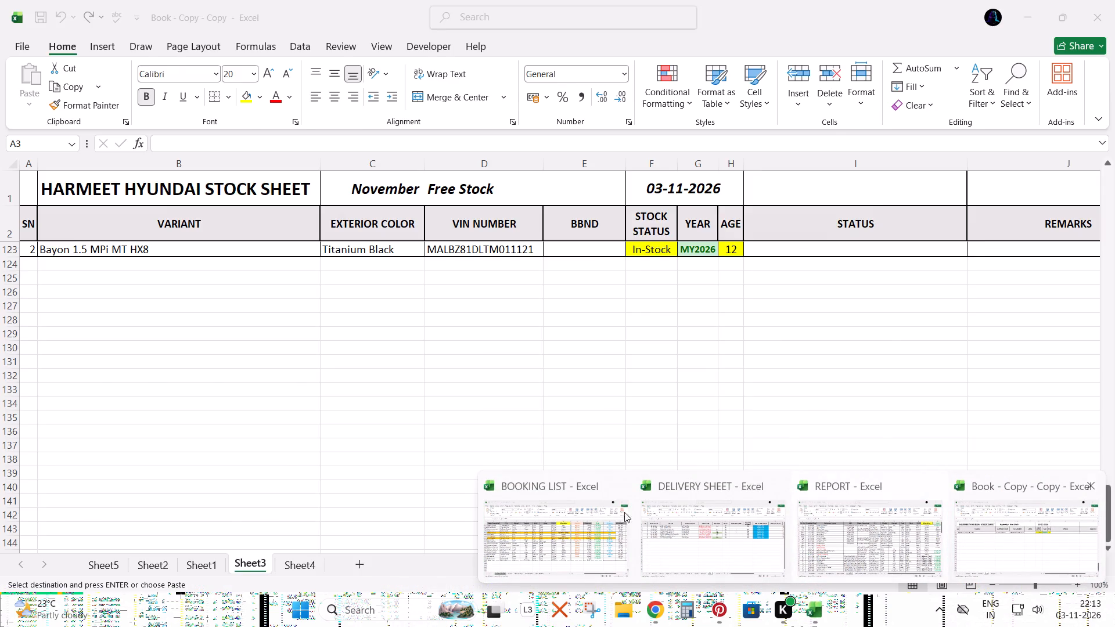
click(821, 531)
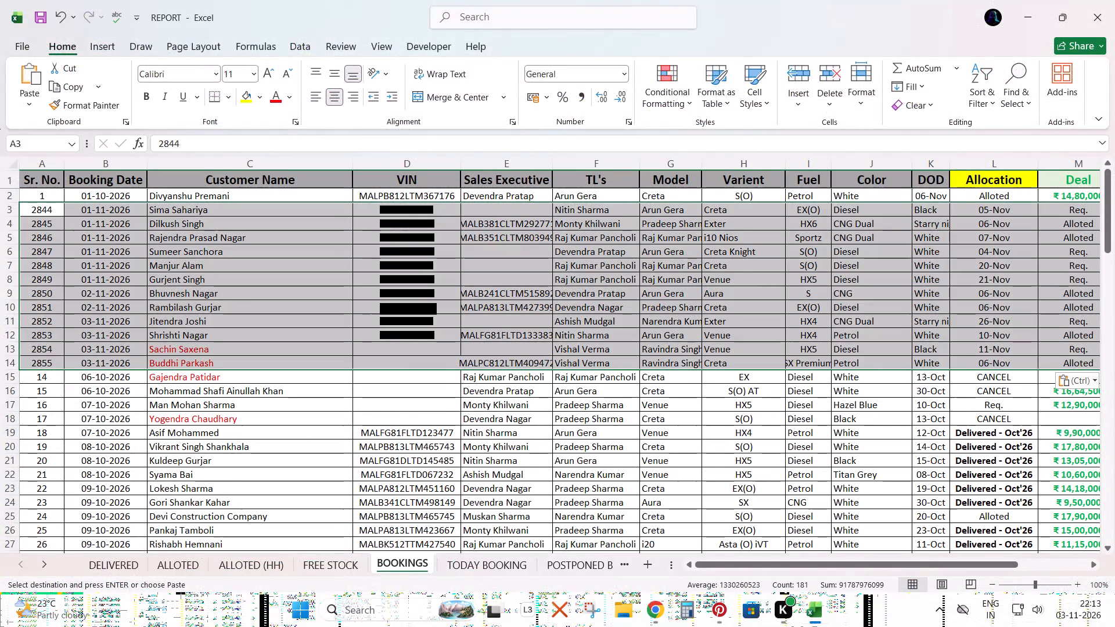
Apply No Fill to the pasted booking rows 3 to 14 in REPORT's BOOKINGS sheet.
click(262, 90)
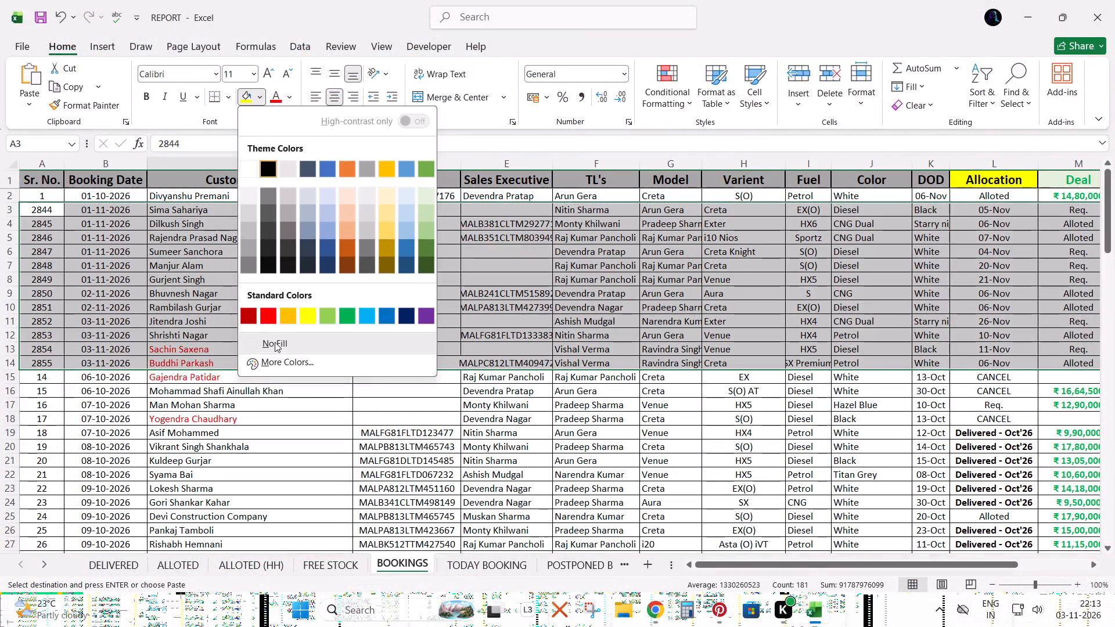
click(275, 345)
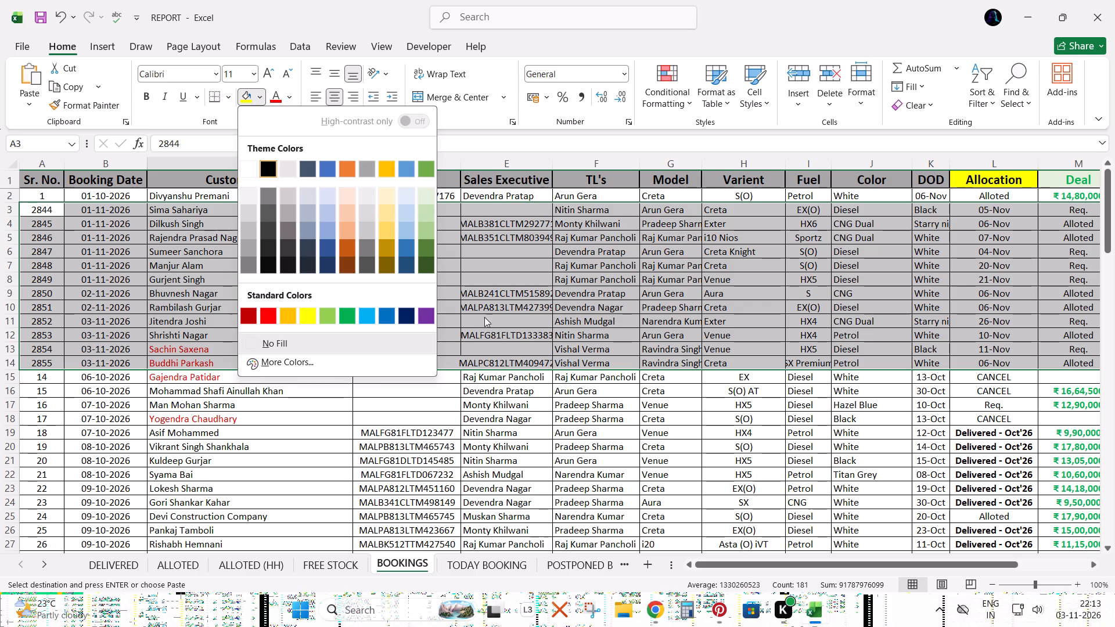
click(305, 344)
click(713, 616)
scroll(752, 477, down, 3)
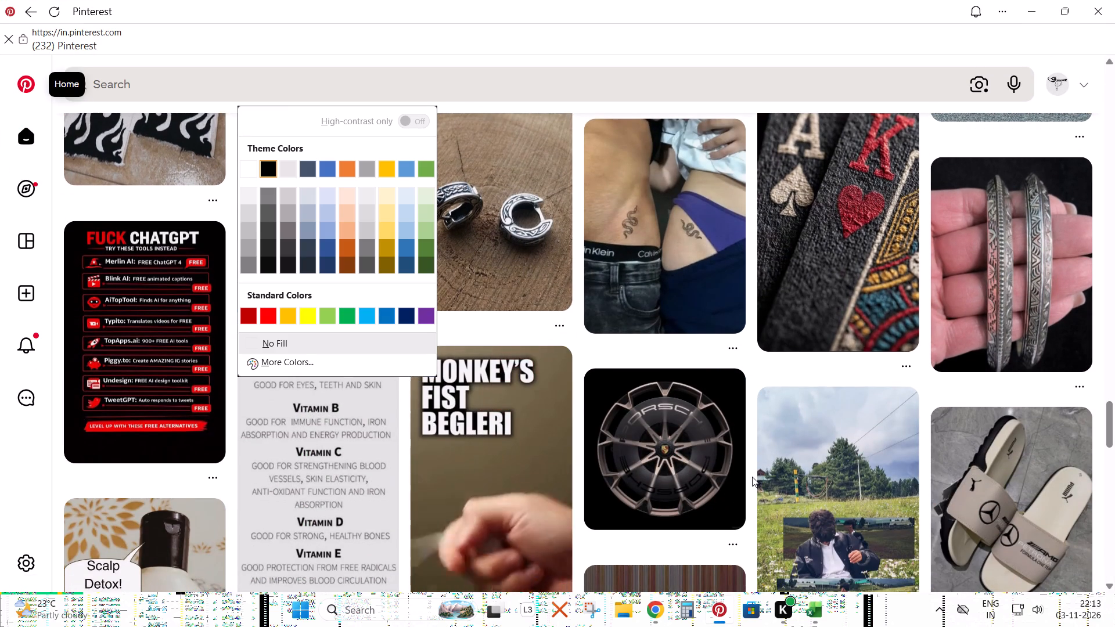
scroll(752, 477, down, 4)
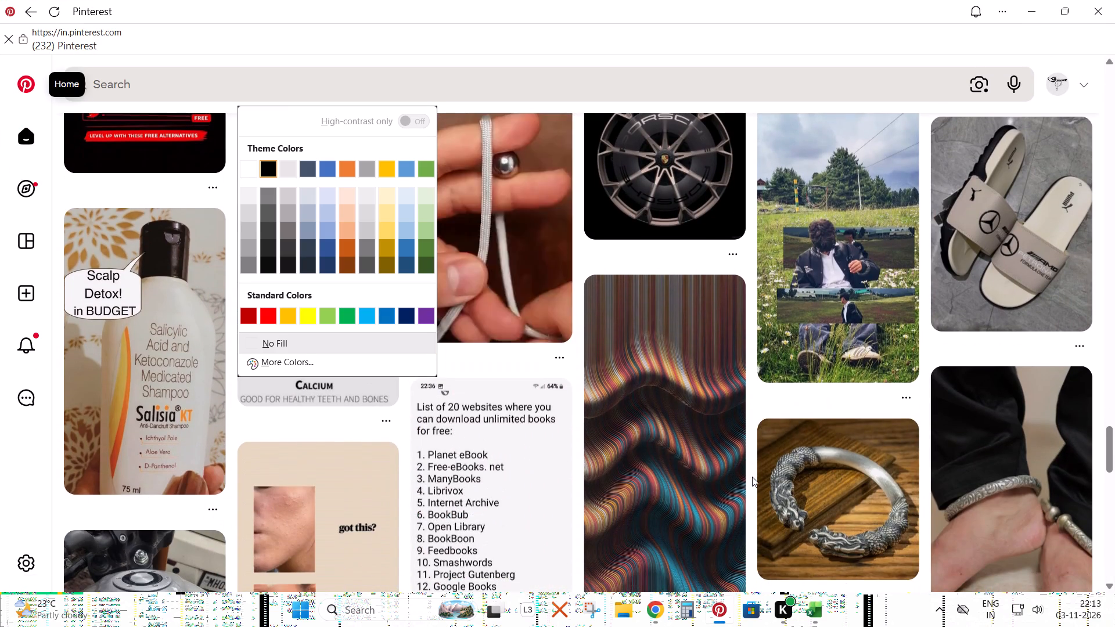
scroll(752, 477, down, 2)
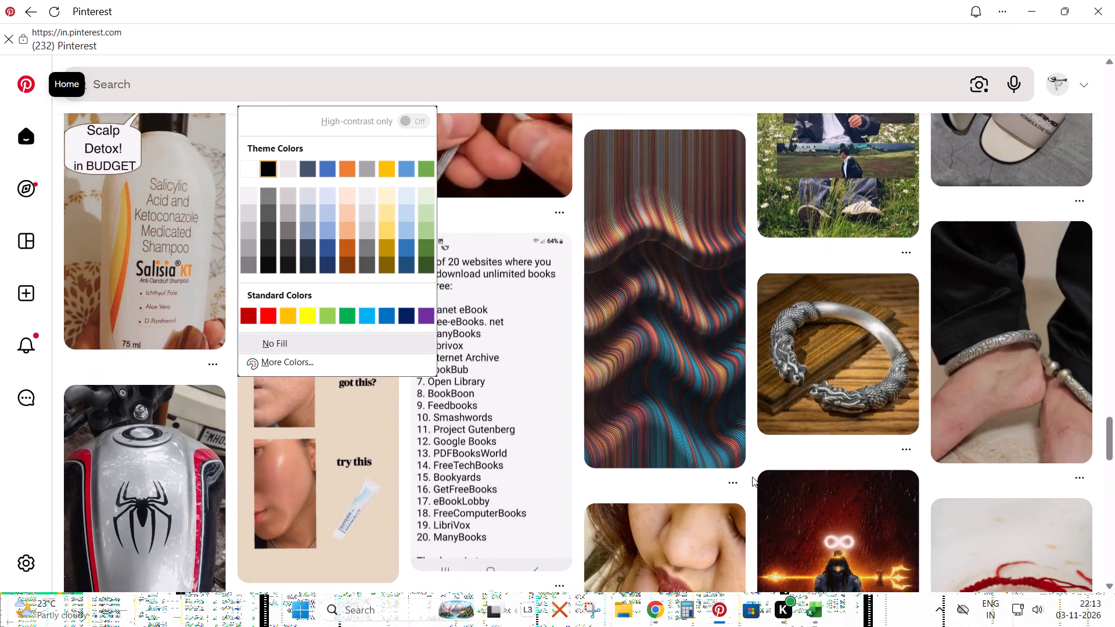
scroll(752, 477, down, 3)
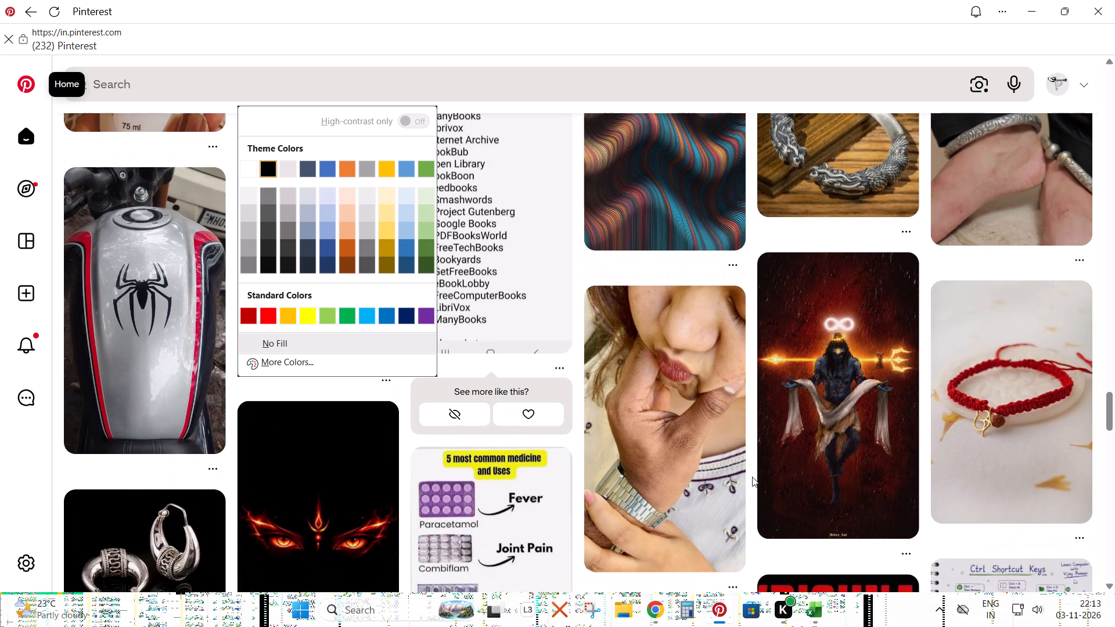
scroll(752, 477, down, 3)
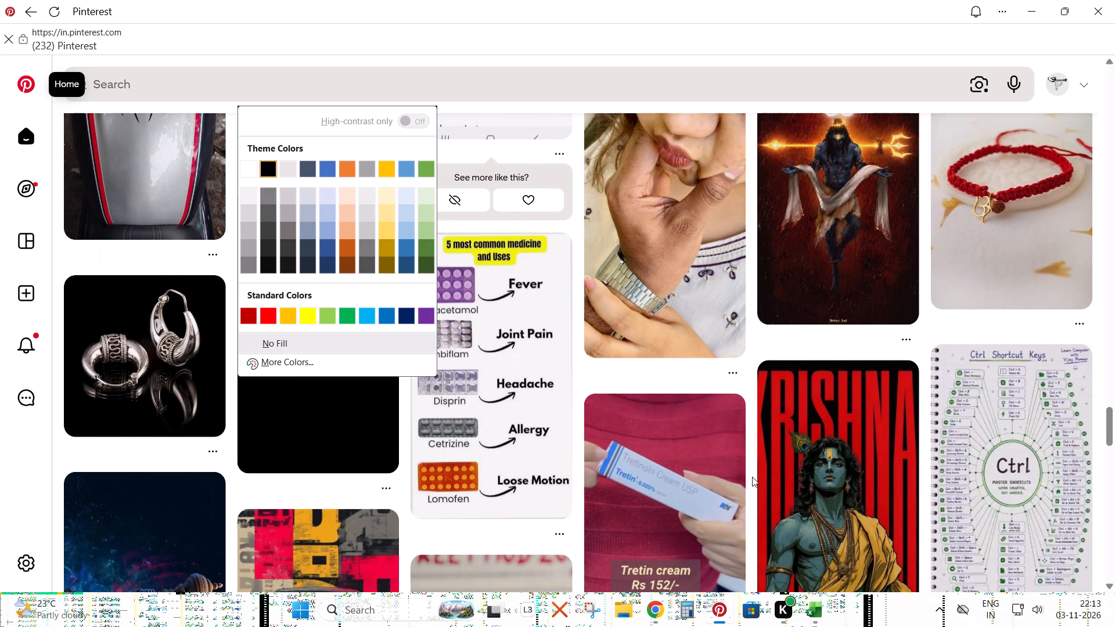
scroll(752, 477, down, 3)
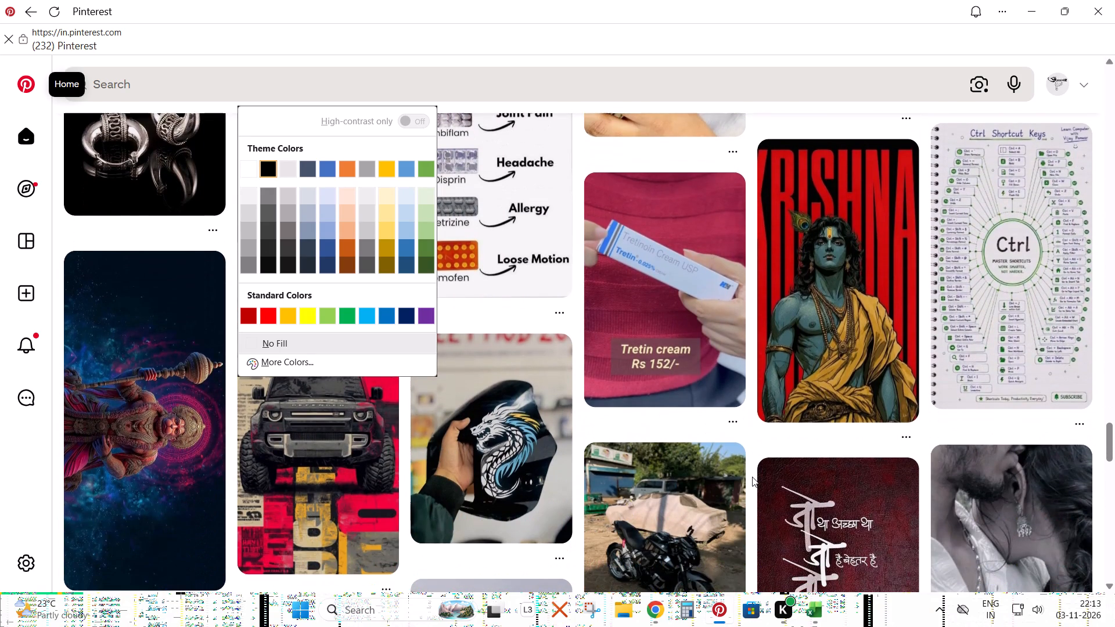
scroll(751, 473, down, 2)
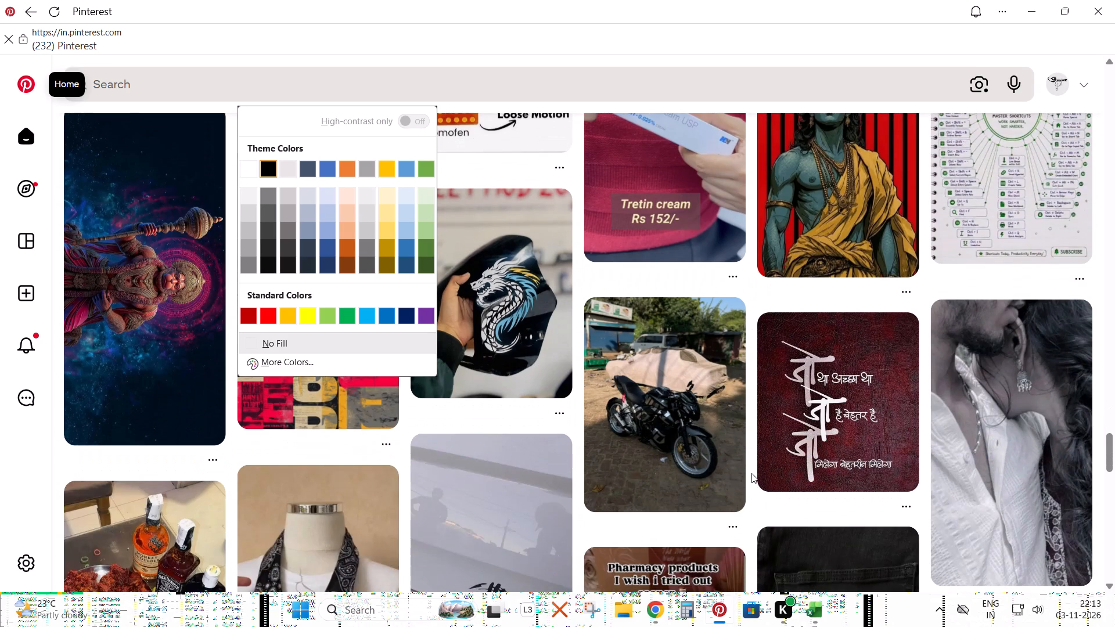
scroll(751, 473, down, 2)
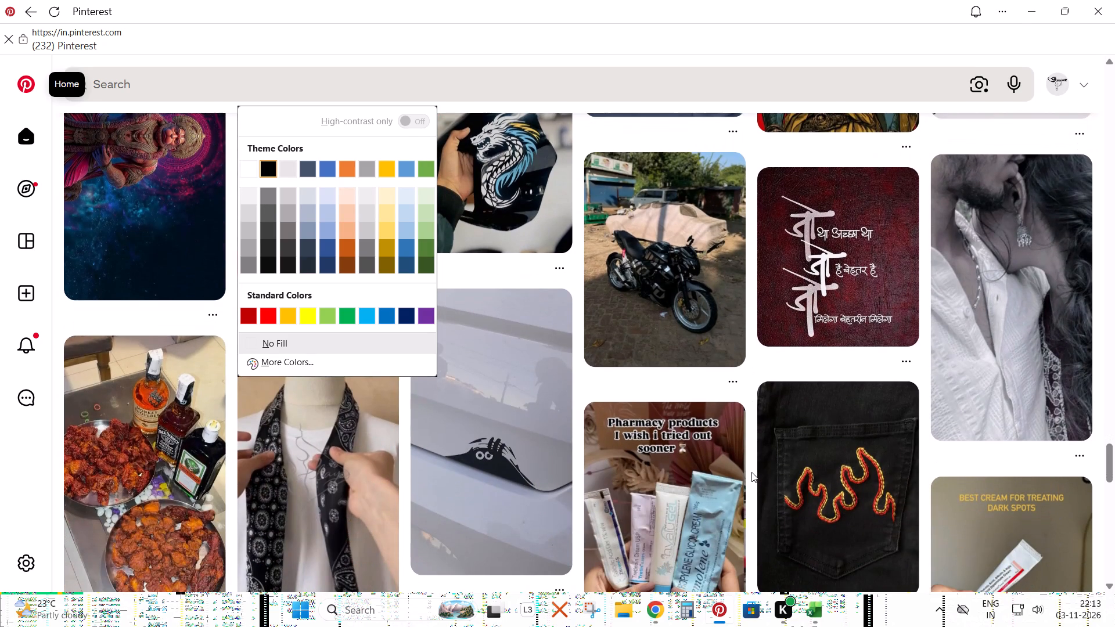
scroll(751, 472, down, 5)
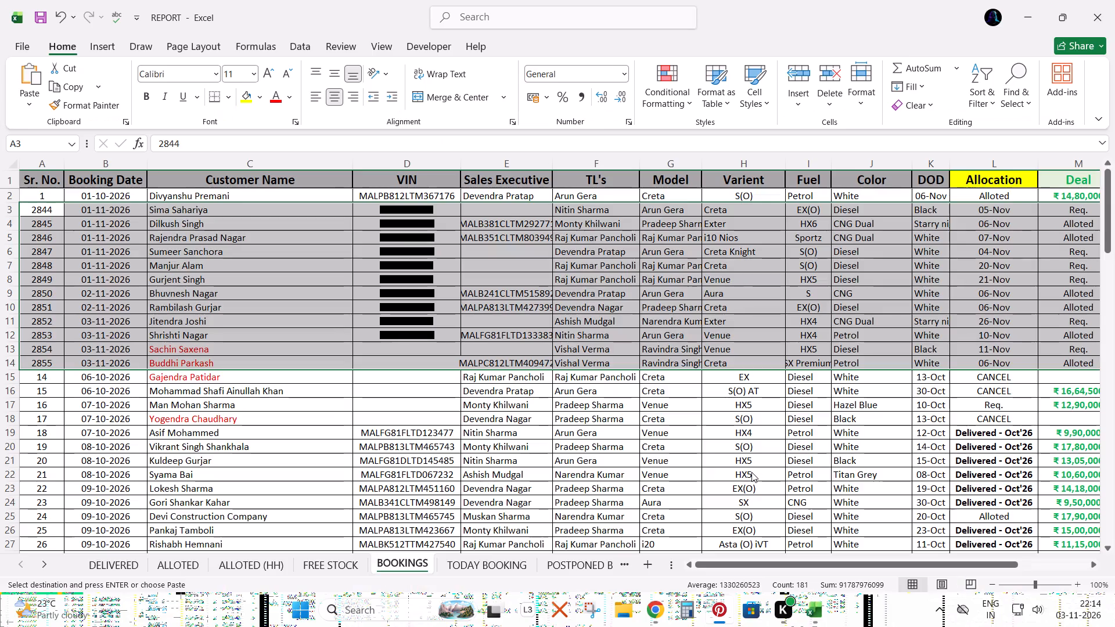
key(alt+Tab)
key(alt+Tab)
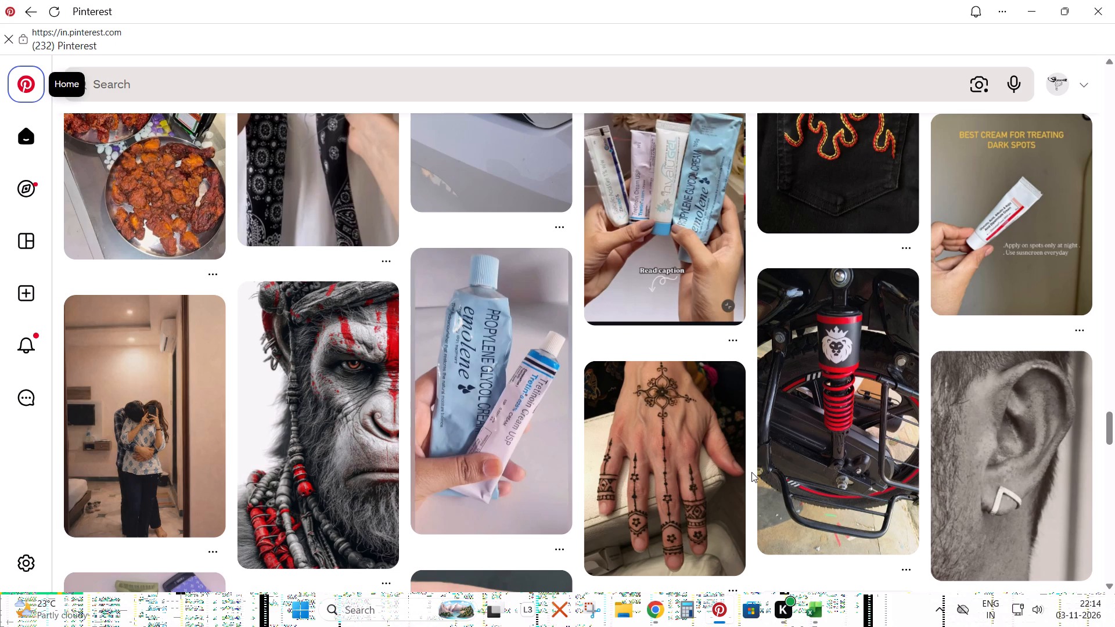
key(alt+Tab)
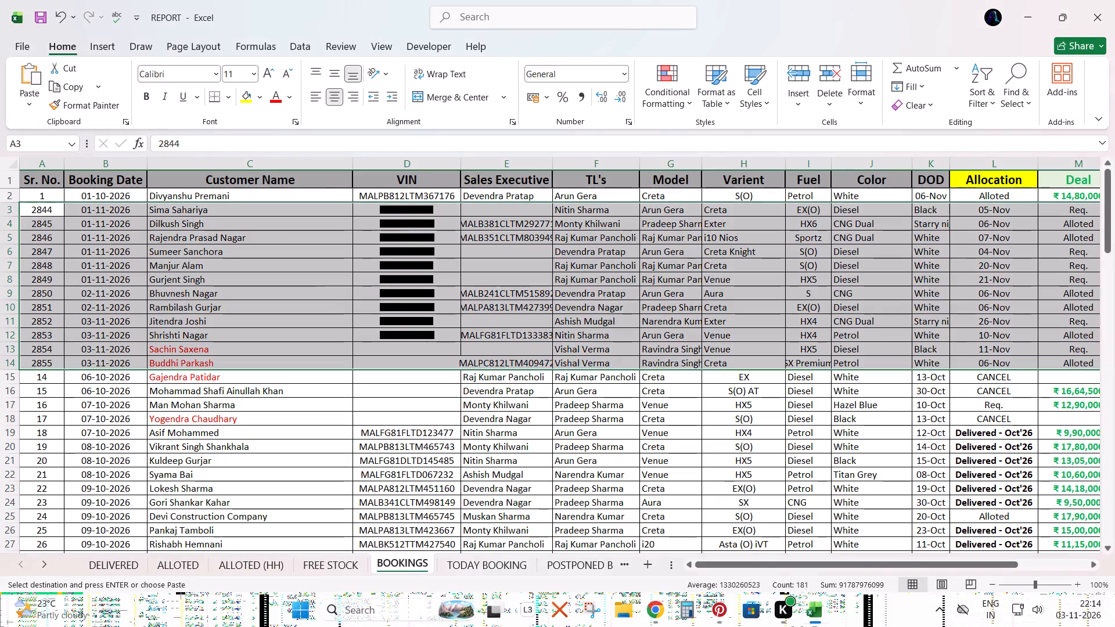
Apply No Fill to the selected pasted booking rows 3 to 14 in the BOOKINGS sheet.
click(260, 100)
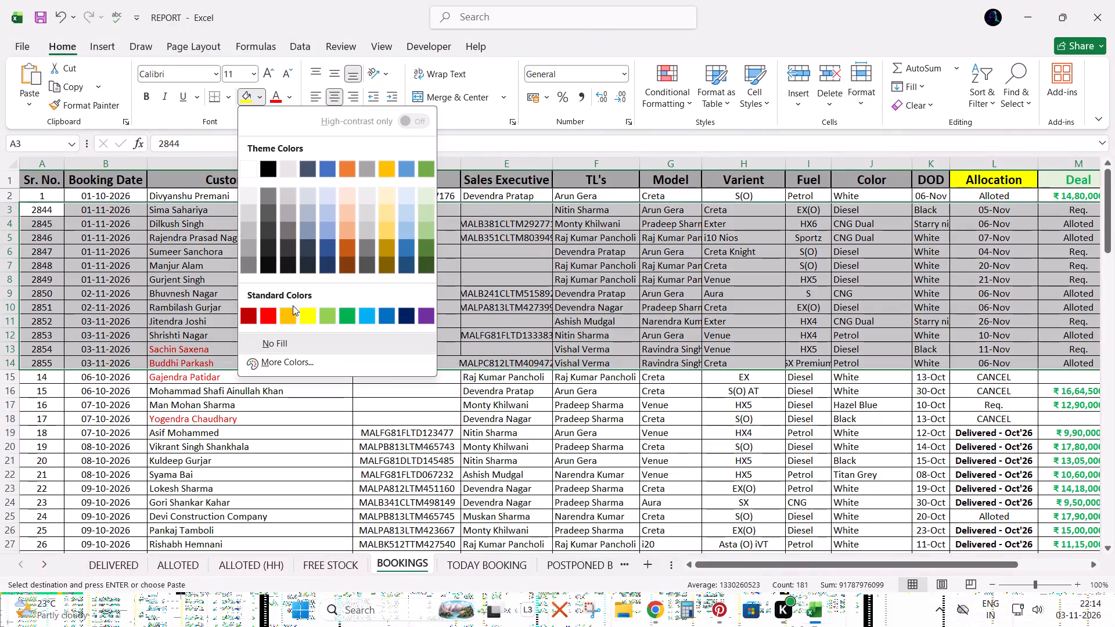
click(289, 347)
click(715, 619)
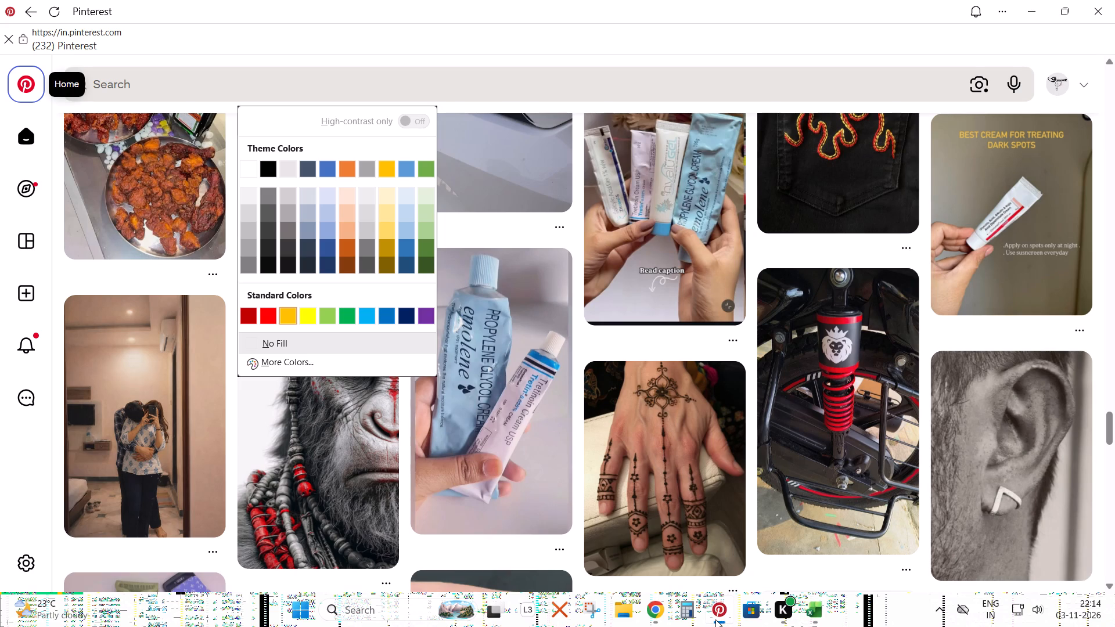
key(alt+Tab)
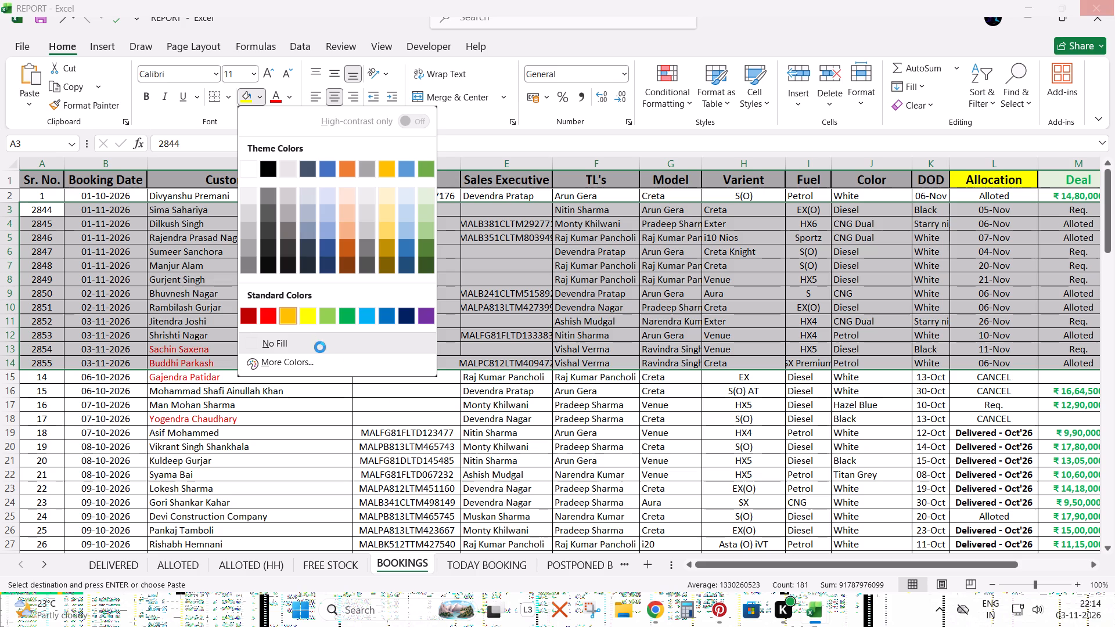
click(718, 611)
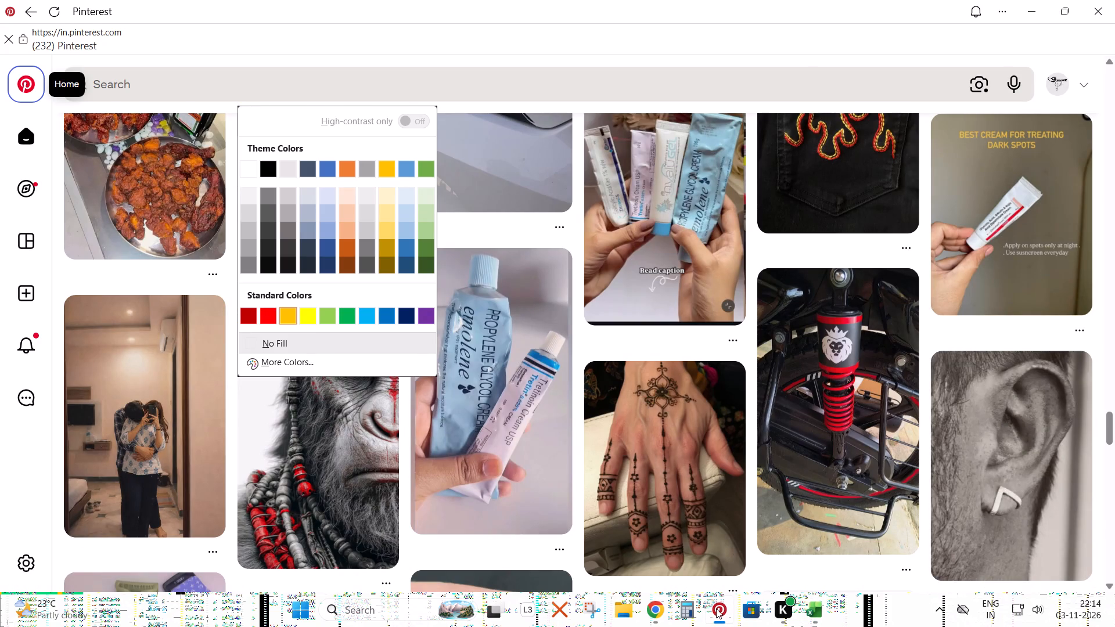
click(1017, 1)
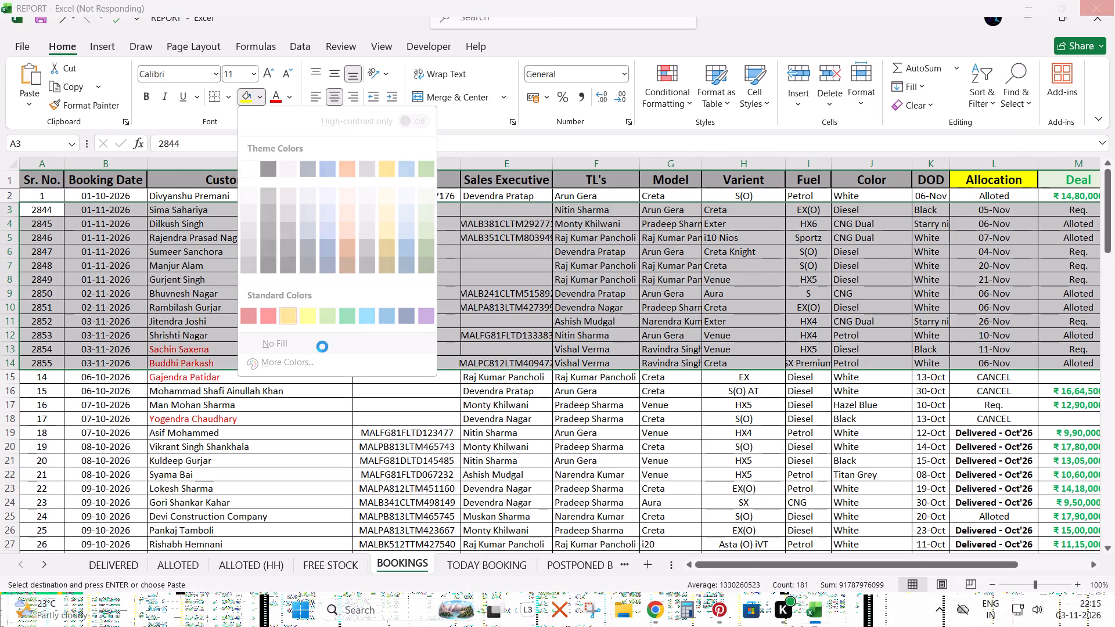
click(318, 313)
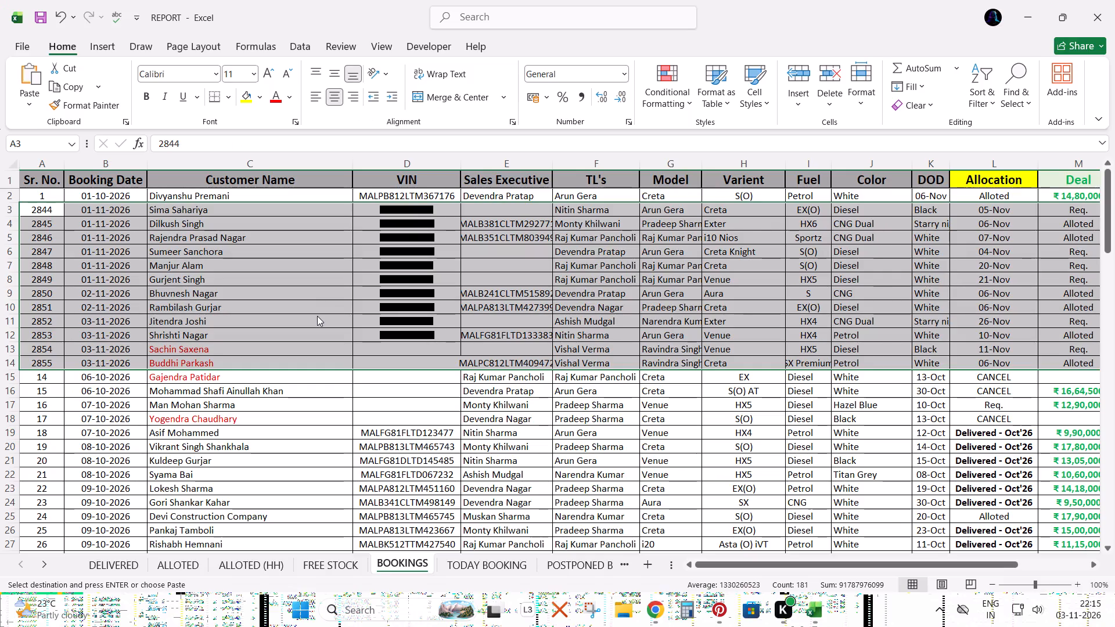
Delete all leftover October booking rows from row 15 downward in the BOOKINGS sheet and save the workbook.
click(101, 374)
click(104, 374)
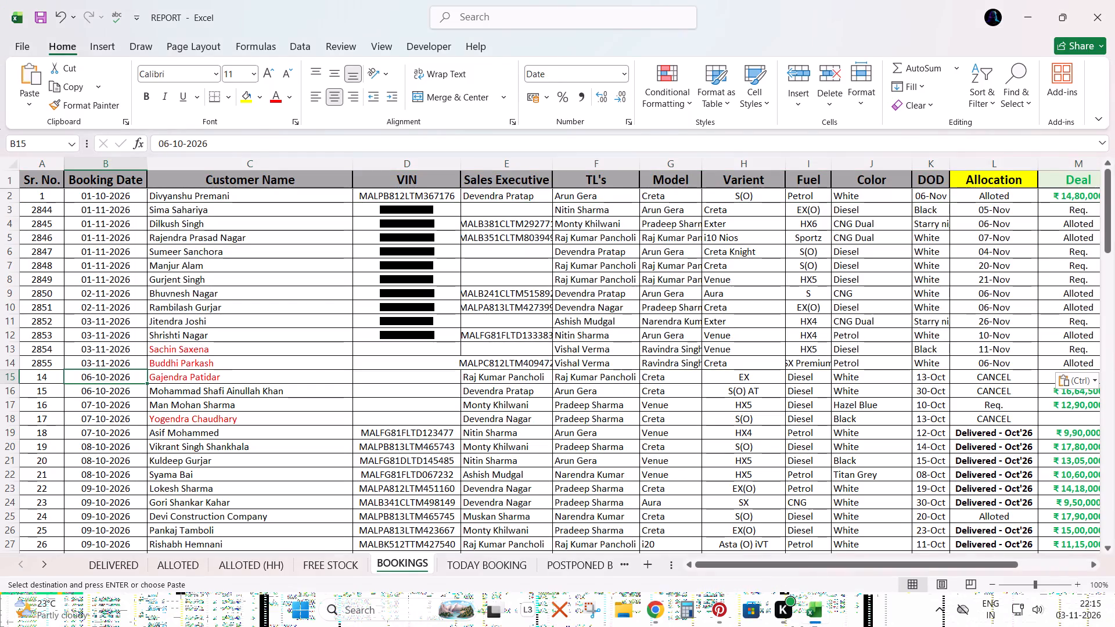
key(ctrl+s)
key(ctrl+shift+Down)
key(shift+space)
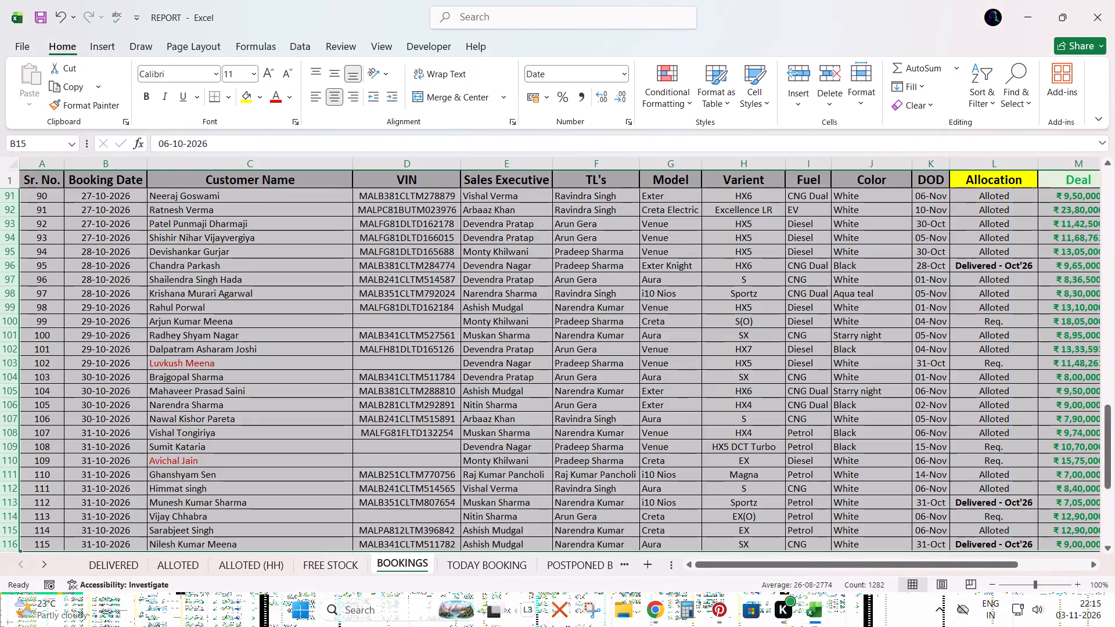
key(Up)
key(Up)
key(Down)
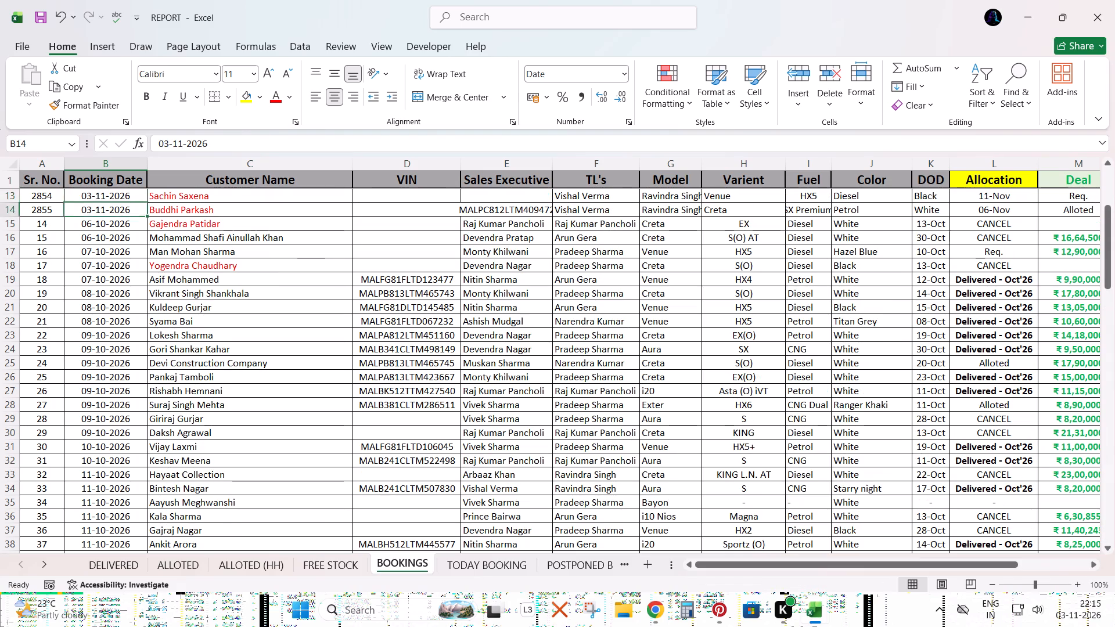
key(Down)
key(ctrl+shift+Down)
key(shift+space)
key(ctrl+minus)
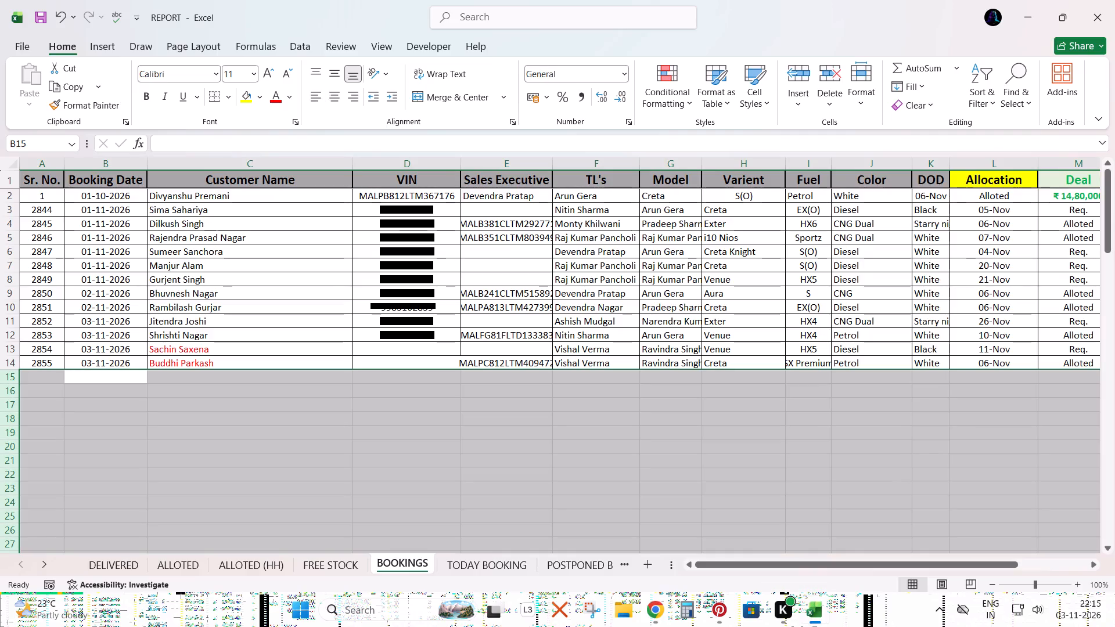
scroll(343, 343, up, 6)
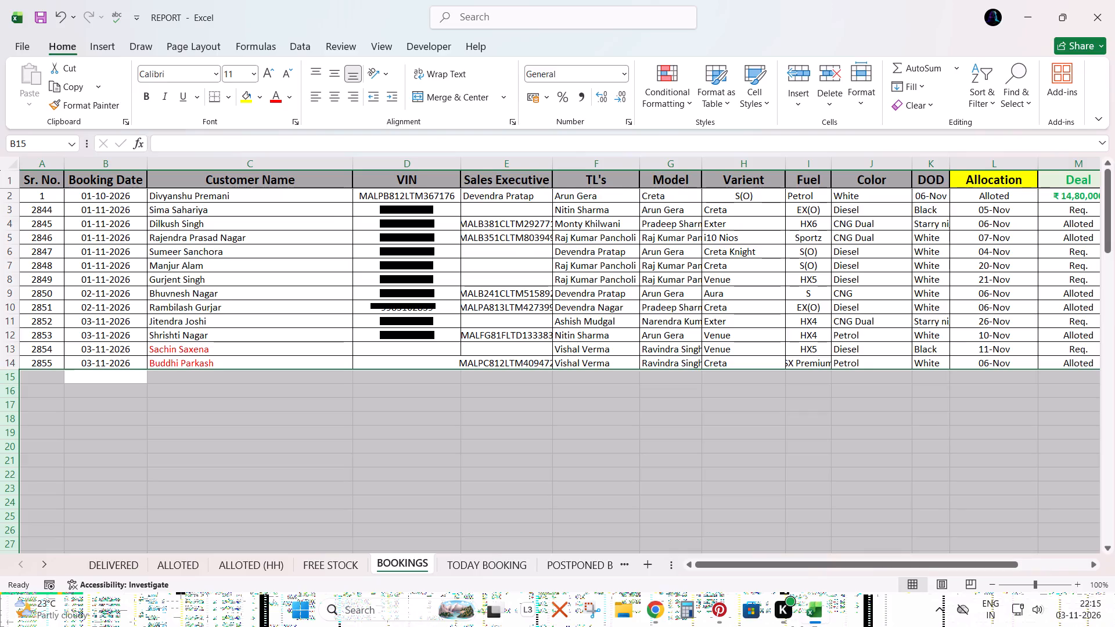
click(301, 341)
click(48, 15)
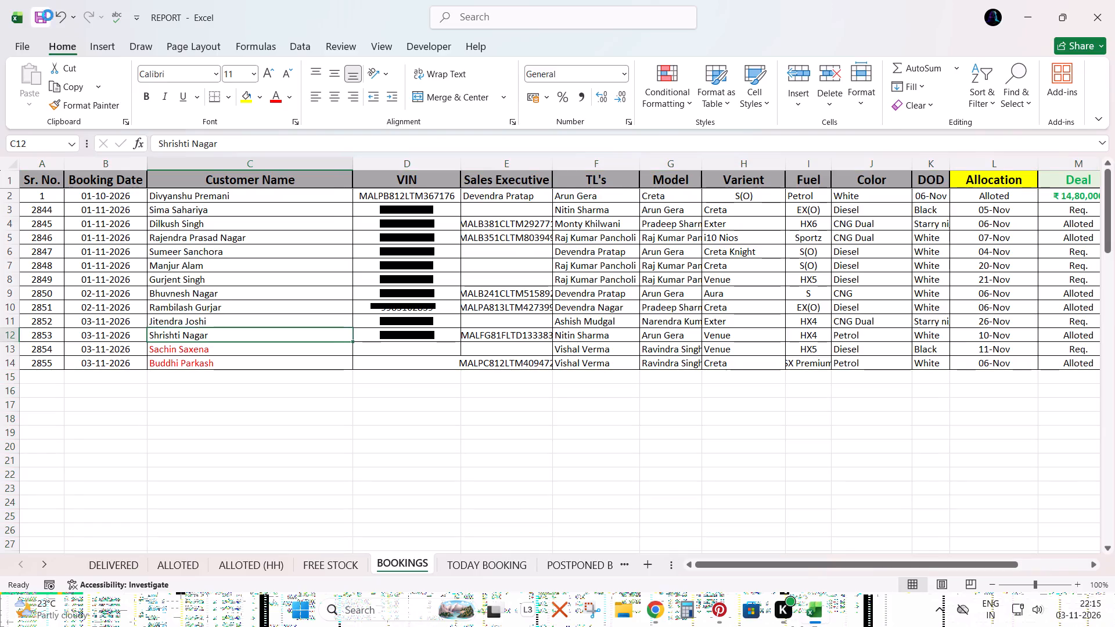
Delete cells D3:D14 under VIN, shifting the cells left so the booking data lines up with the headers.
drag(418, 210, 425, 351)
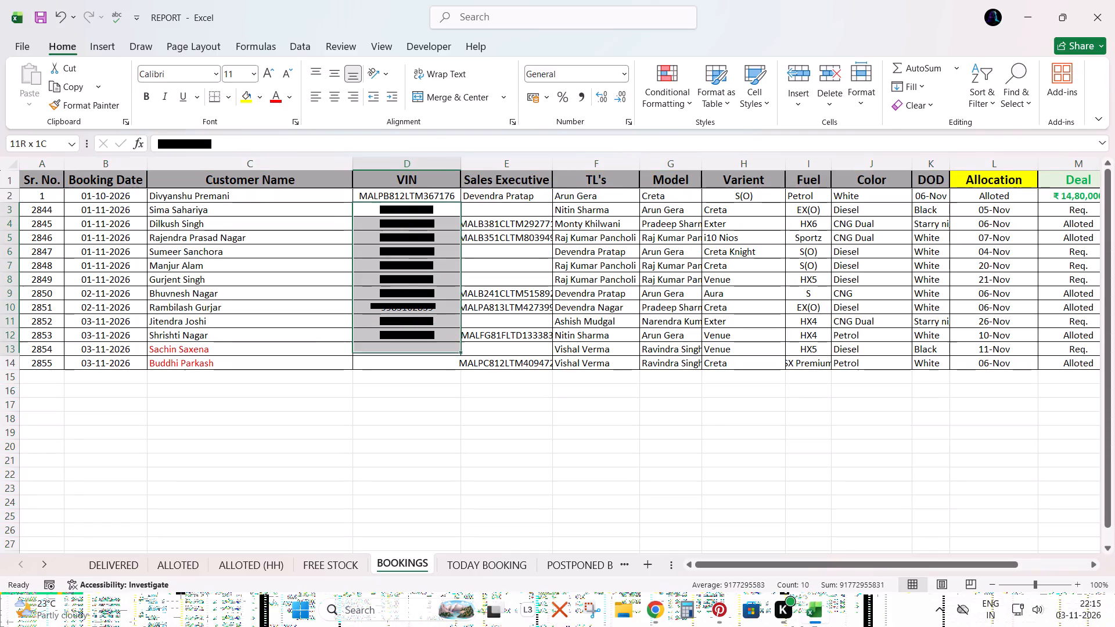
drag(425, 351, 426, 356)
key(ctrl+minus)
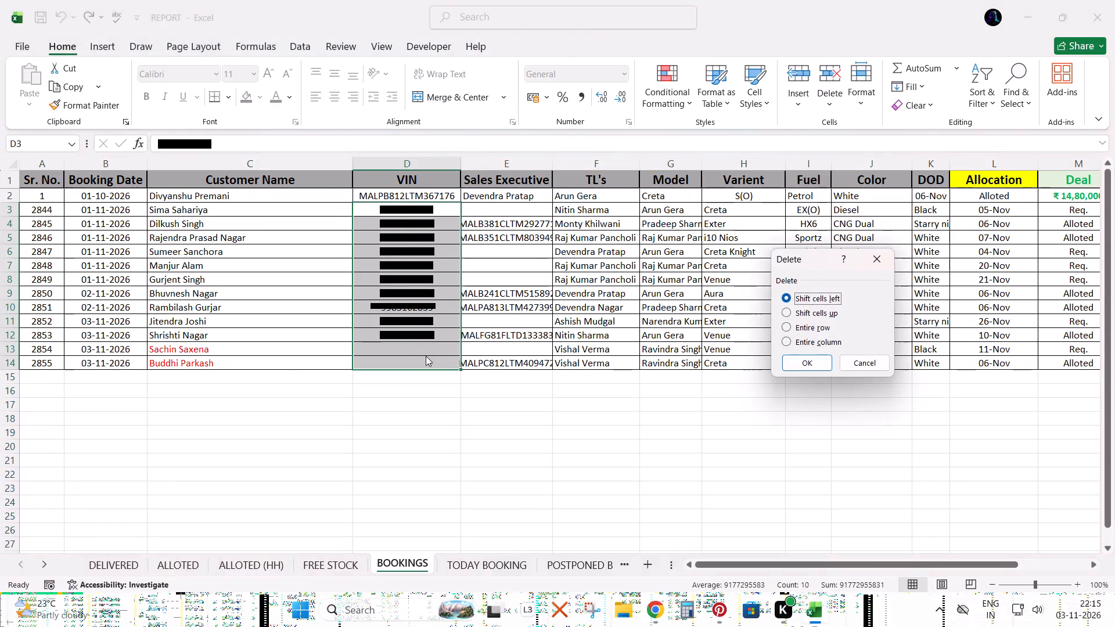
key(Return)
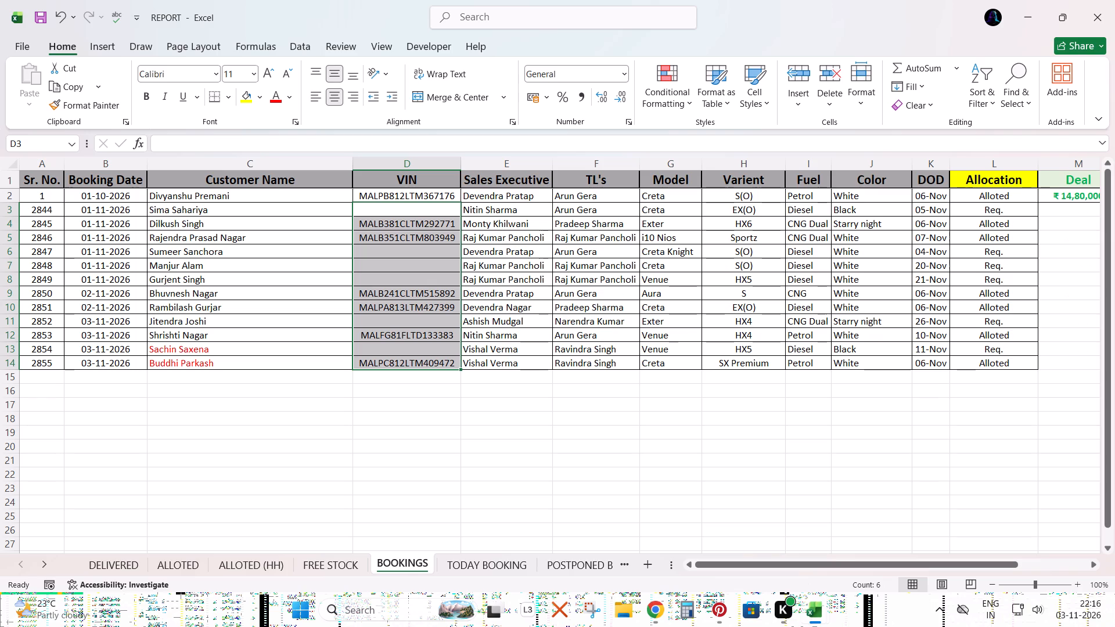
Move the deal amounts from P3:P14 into the Deal column, starting at M3.
key(Right)
key(Right)
key(Right)
key(Right)
key(Right)
key(Right)
key(Right)
key(Right)
key(Right)
key(Right)
key(Right)
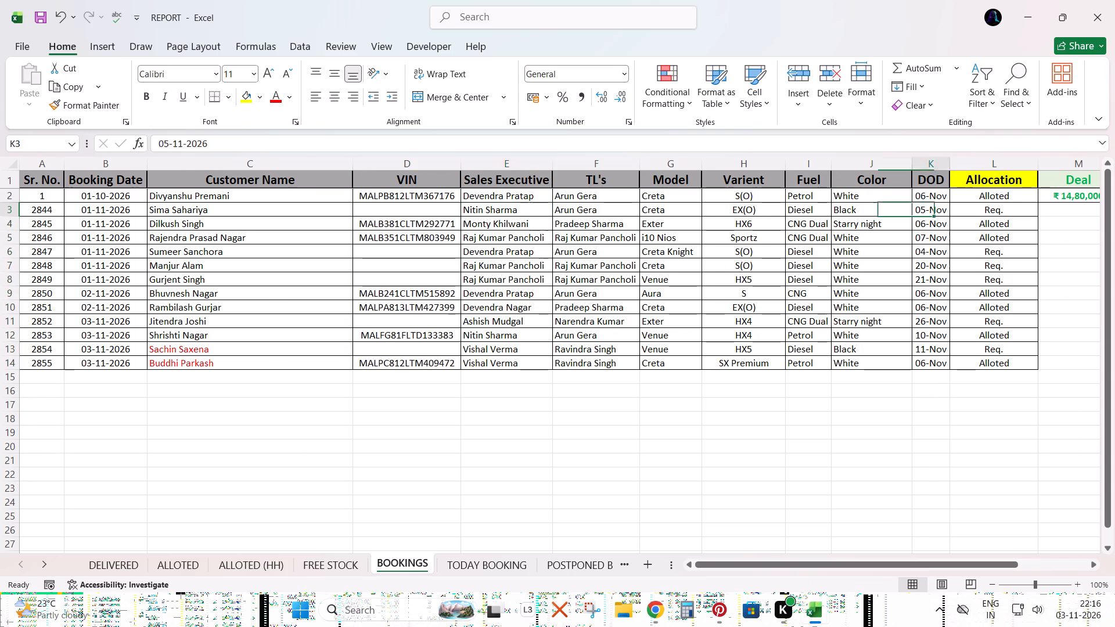
key(Right)
key(Right)
key(Left)
key(Left)
key(Right)
key(ctrl+shift+Down)
key(shift+Down)
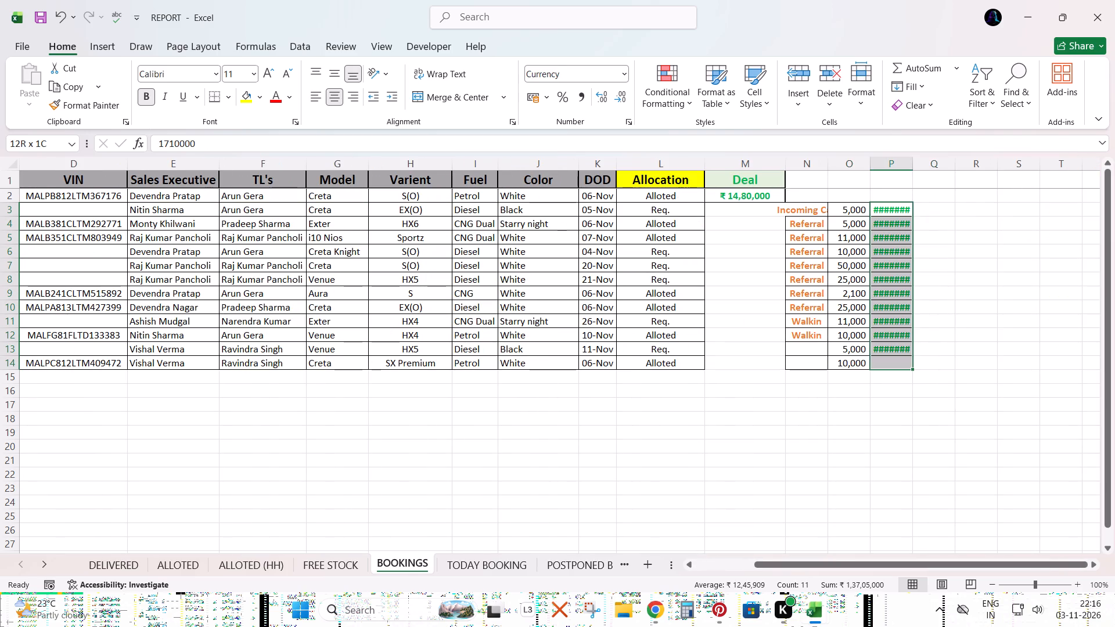
key(ctrl+x)
key(Up)
key(Left)
key(Left)
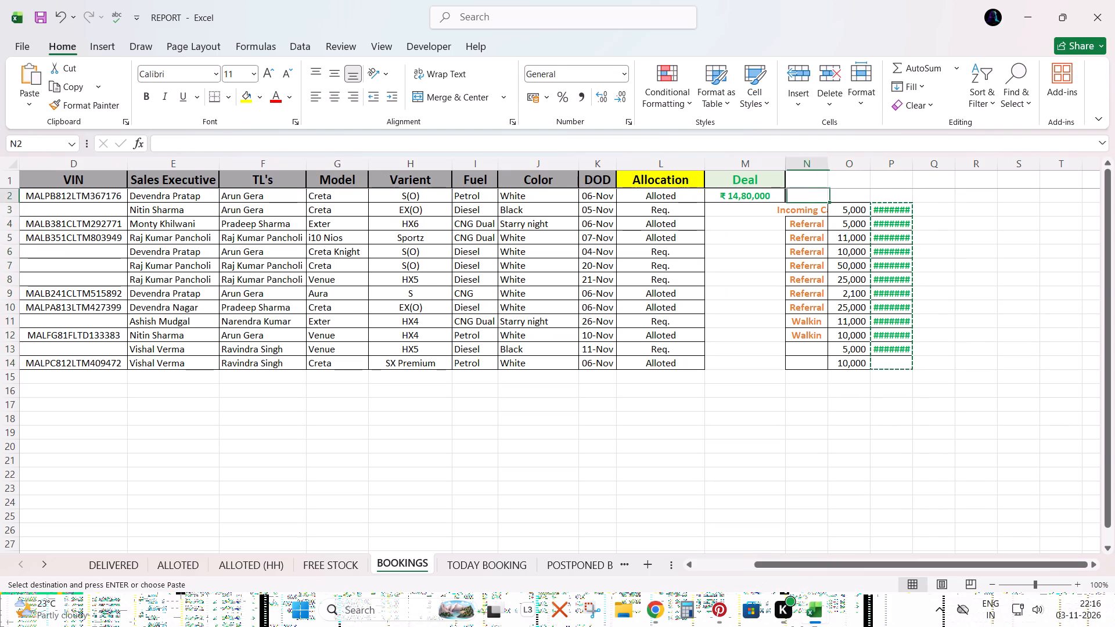
key(Left)
key(Down)
key(ctrl+v)
Delete the extra columns N and O beside the Deal column in BOOKINGS and save the workbook.
key(Right)
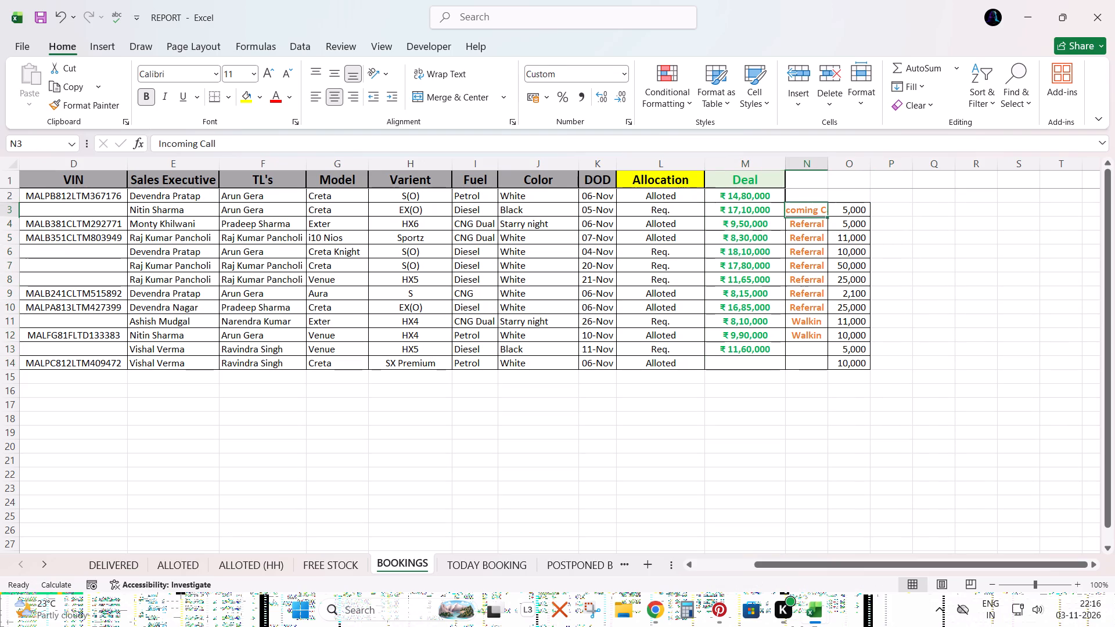
key(ctrl+space)
key(shift+Right)
key(ctrl+minus)
key(Up)
key(Left)
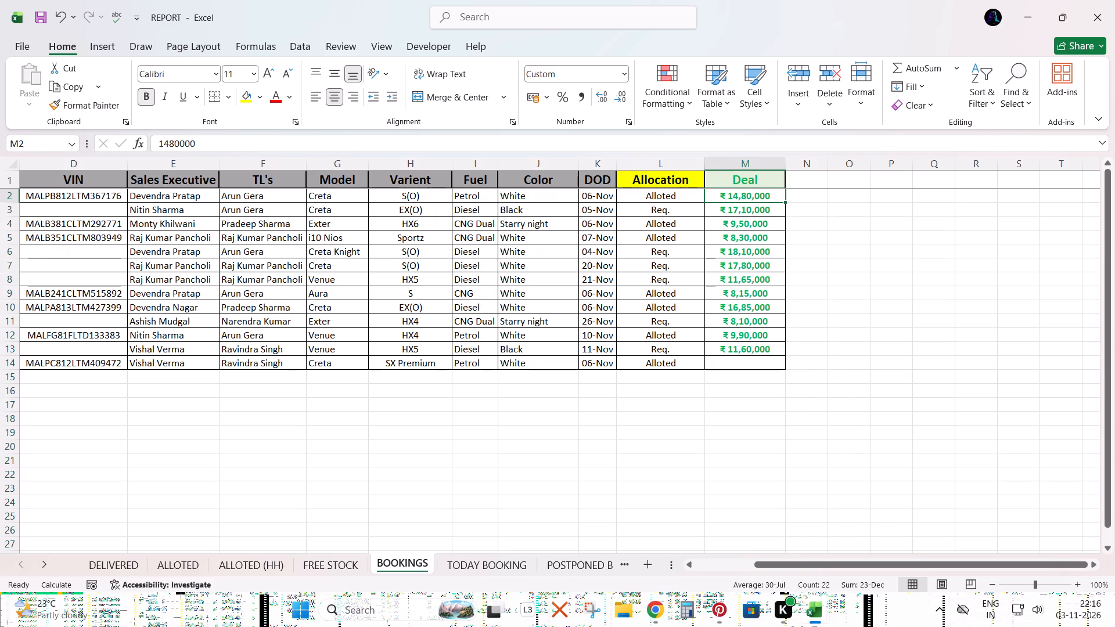
key(ctrl+Left)
key(ctrl+Left)
key(Left)
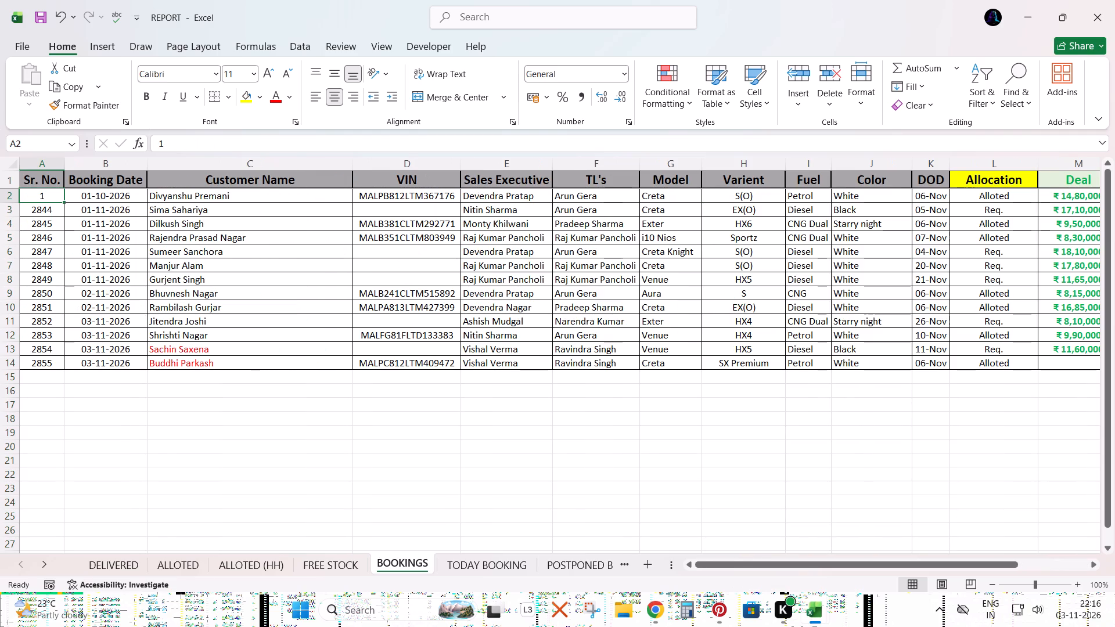
key(ctrl+s)
Copy row 2's formatting onto the booking rows down to row 14 with Format Painter.
key(Right)
key(Down)
key(Up)
key(shift+space)
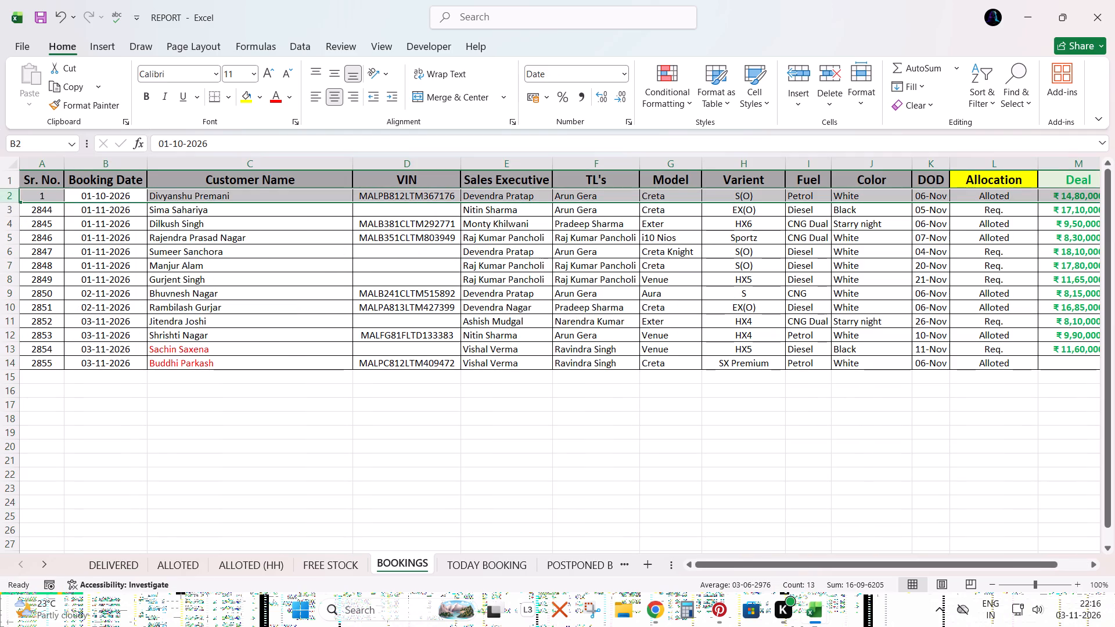
click(87, 100)
key(ctrl+shift+Down)
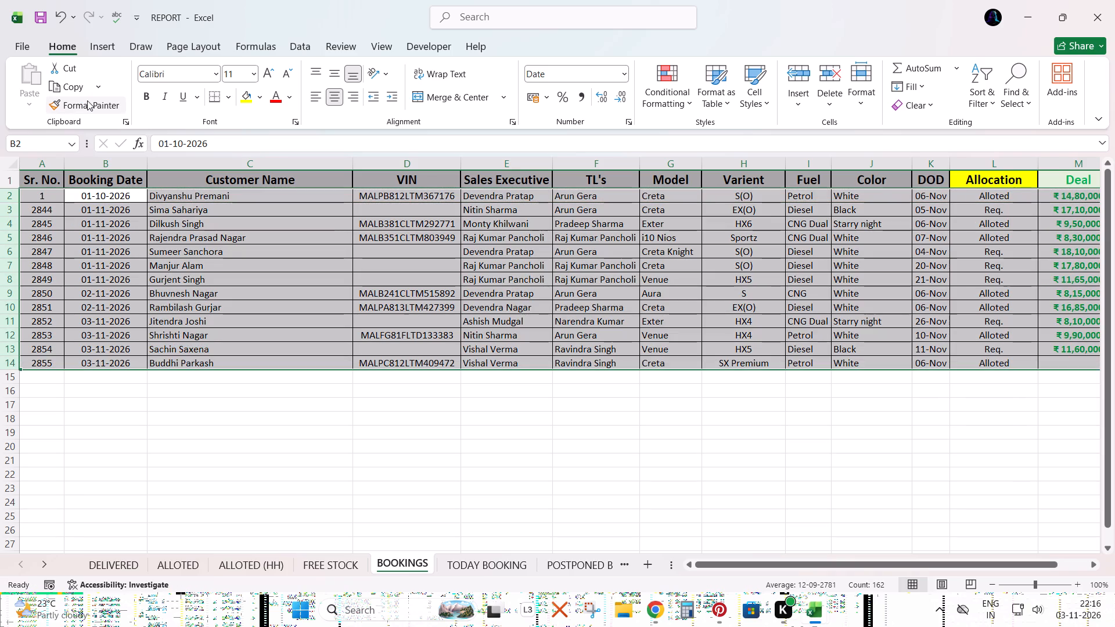
Delete the old 01-10-2026 booking in row 2 of the BOOKINGS sheet.
click(44, 199)
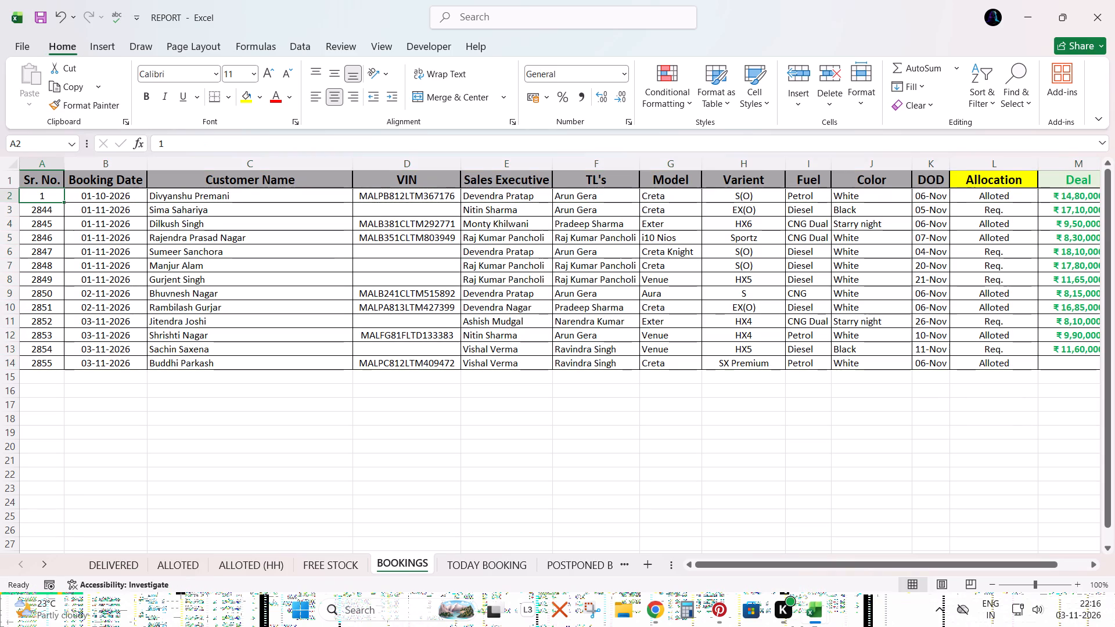
key(shift+space)
key(ctrl+minus)
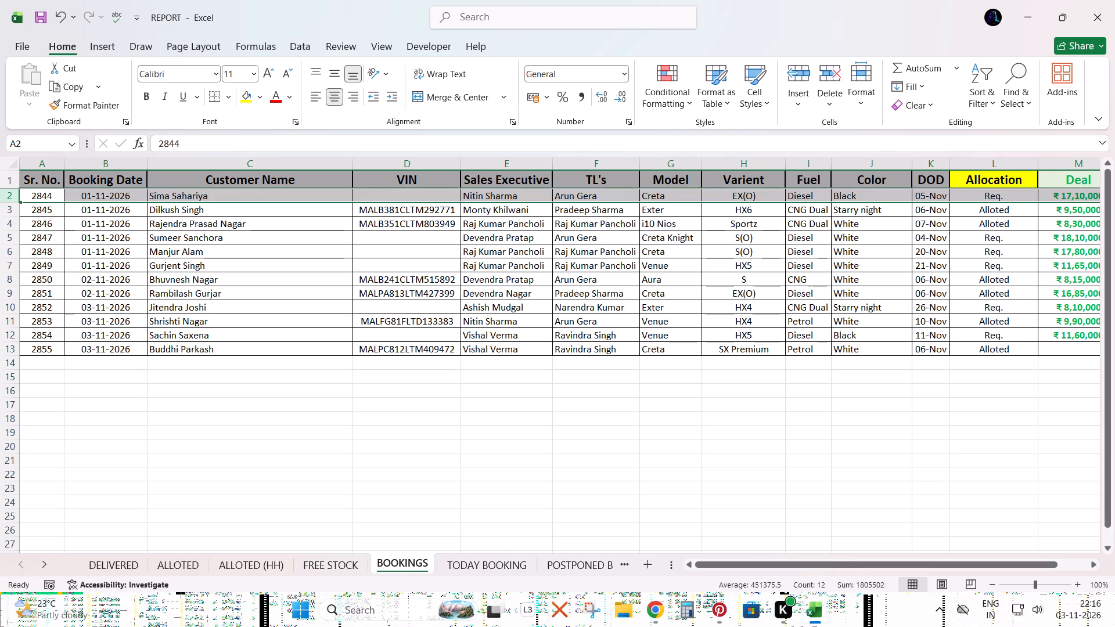
Renumber the Sr. No. column from 1 to 12 by filling down the series from 1 and 2, and save.
key(ctrl+Left)
key(1)
key(Return)
key(2)
key(Return)
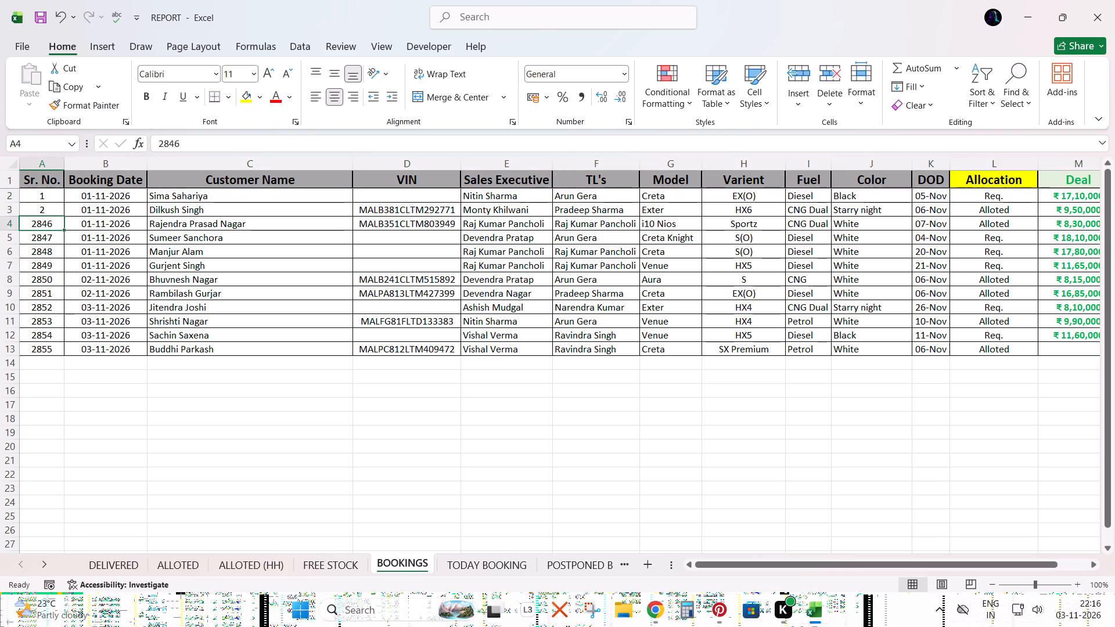
key(Up)
key(Up)
key(shift+Down)
double_click(62, 218)
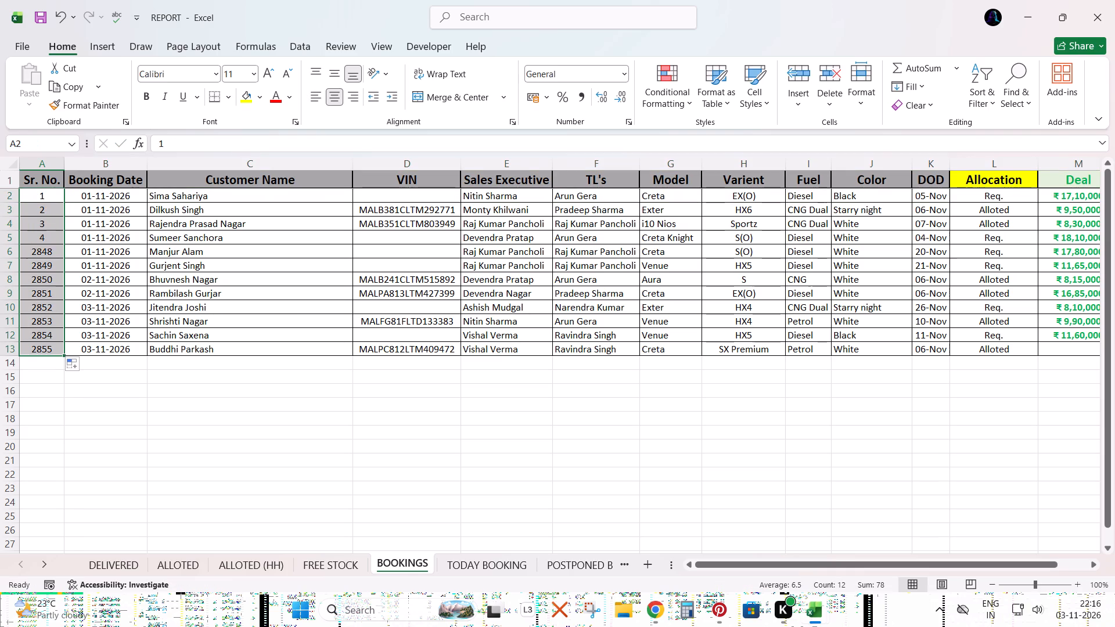
click(184, 244)
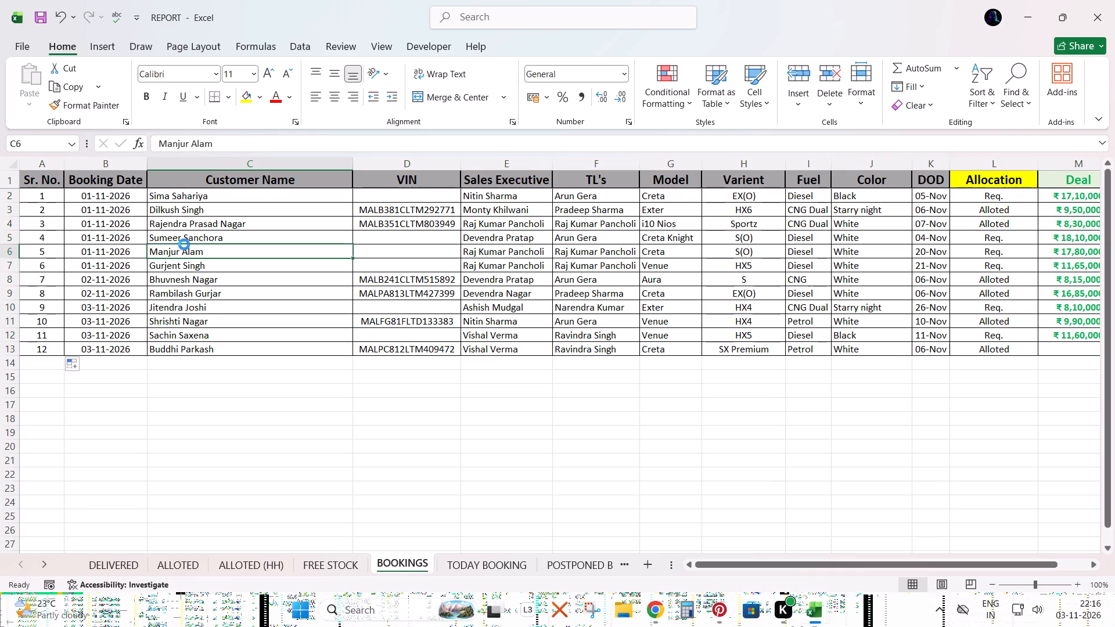
key(ctrl+s)
Apply a thick outside border around the whole BOOKINGS table.
key(ctrl+a)
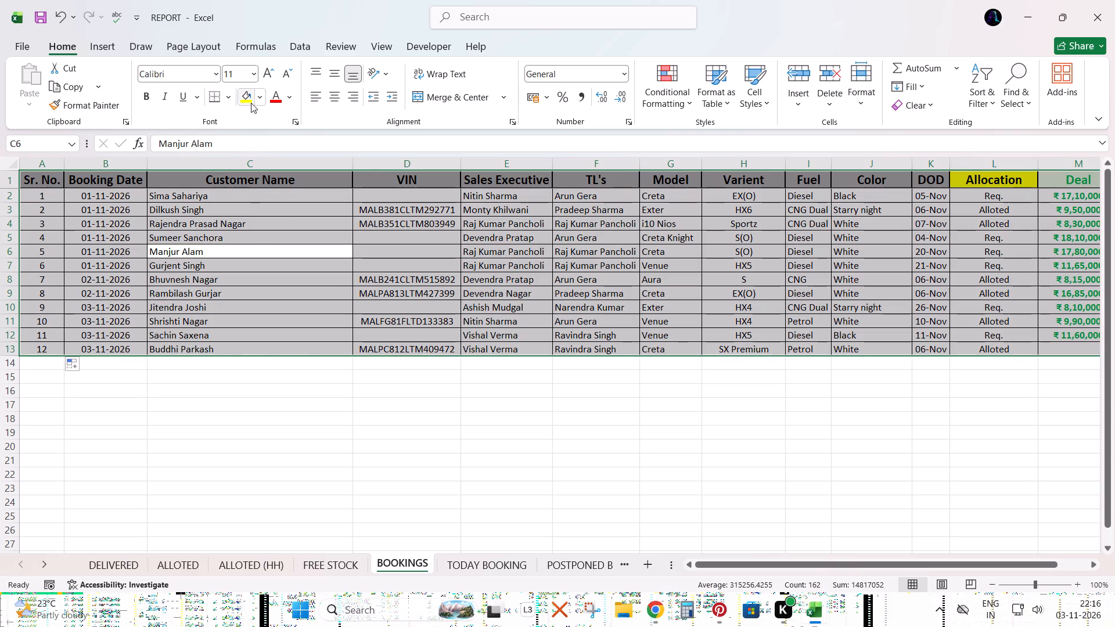
click(231, 98)
click(244, 281)
click(135, 300)
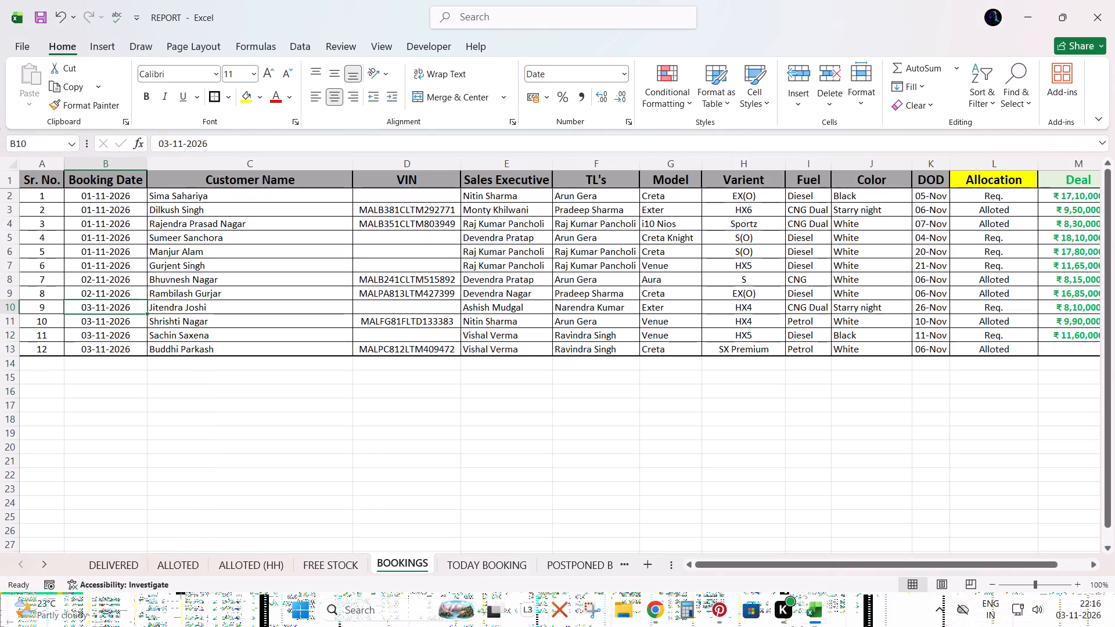
Copy the 03-11-2026 booking rows 10 to 13 from BOOKINGS into the TODAY BOOKING sheet starting at A3.
key(ctrl+shift+Down)
key(shift+space)
key(ctrl+c)
key(ctrl+Page_Down)
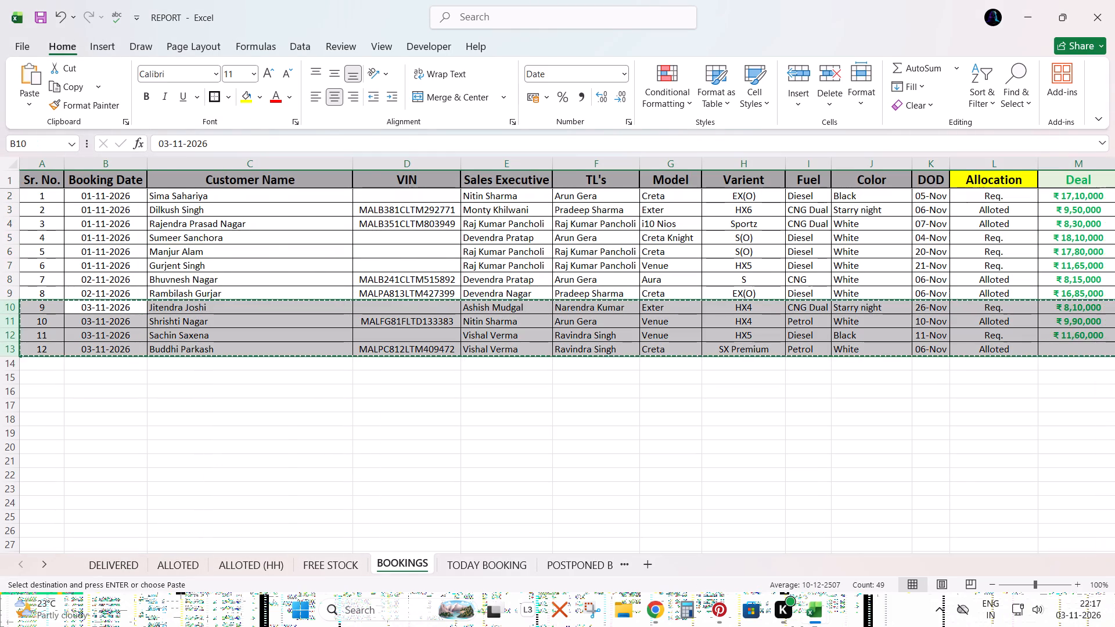
key(ctrl+Up)
key(ctrl+Left)
key(Down)
key(Down)
key(Left)
key(ctrl+v)
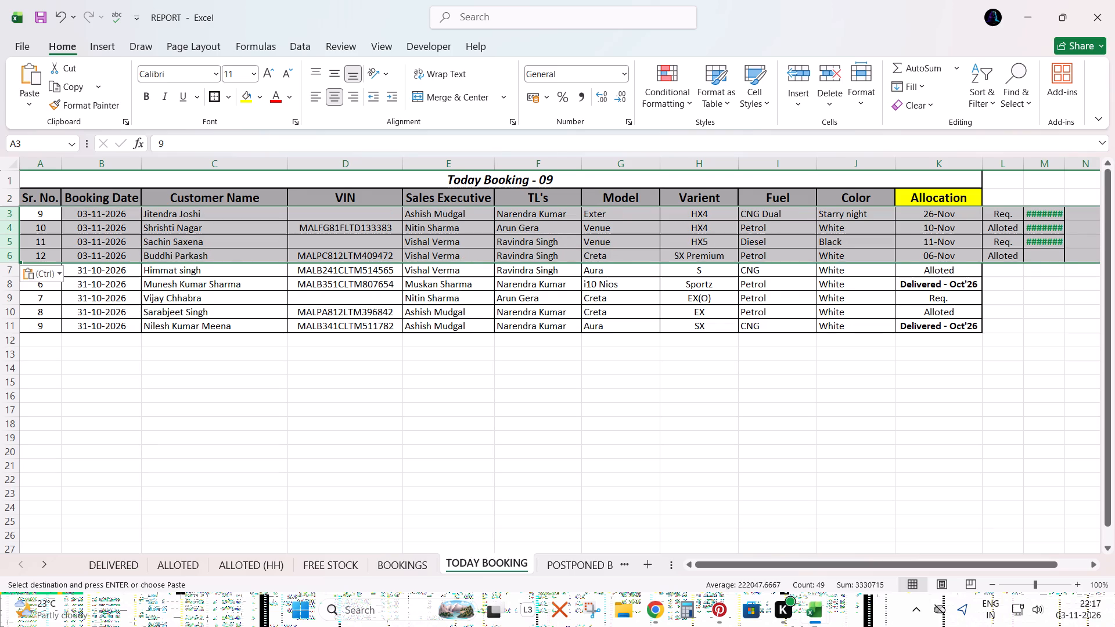
Delete the old 31-10-2026 booking rows 7 to 11 from the TODAY BOOKING sheet.
click(110, 265)
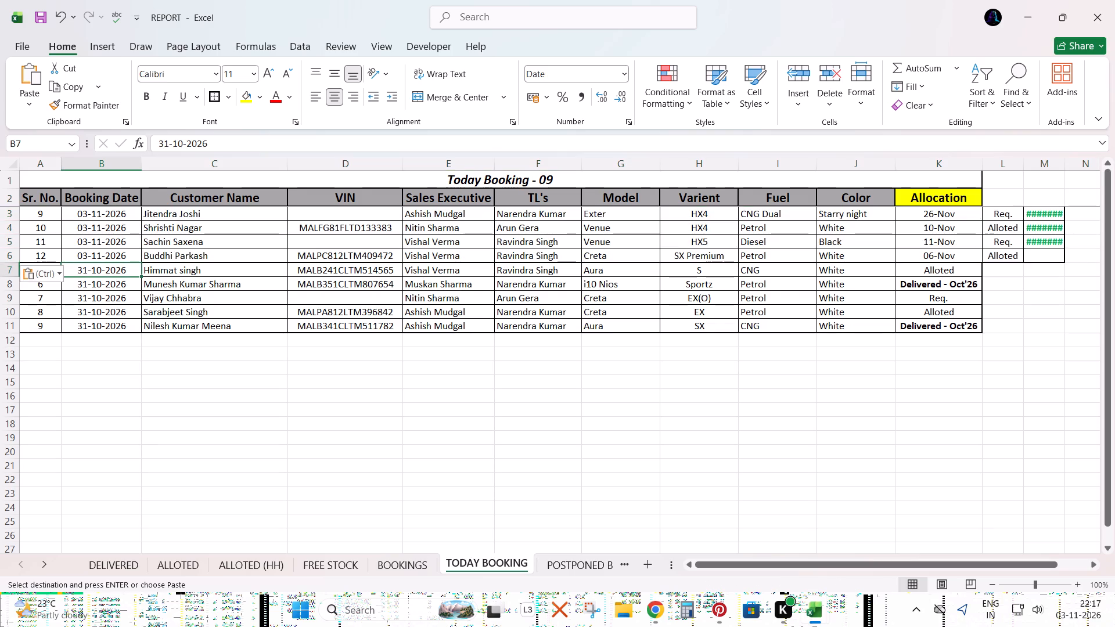
key(ctrl+shift+space)
key(Down)
key(Up)
key(shift+space)
key(ctrl+shift+Down)
key(ctrl+minus)
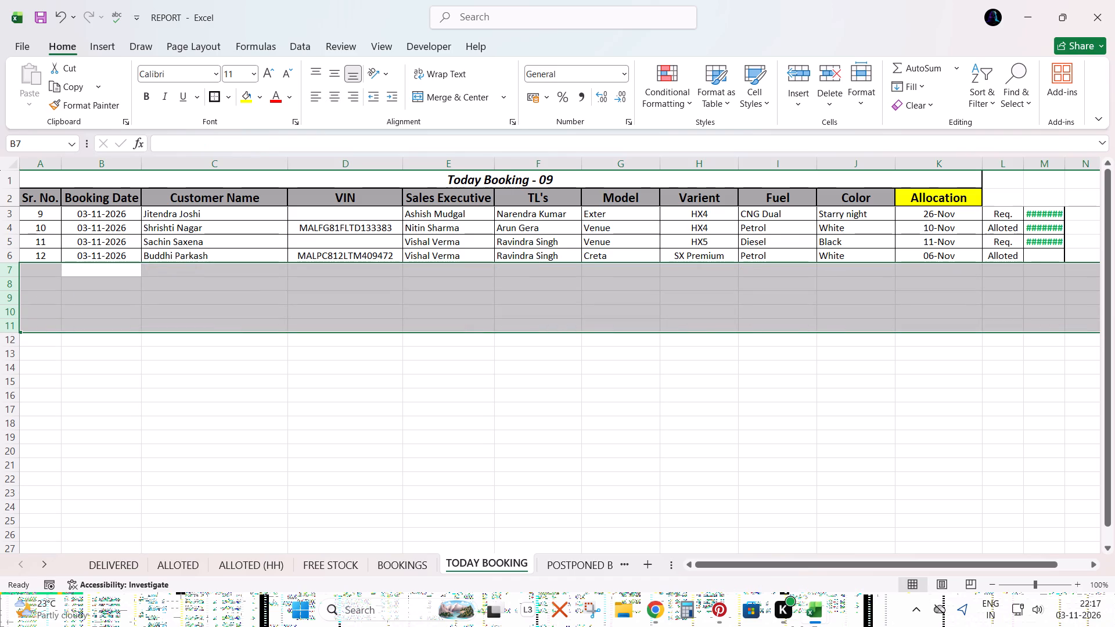
Delete the date cells K3:K6 under Allocation in TODAY BOOKING, shifting the cells beside them left.
key(ctrl+Up)
key(Up)
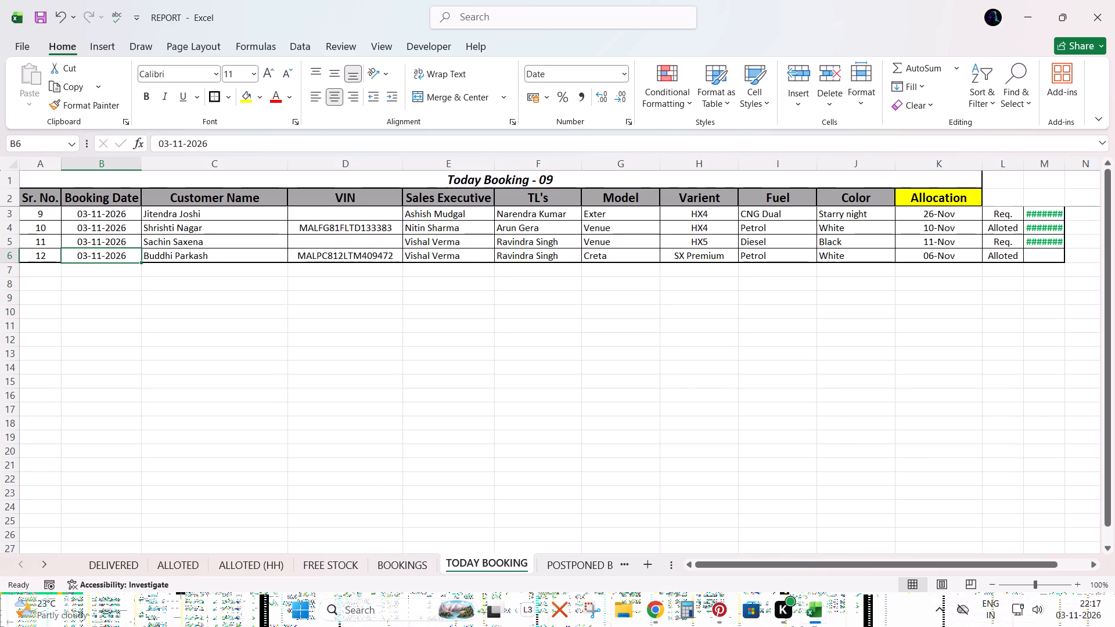
key(Up)
key(ctrl+Up)
key(Right)
key(ctrl+Right)
key(Down)
key(ctrl+shift+Down)
key(ctrl+minus)
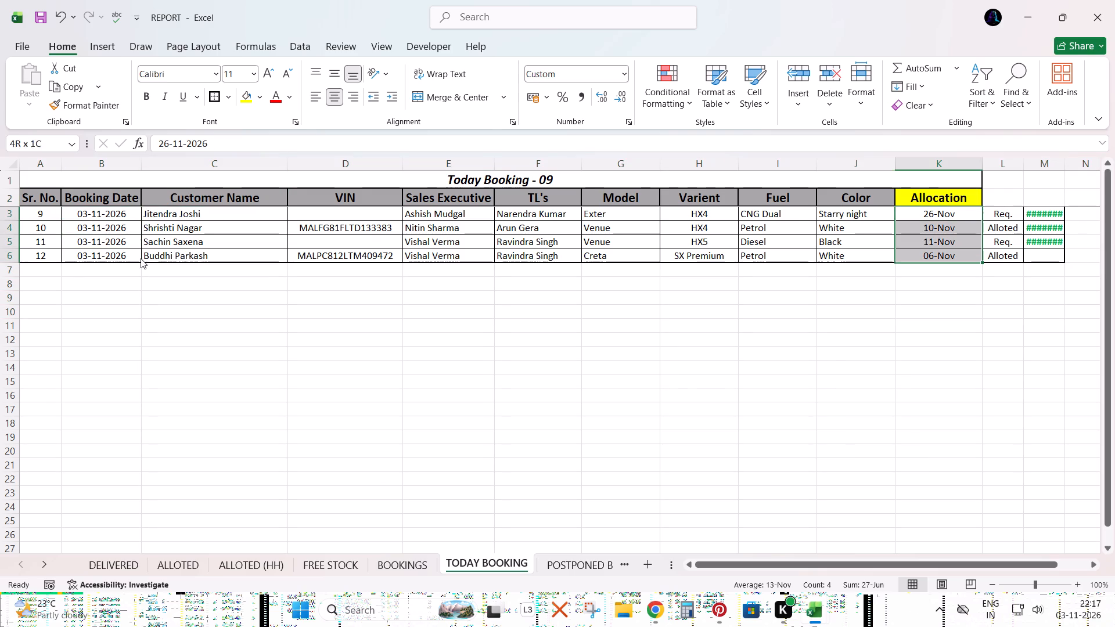
key(Return)
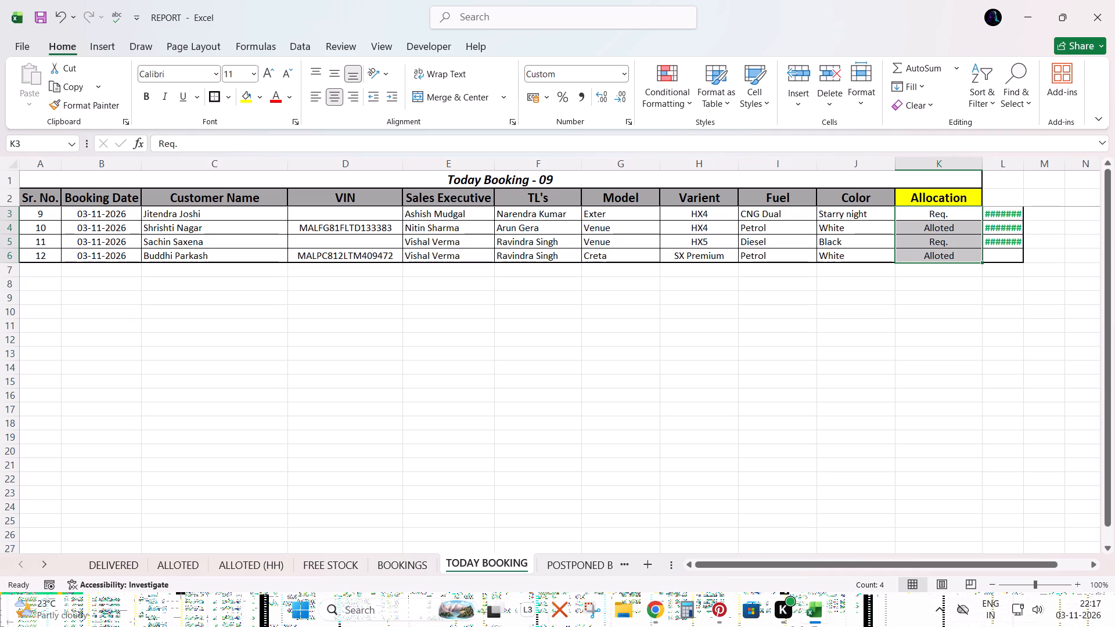
Delete column L with the leftover amounts from the TODAY BOOKING sheet.
key(Right)
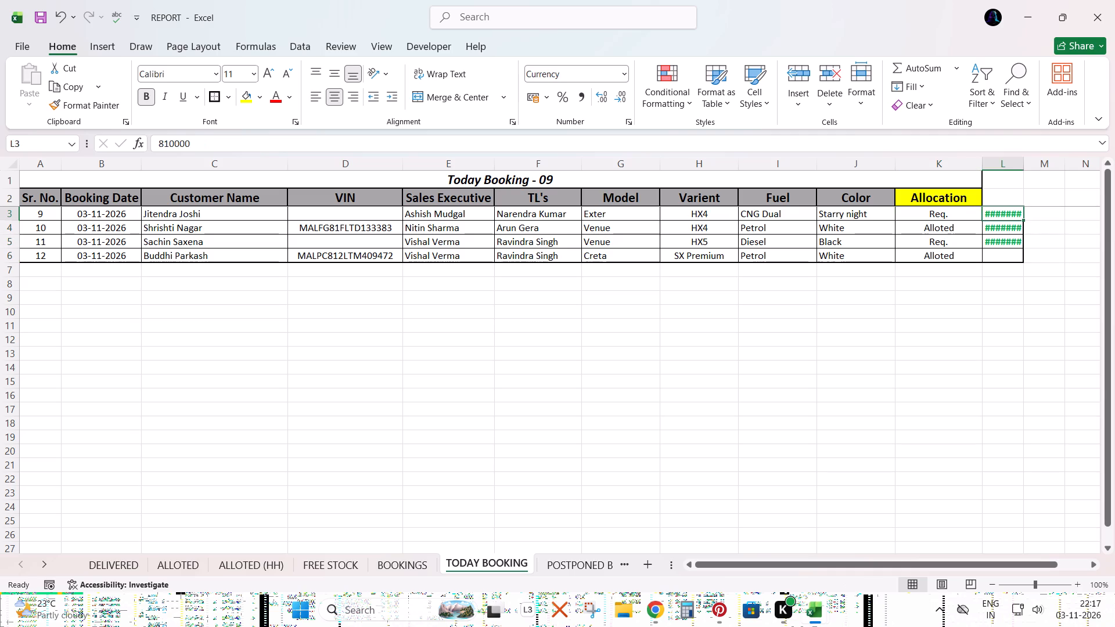
key(ctrl+space)
key(ctrl+minus)
key(Down)
key(Left)
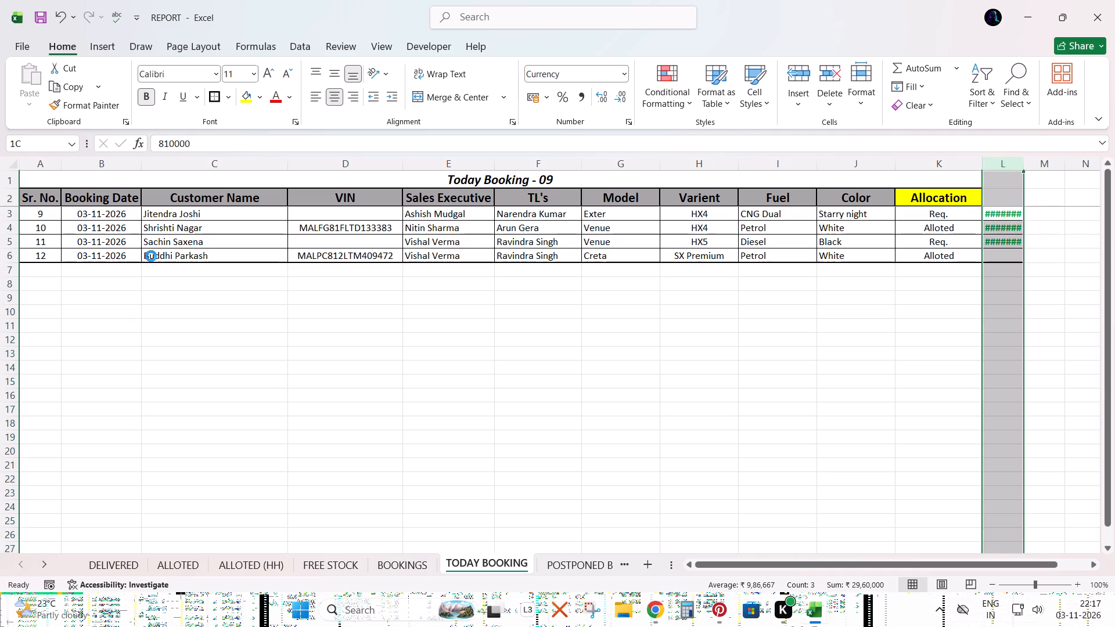
Apply a thick outside border around the whole TODAY BOOKING table.
key(ctrl+a)
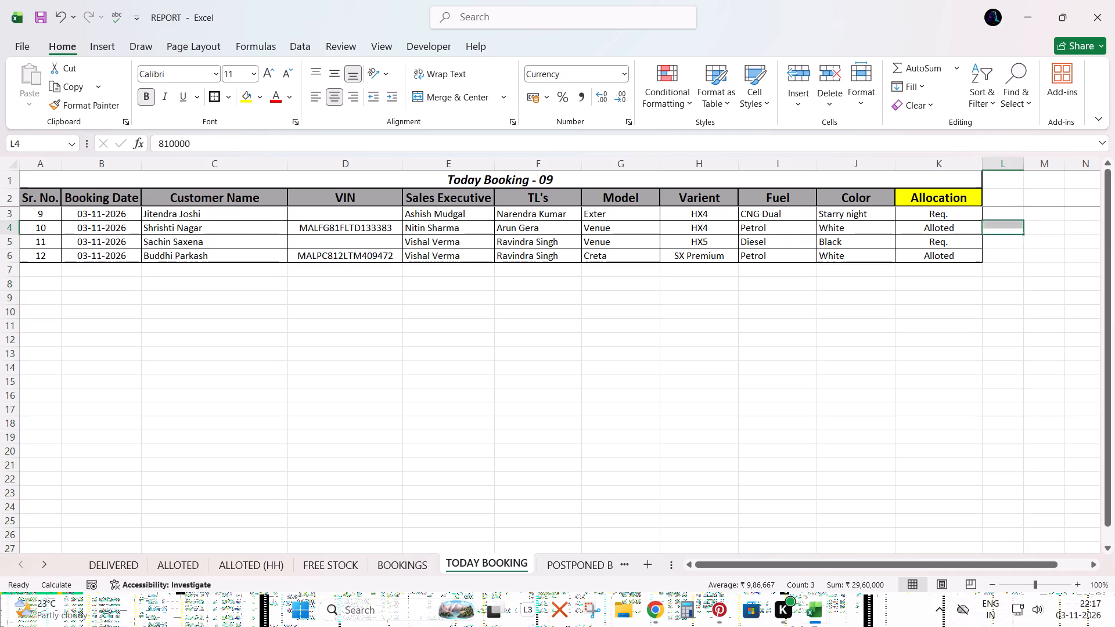
click(216, 94)
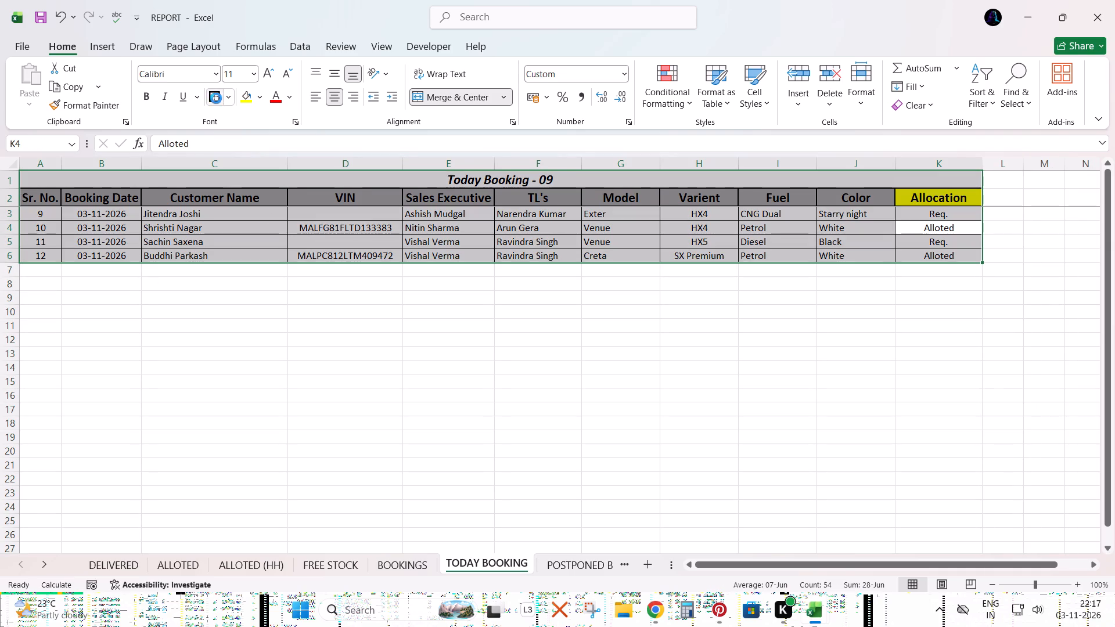
Renumber the Sr. No. column in A3:A6 of TODAY BOOKING as 1, 2, 3 and 4.
click(52, 211)
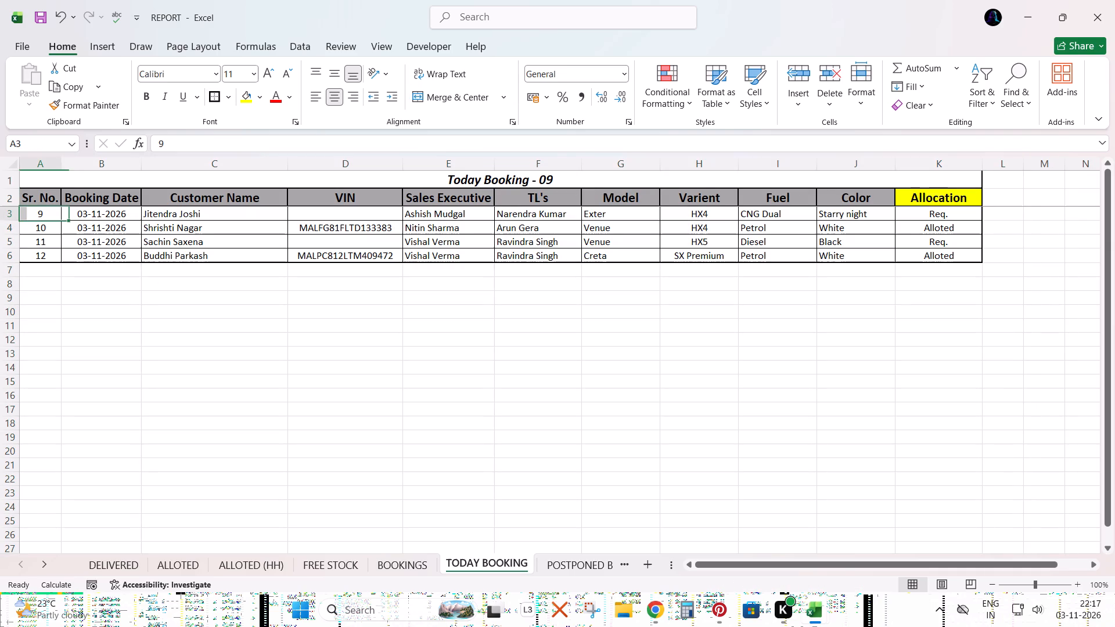
key(4)
key(Escape)
key(1)
key(Return)
key(2)
key(Return)
key(3)
key(Return)
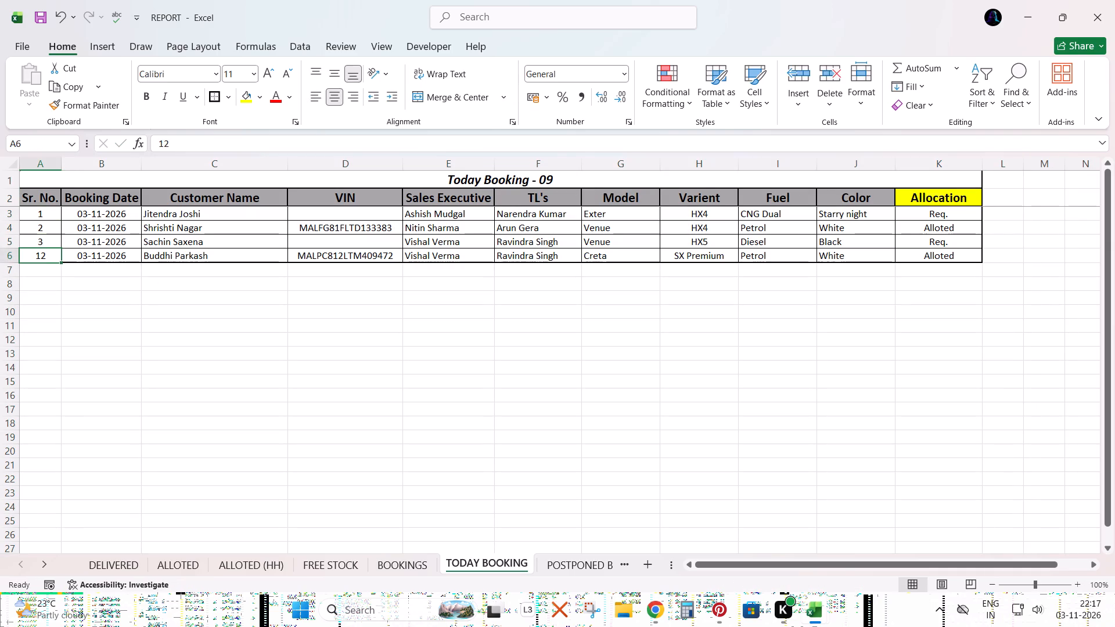
key(4)
key(Return)
Change the sheet title in A1 to Today Booking - 04 and save the workbook.
key(ctrl+Up)
key(ctrl+Up)
key(F2)
key(BackSpace)
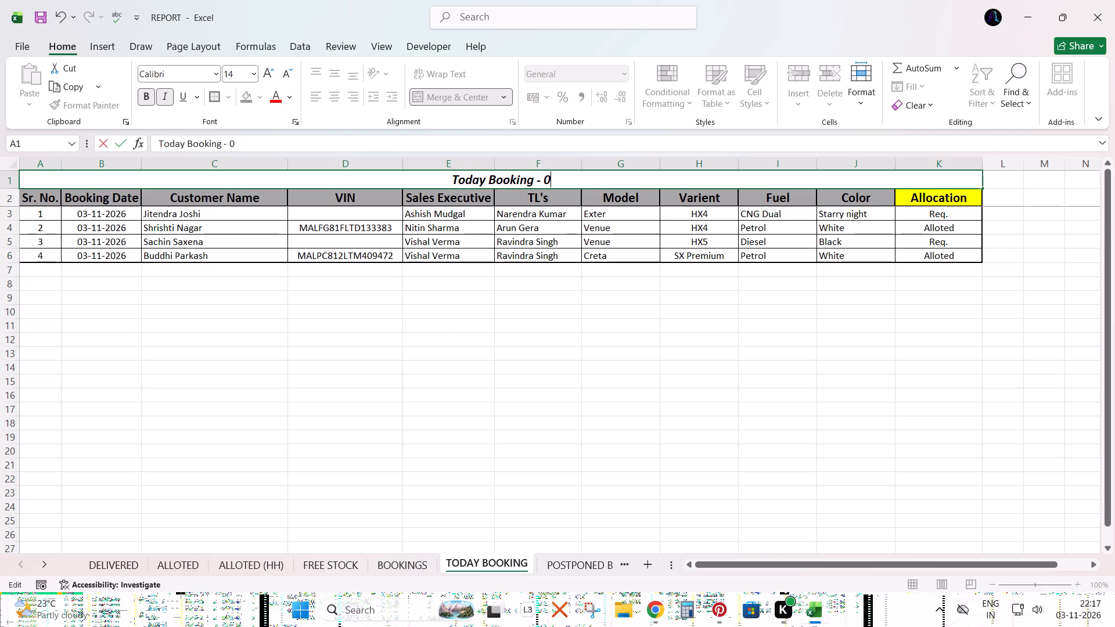
key(4)
key(Return)
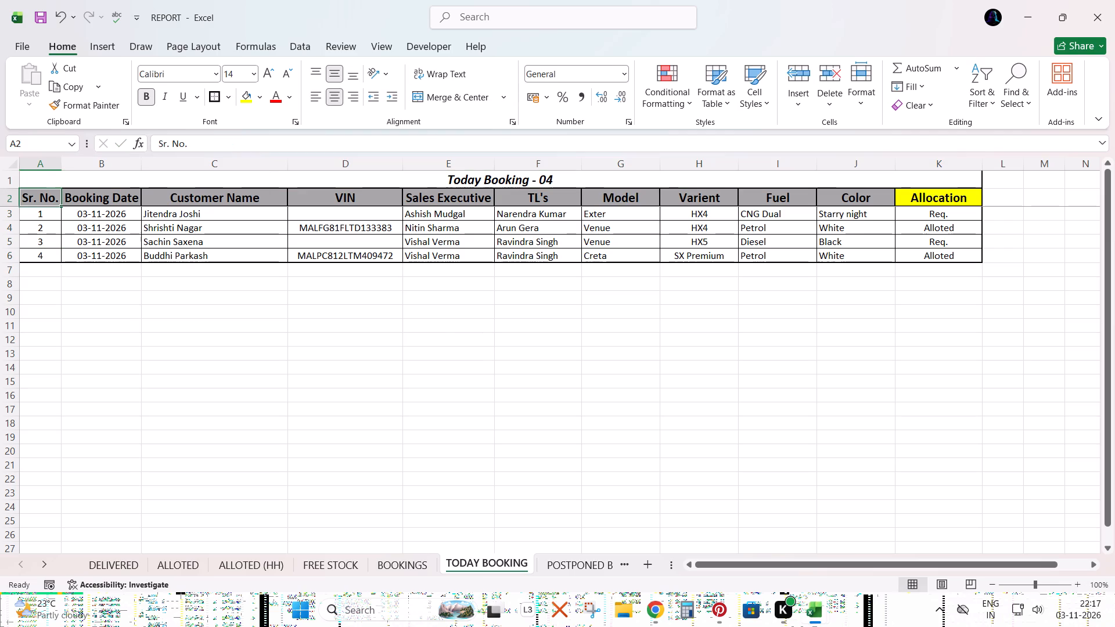
key(ctrl+s)
Go to REPORT's ORDERS sheet and open the ORDER SHEET workbook from the desktop.
key(ctrl+Page_Down)
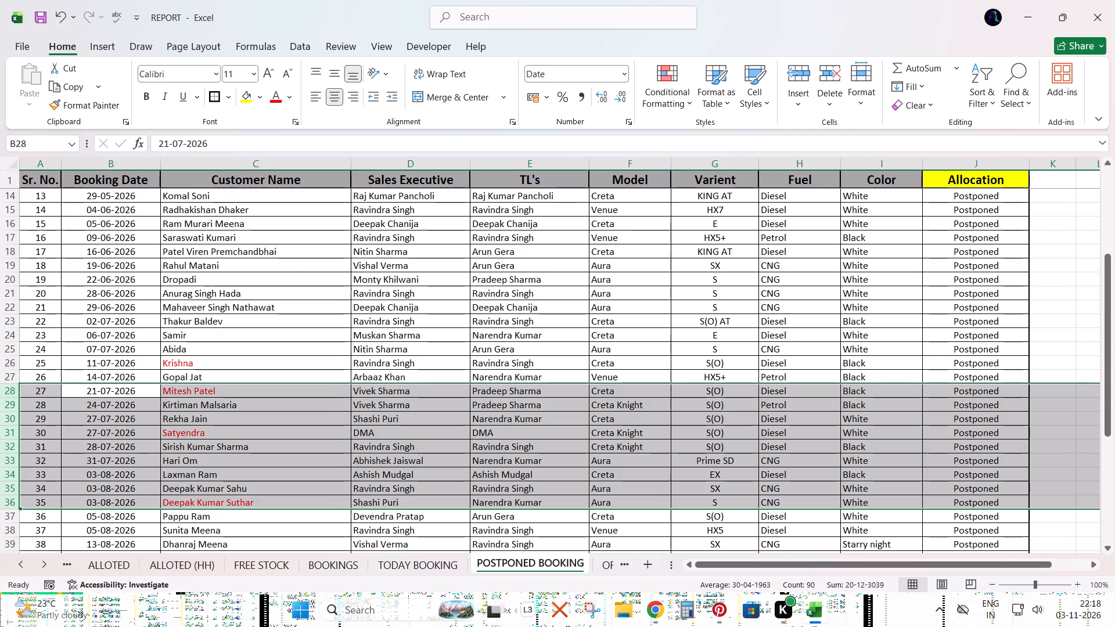
key(ctrl+Page_Down)
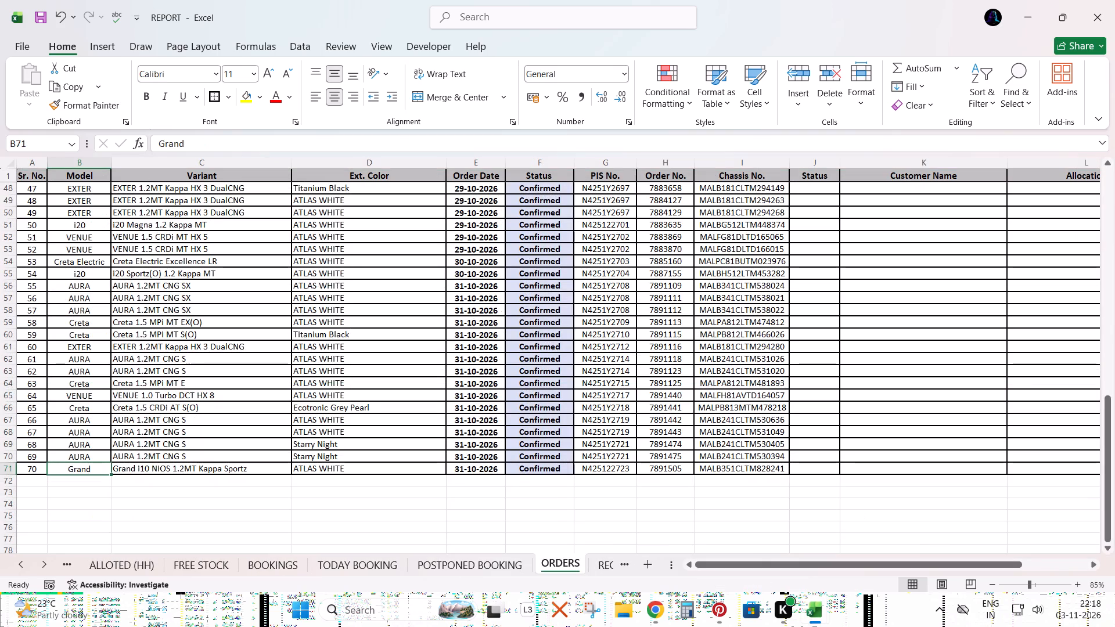
click(1114, 626)
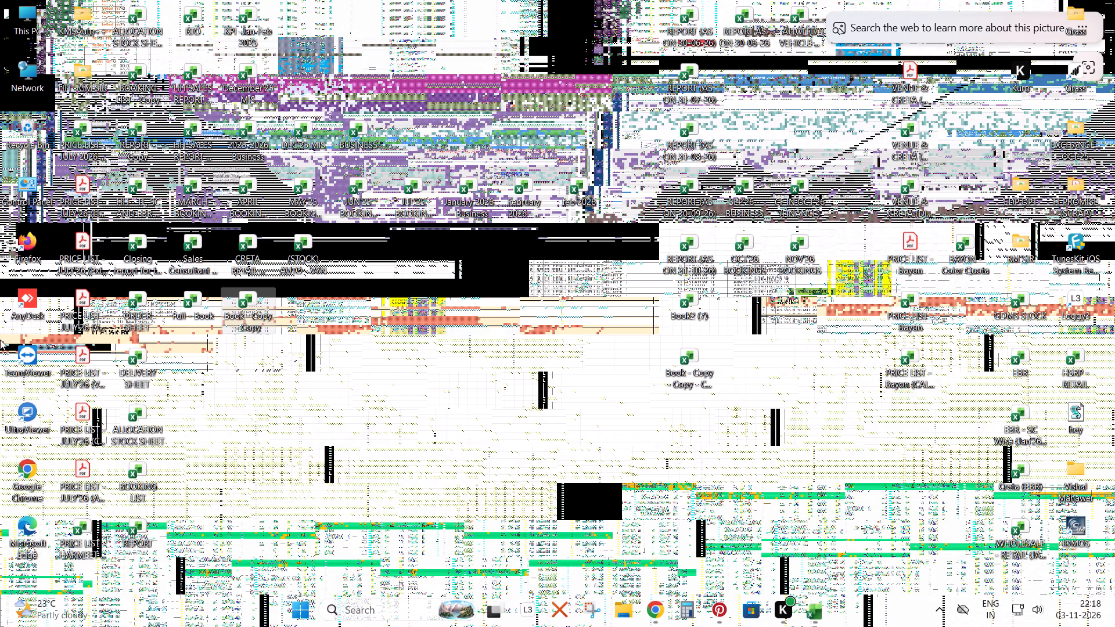
double_click(143, 304)
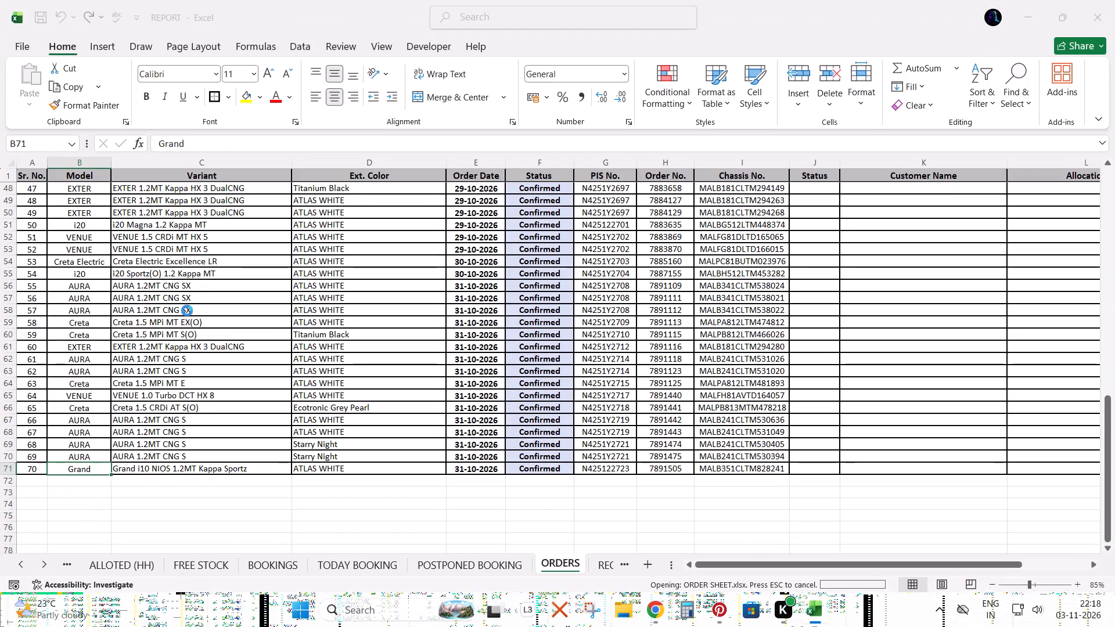
click(497, 303)
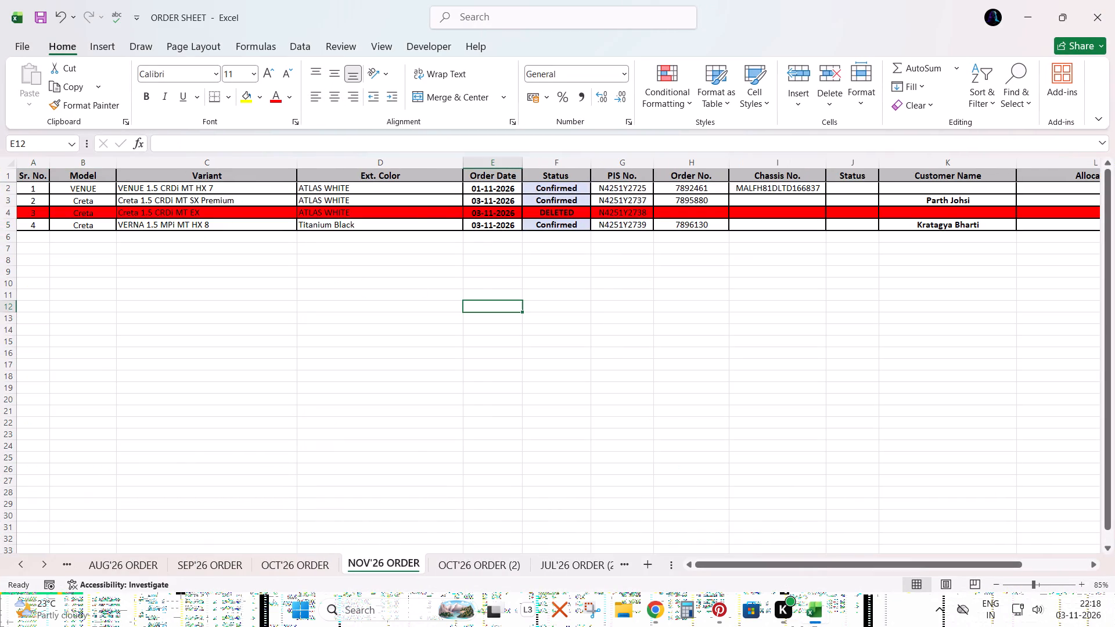
Copy rows 2 to 5 of the NOV'26 ORDER sheet into REPORT's ORDERS sheet starting at A2.
key(ctrl+Up)
key(ctrl+Left)
key(Up)
key(ctrl+Up)
key(Down)
key(shift+space)
key(ctrl+shift+Down)
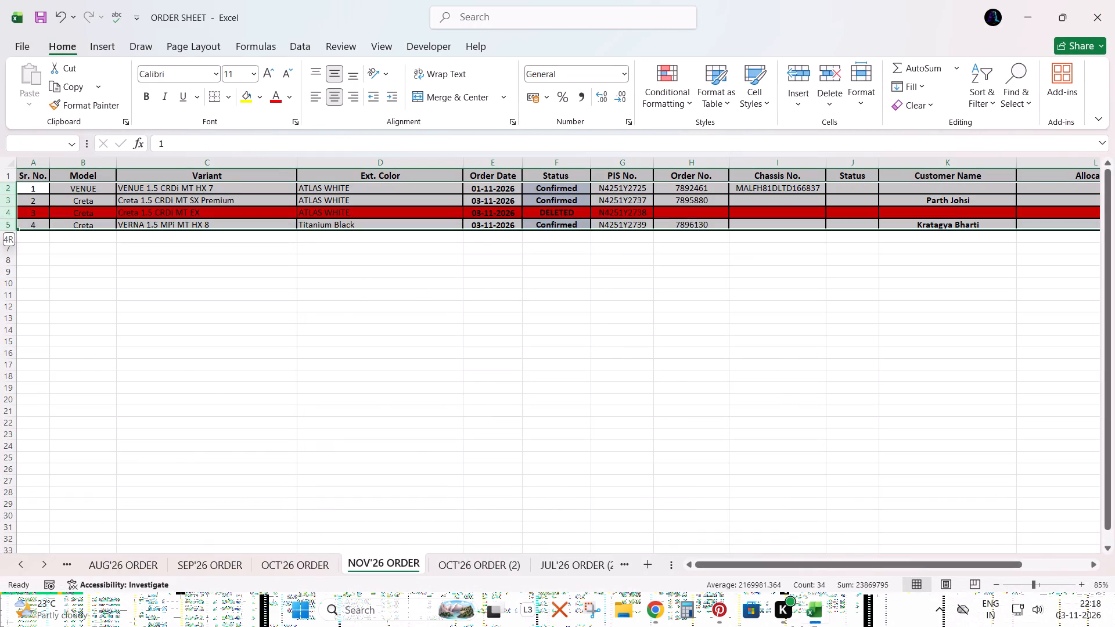
key(ctrl+c)
key(alt+Tab)
key(ctrl+Up)
key(ctrl+Left)
key(Down)
key(Up)
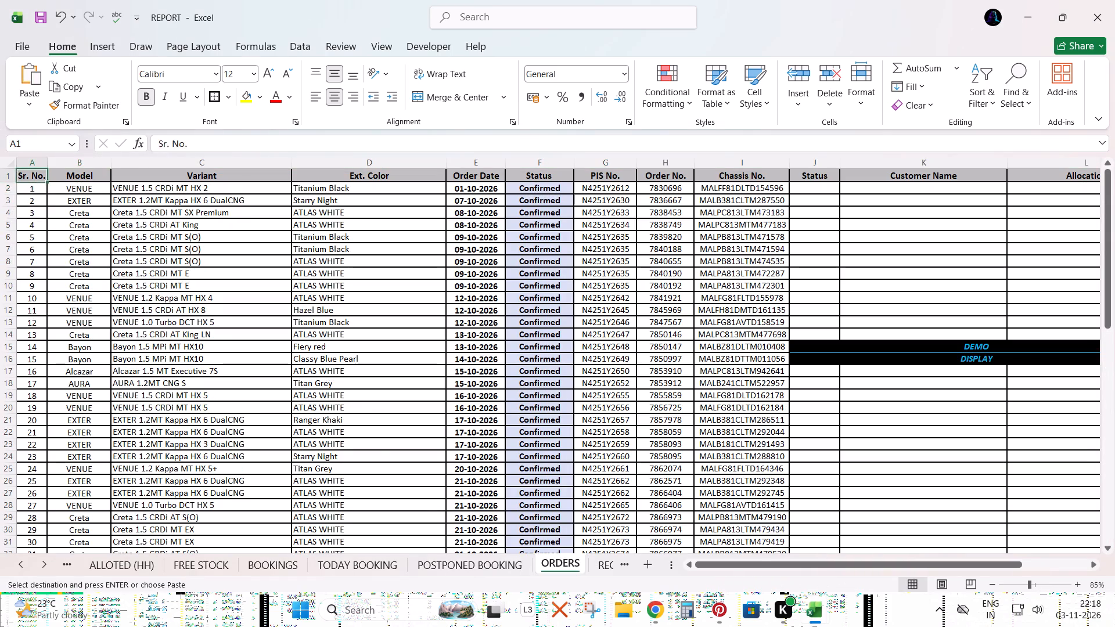
key(Down)
key(ctrl+v)
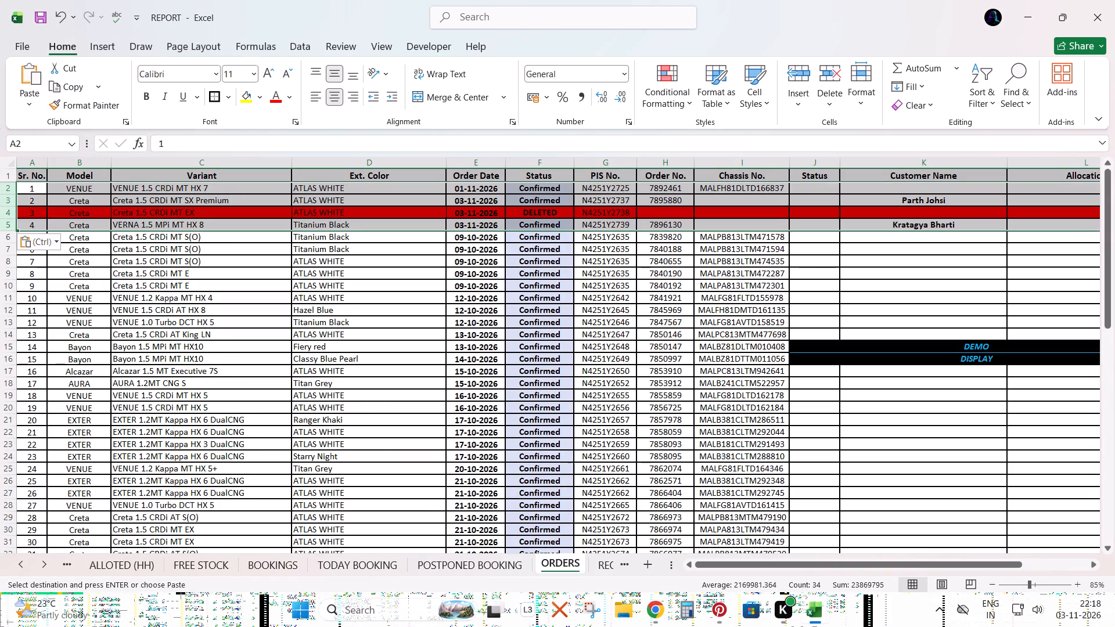
Delete the old October order rows 6 to 71 from the ORDERS sheet and save the workbook.
key(Down)
key(Down)
key(Down)
key(Down)
key(shift+space)
key(ctrl+shift+Down)
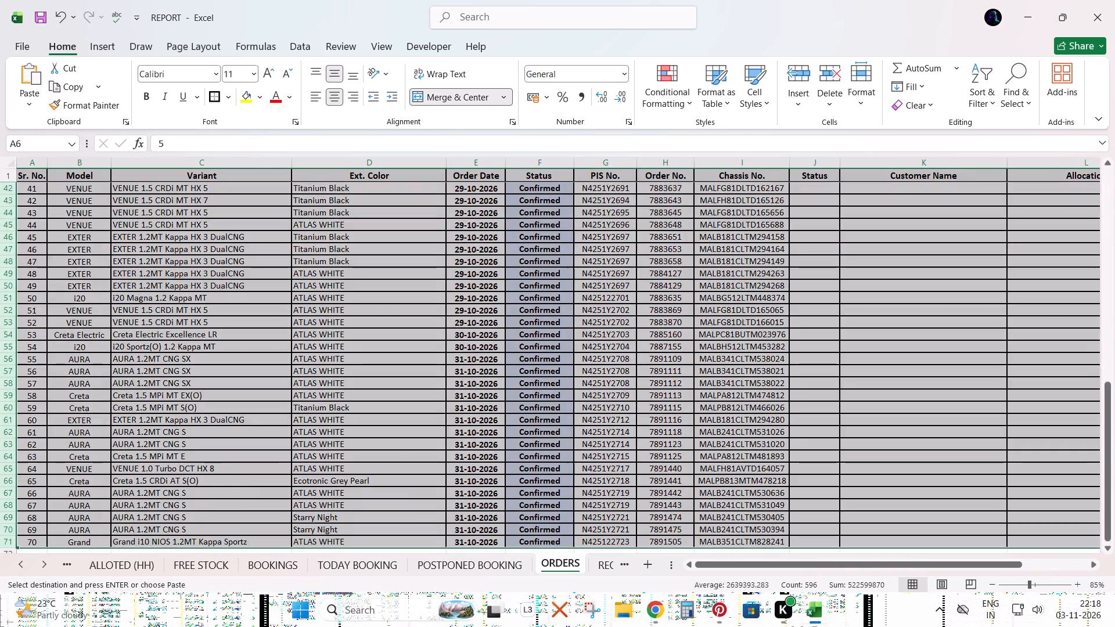
key(ctrl+minus)
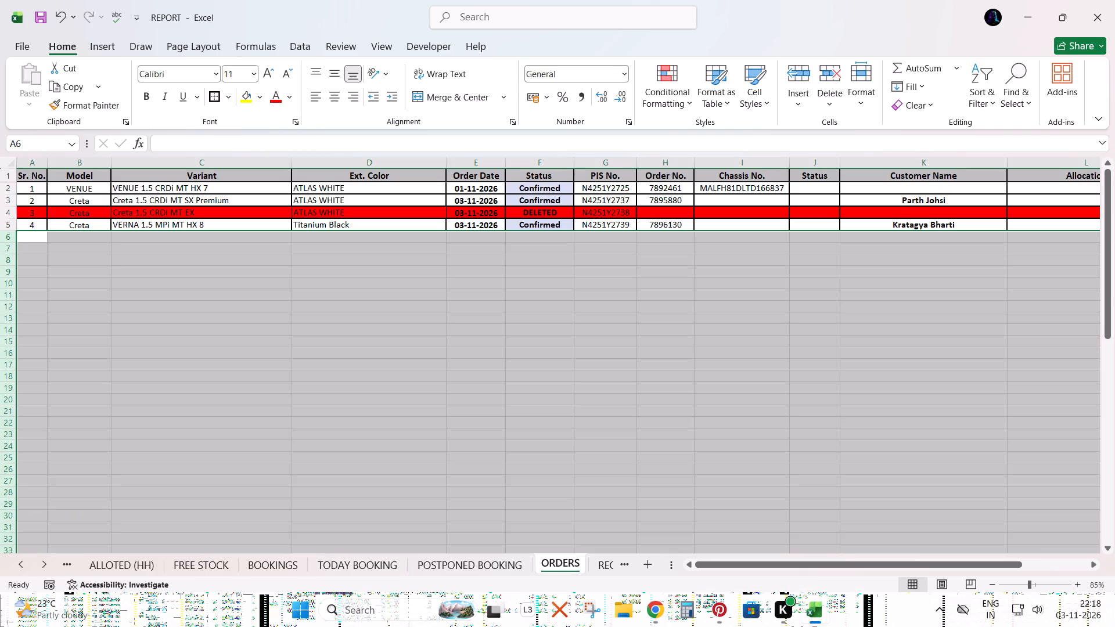
key(Right)
key(Left)
key(Up)
key(ctrl+Up)
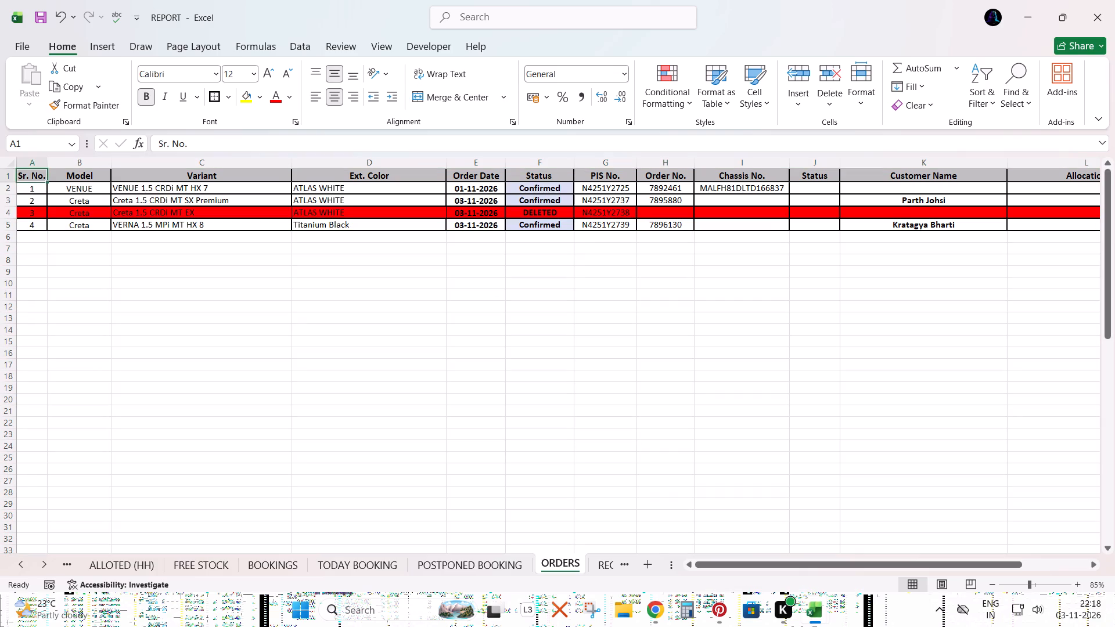
key(ctrl+s)
Move REPORT on to the REQUIRED sheet and close the ORDER SHEET workbook.
key(ctrl+Page_Down)
key(alt+Tab)
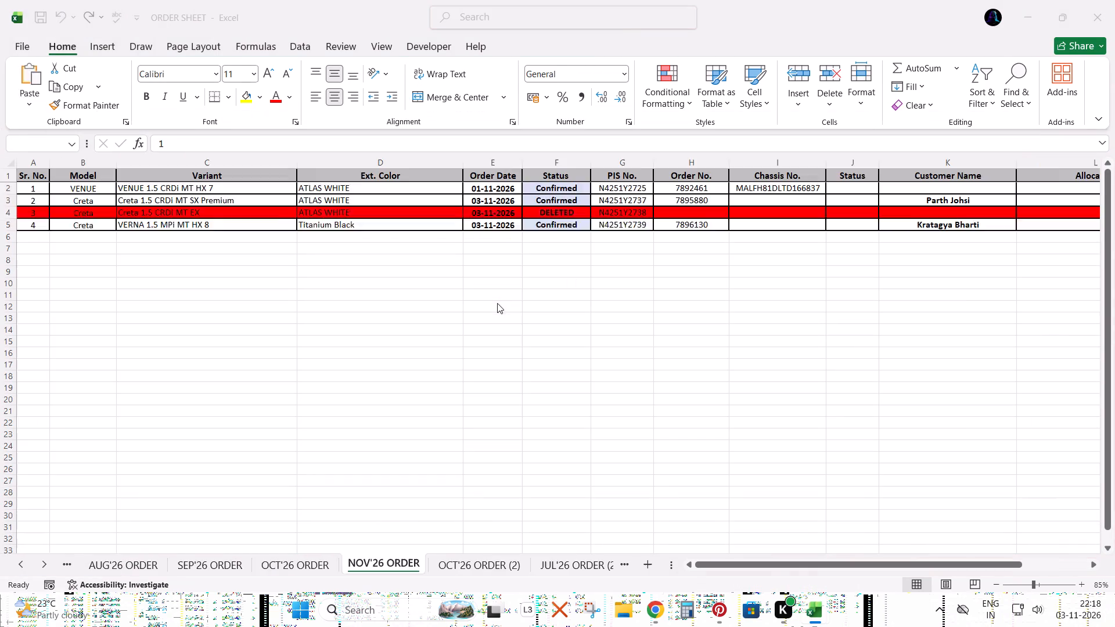
click(1114, 0)
Copy rows 3 to 23 of Sheet4 in Book - Copy - Copy into REPORT's REQUIRED sheet starting at A3.
key(alt+Tab)
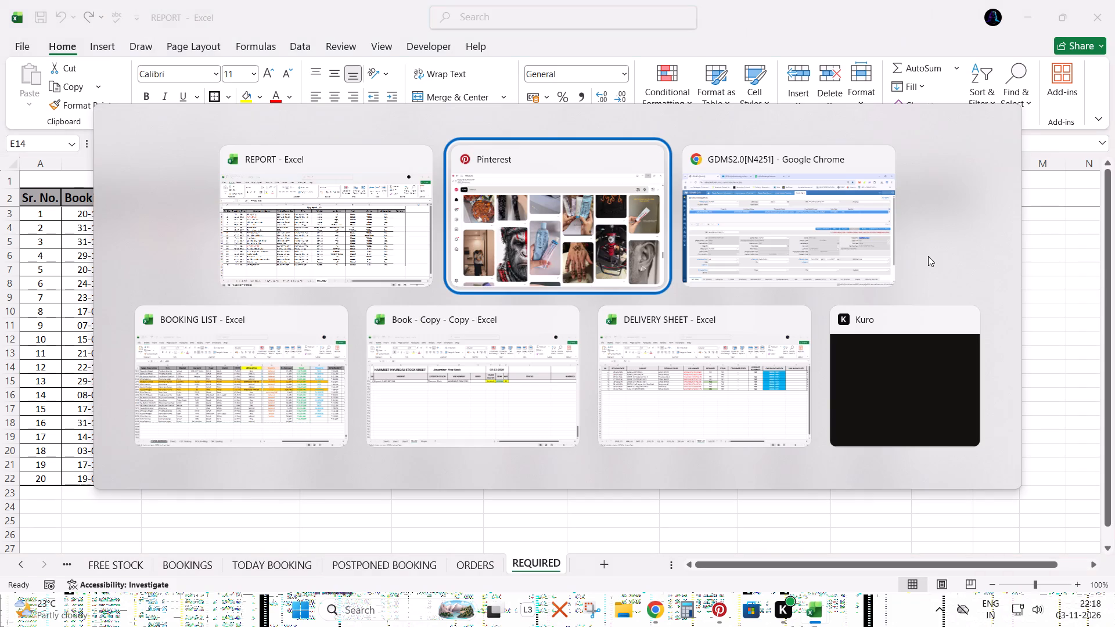
key(alt+Tab)
key(alt+Tab)
key(alt+Tab)
key(ctrl+Page_Down)
key(ctrl+Up)
key(ctrl+Left)
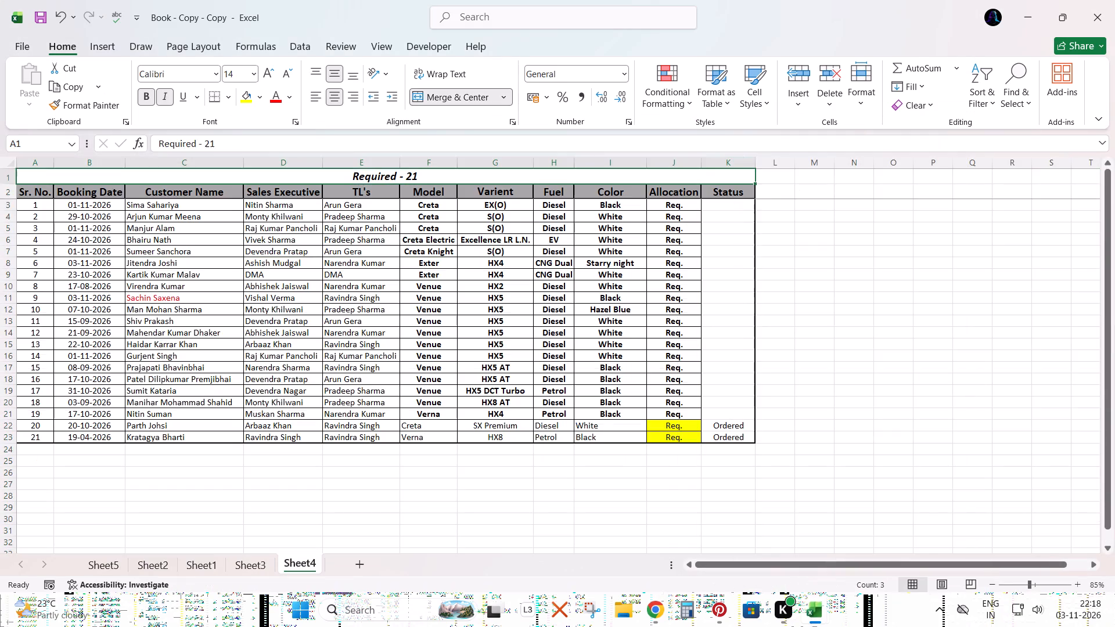
key(Down)
key(Down)
key(shift+space)
key(ctrl+shift+Down)
key(ctrl+c)
key(alt+Tab)
key(ctrl+Up)
key(ctrl+Left)
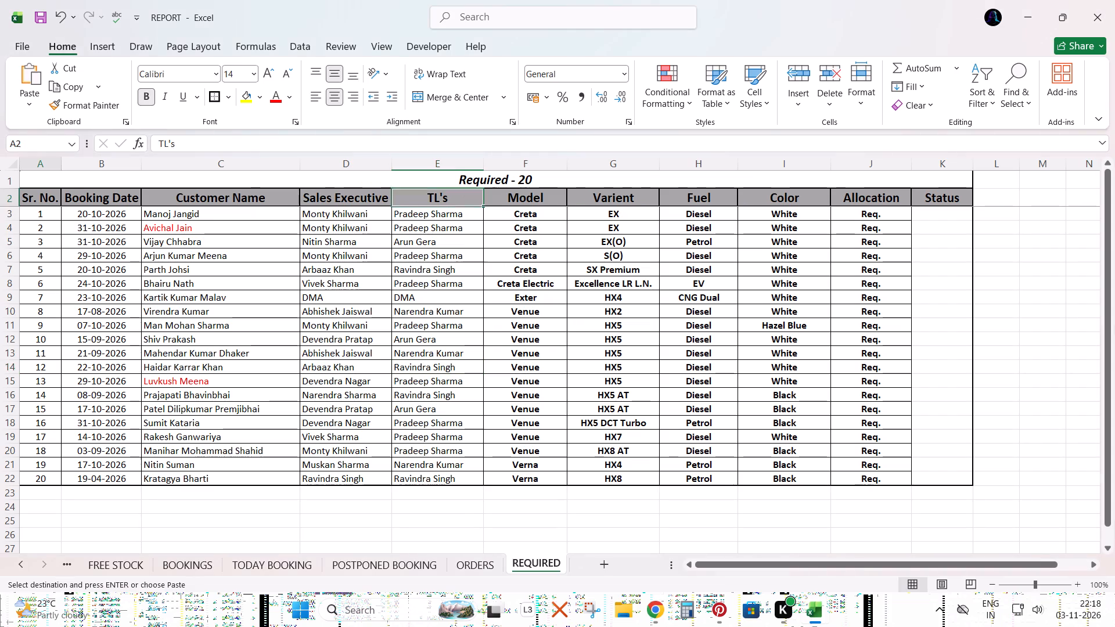
key(Down)
key(Down)
key(Up)
key(Up)
key(Down)
key(ctrl+v)
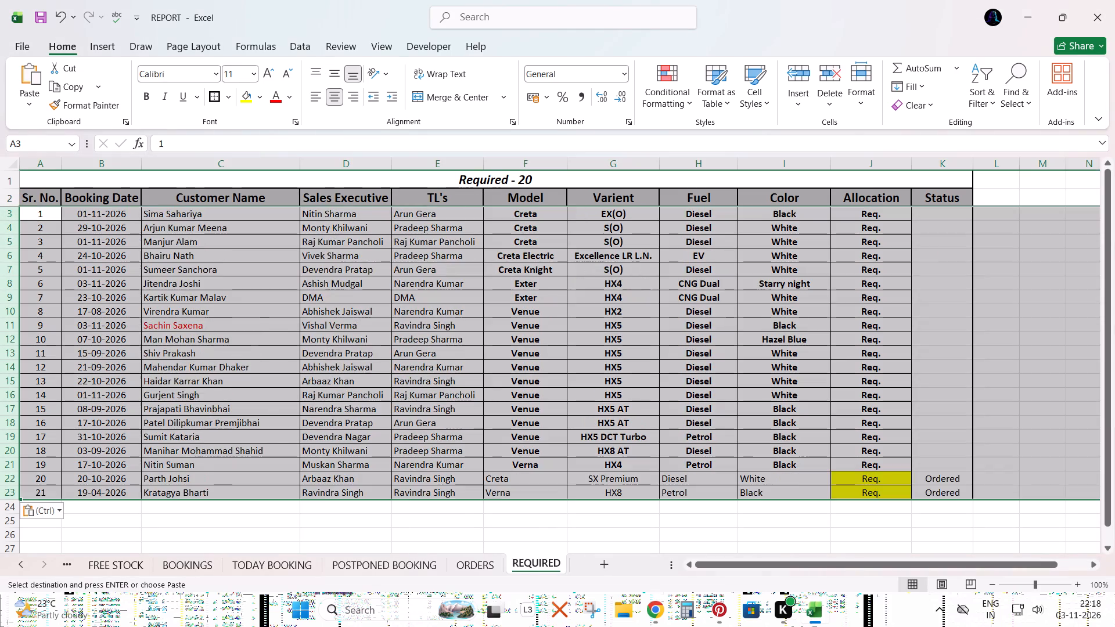
Change the REQUIRED sheet's title to Required - 21 and save the workbook.
key(ctrl+Up)
key(F2)
key(BackSpace)
key(1)
key(Return)
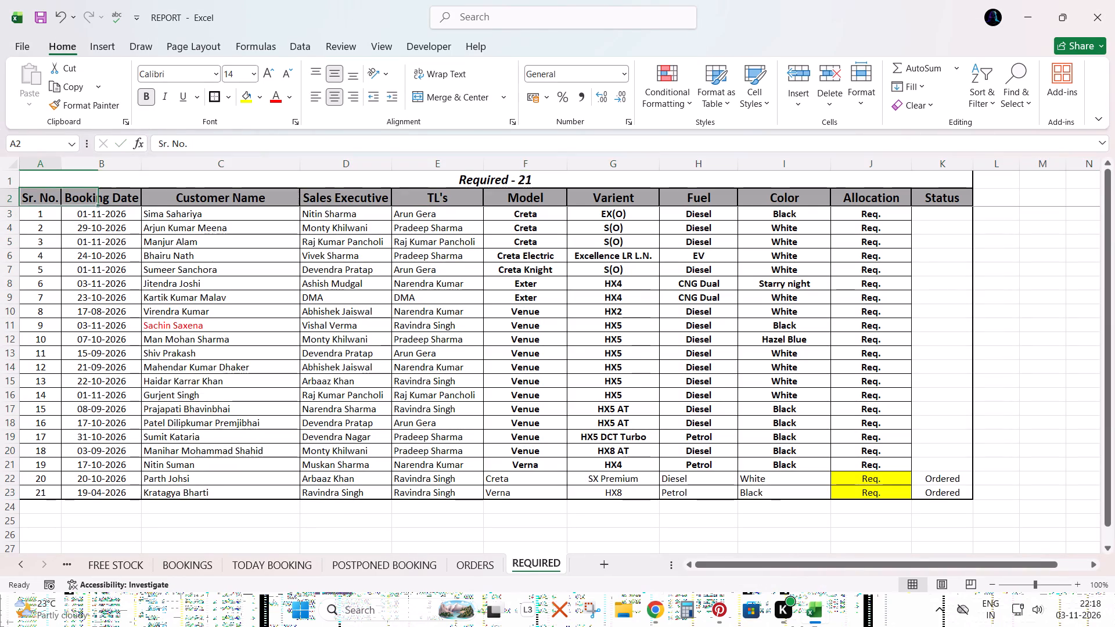
key(ctrl+s)
Close the Book - Copy - Copy workbook.
key(alt+Tab)
click(1114, 0)
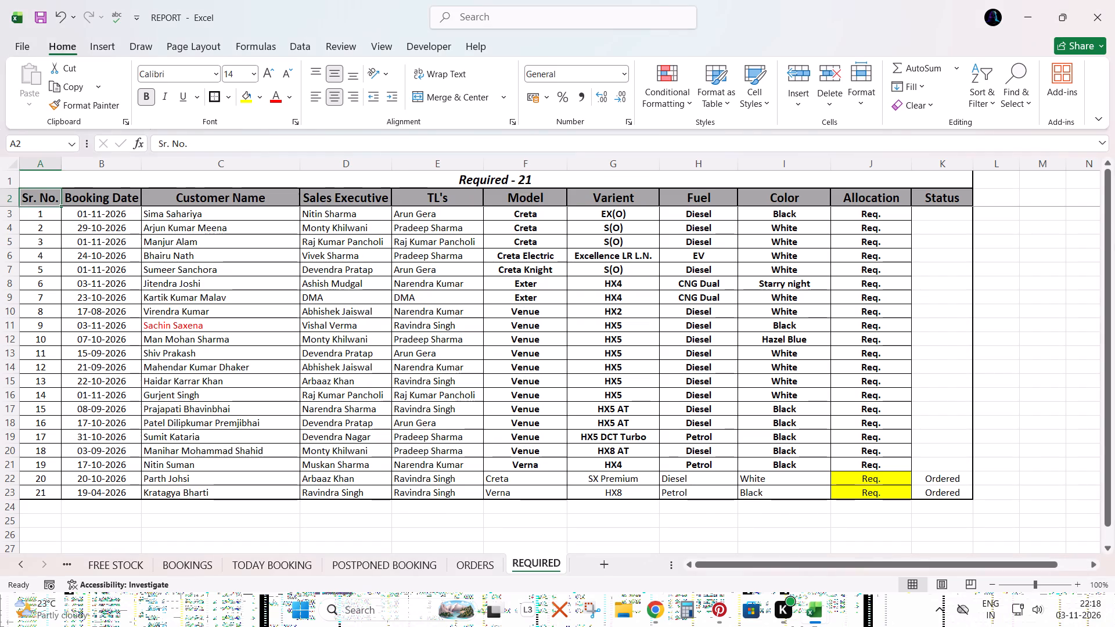
Return to REPORT's first sheets and hide the ALLOTED (HH) sheet.
triple_click(62, 562)
click(62, 562)
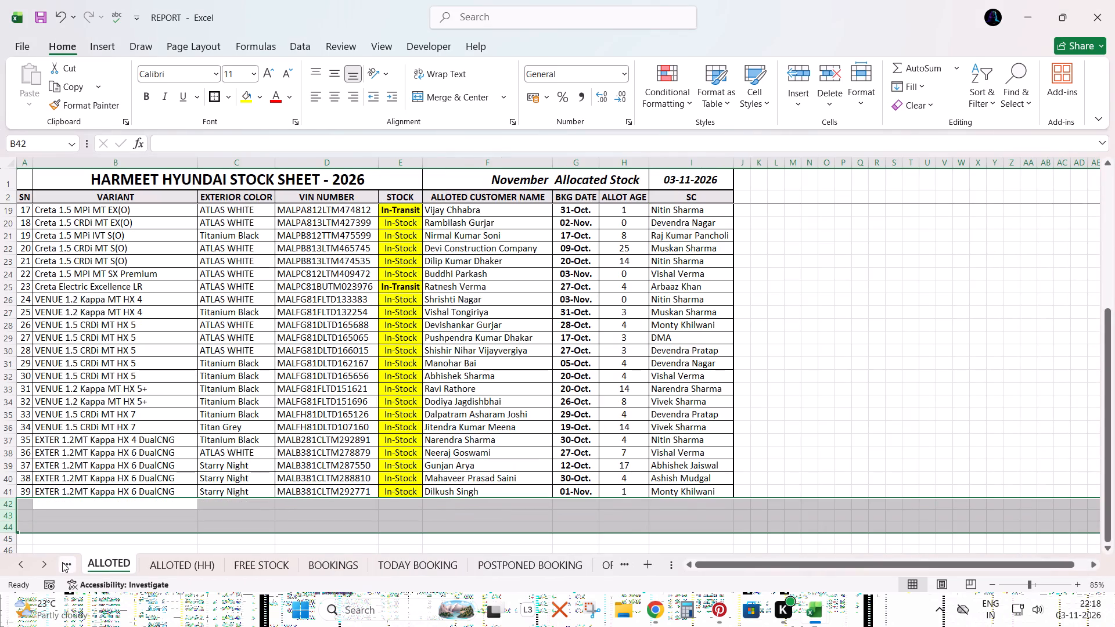
click(66, 567)
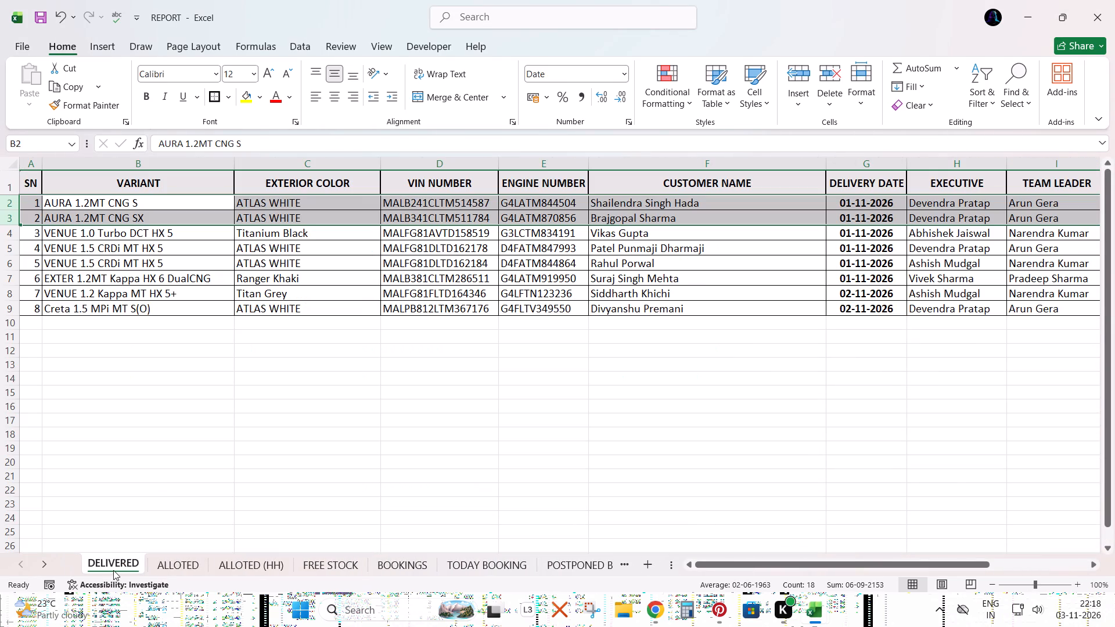
click(160, 564)
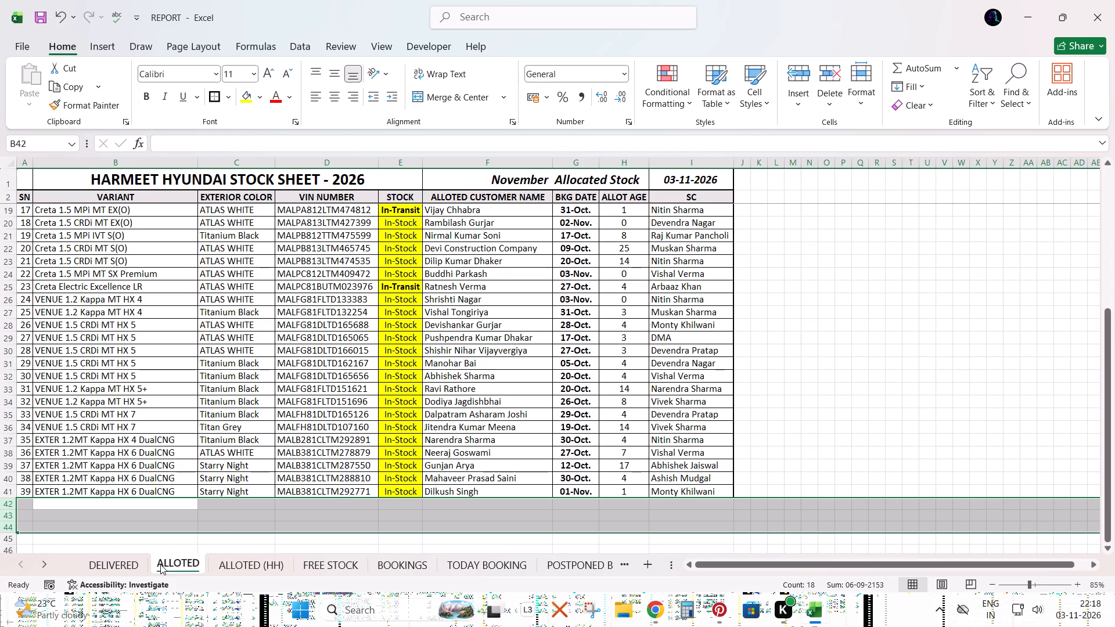
click(224, 566)
right_click(230, 565)
click(275, 513)
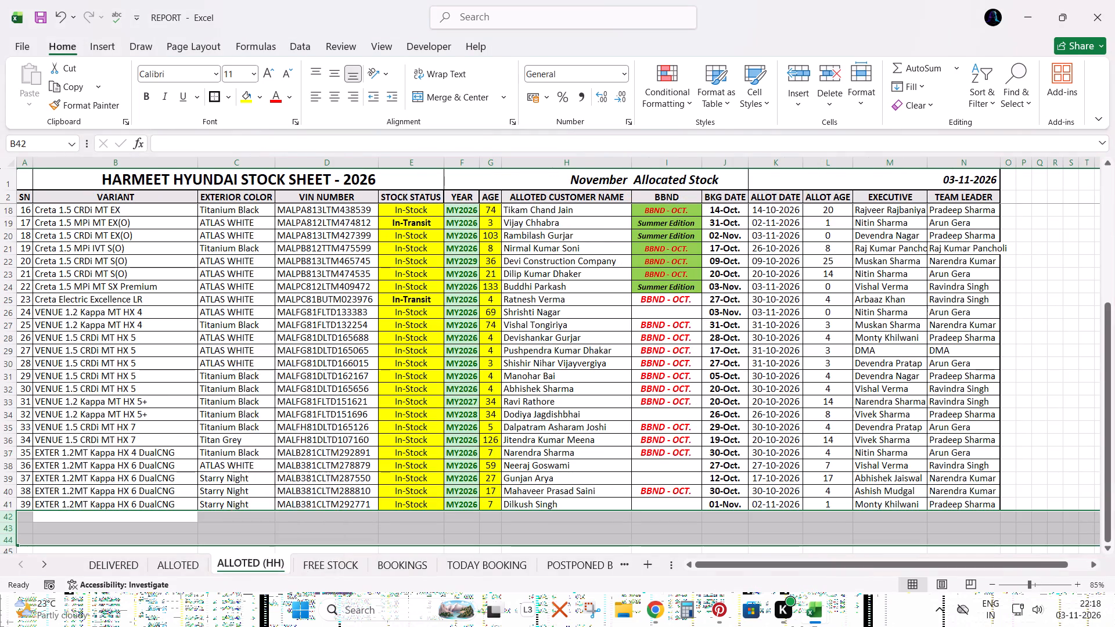
Check through the BOOKINGS, TODAY BOOKING, POSTPONED BOOKING, ORDERS and REQUIRED sheets.
click(308, 569)
click(367, 564)
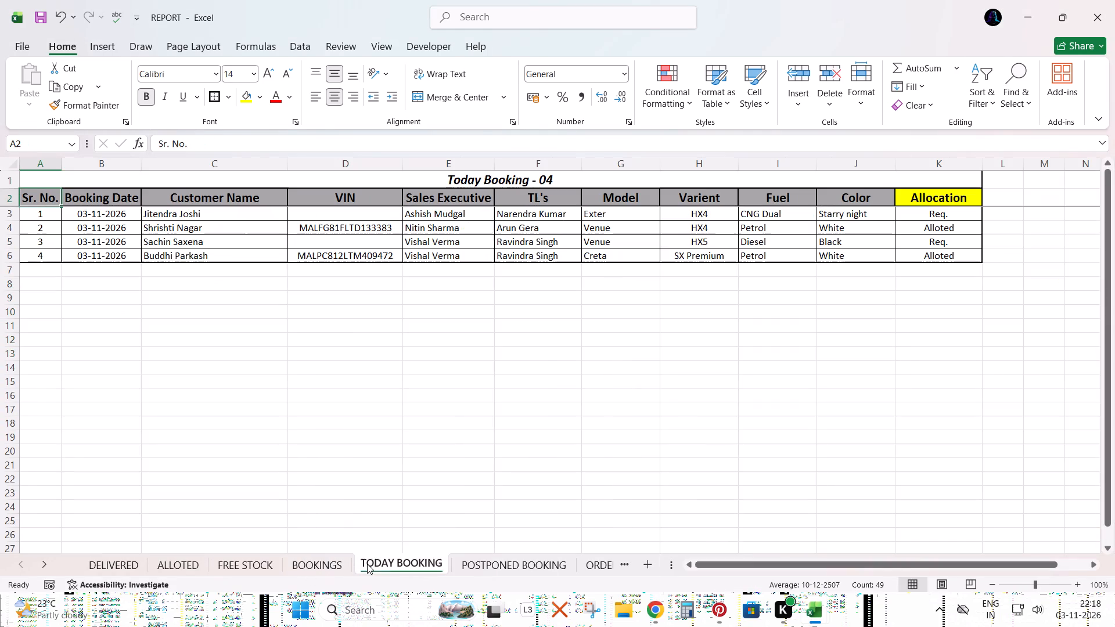
click(485, 561)
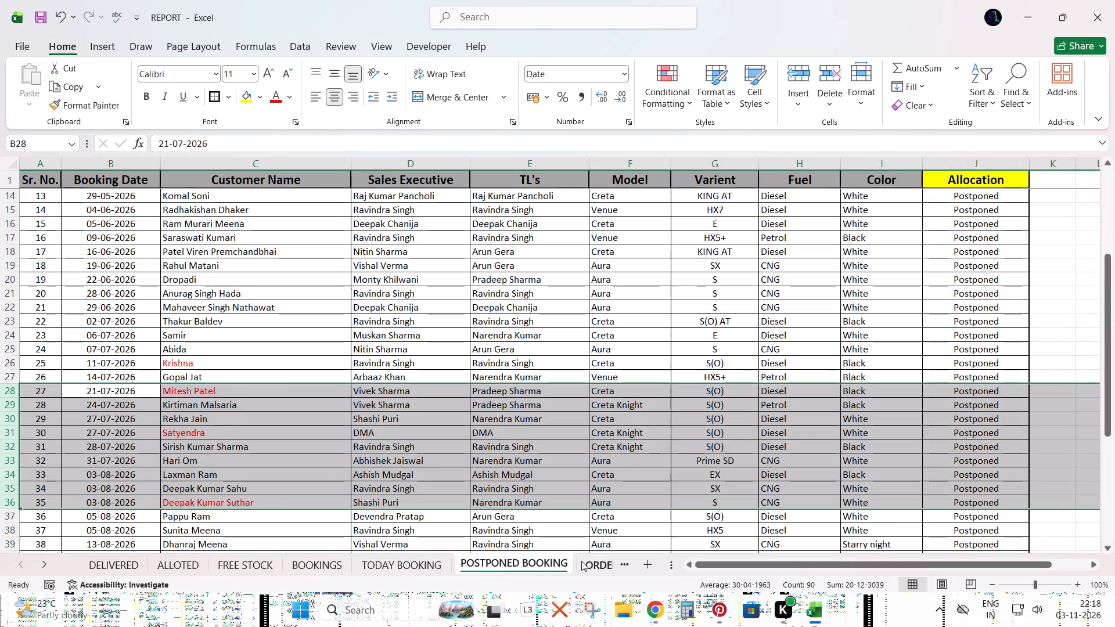
click(585, 562)
click(609, 565)
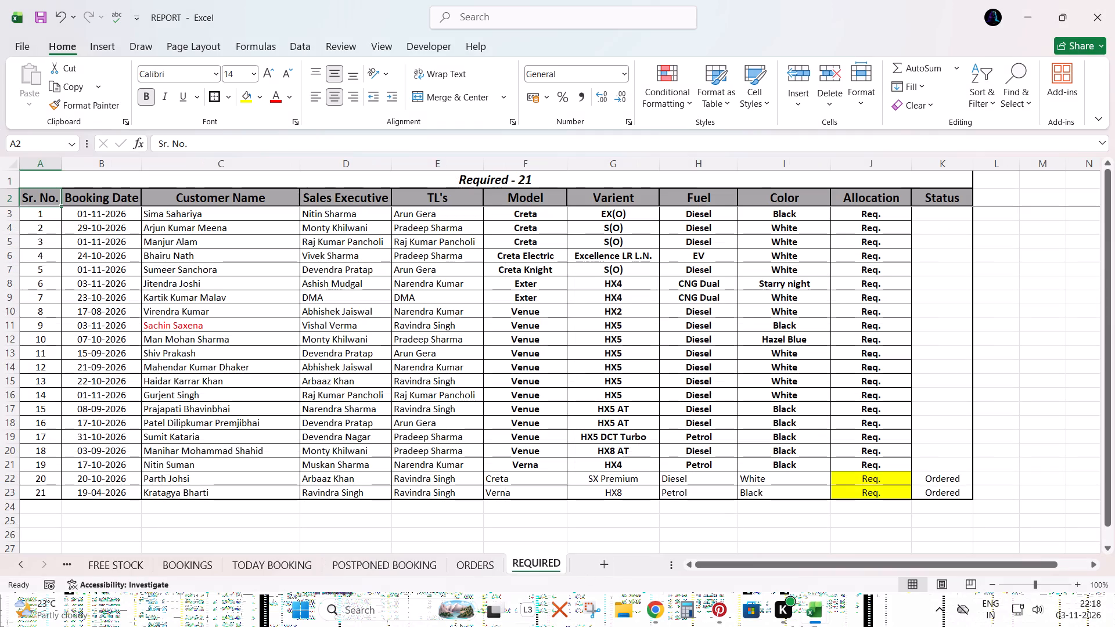
scroll(336, 373, up, 4)
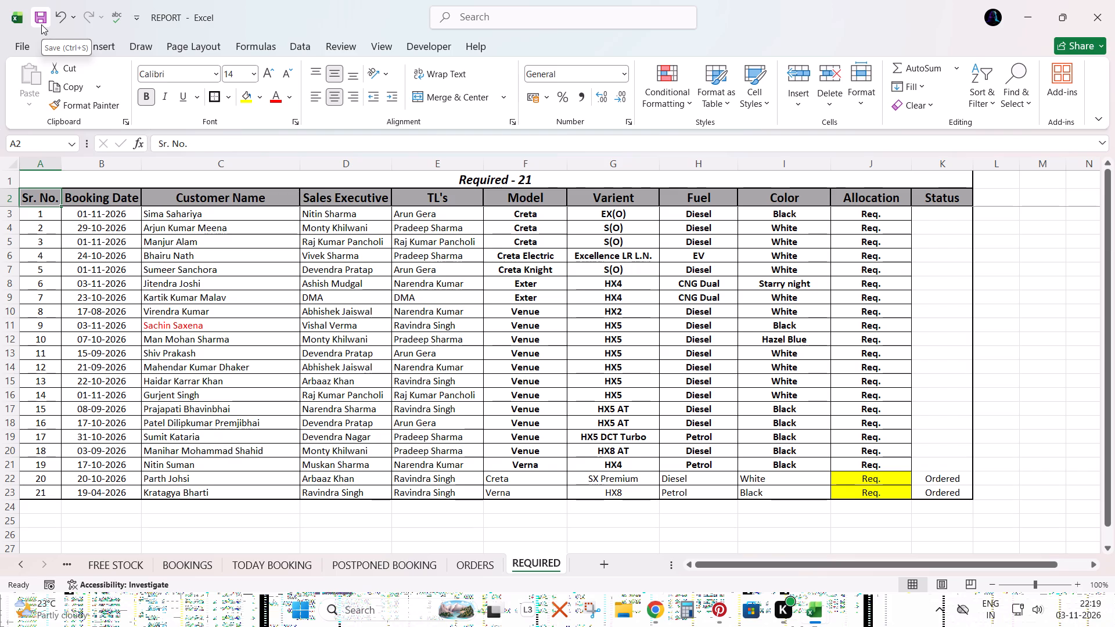
Save and close the REPORT workbook.
click(41, 24)
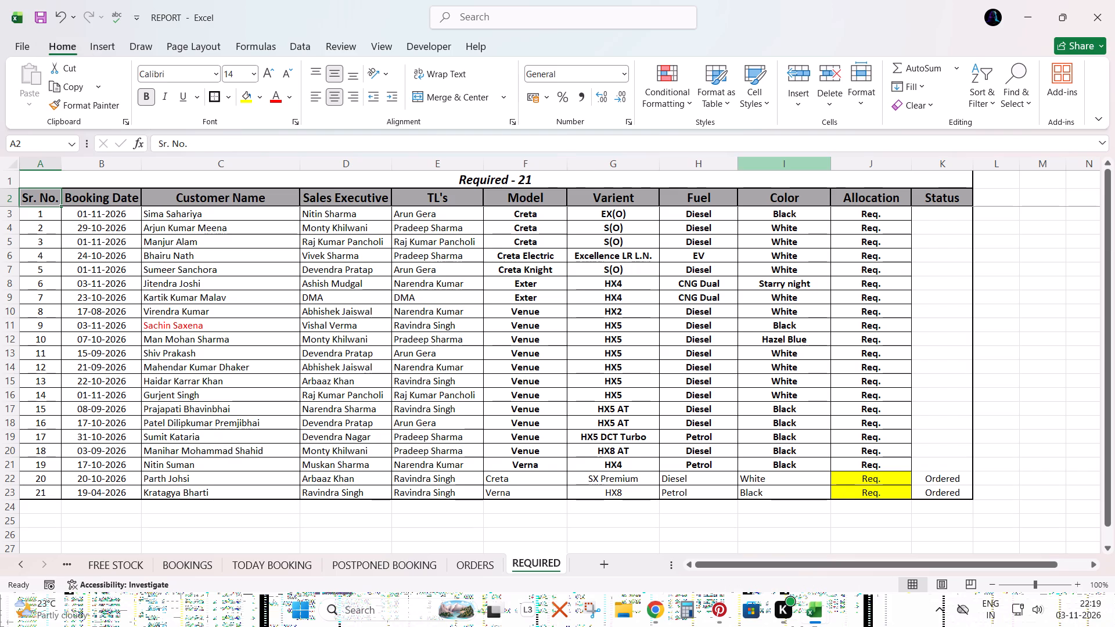
click(1114, 0)
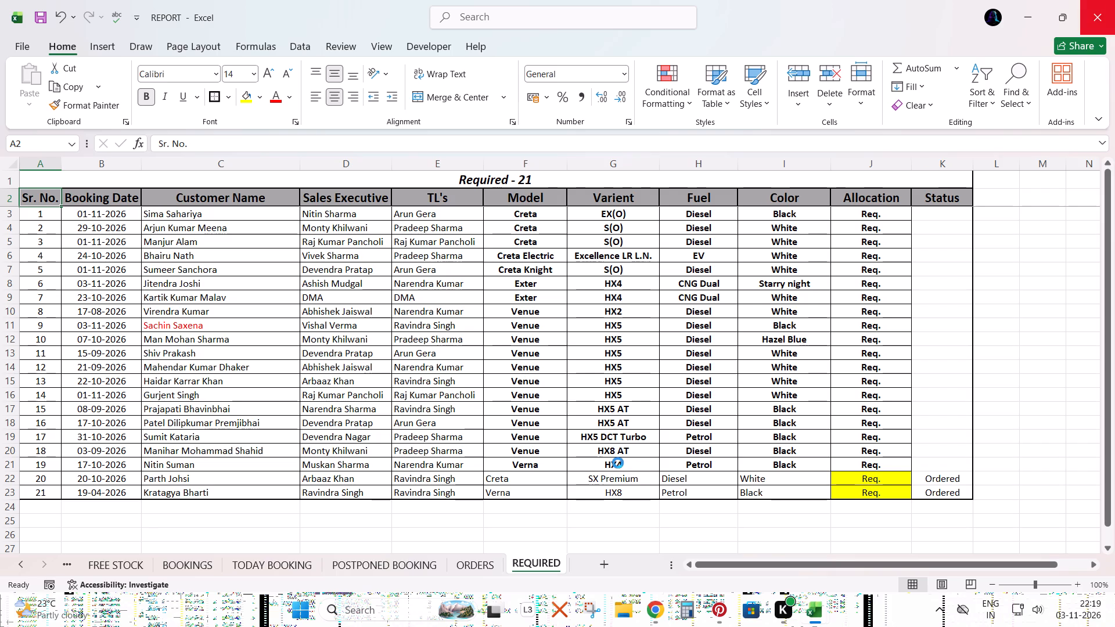
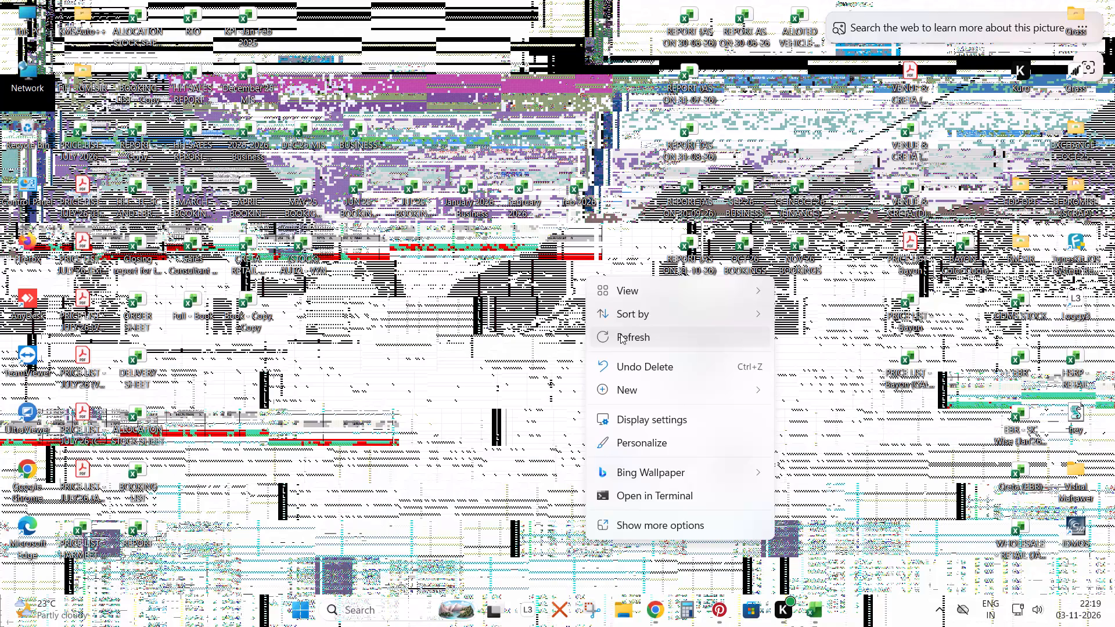
Refresh the desktop and switch to the open DELIVERY SHEET workbook in Excel.
click(620, 334)
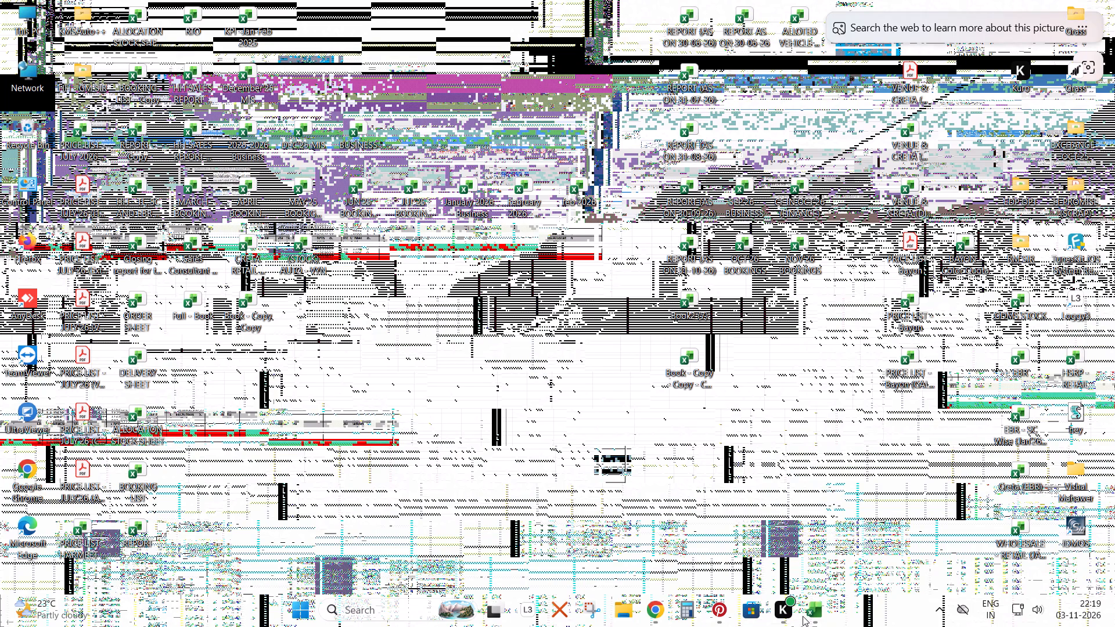
click(816, 611)
click(904, 525)
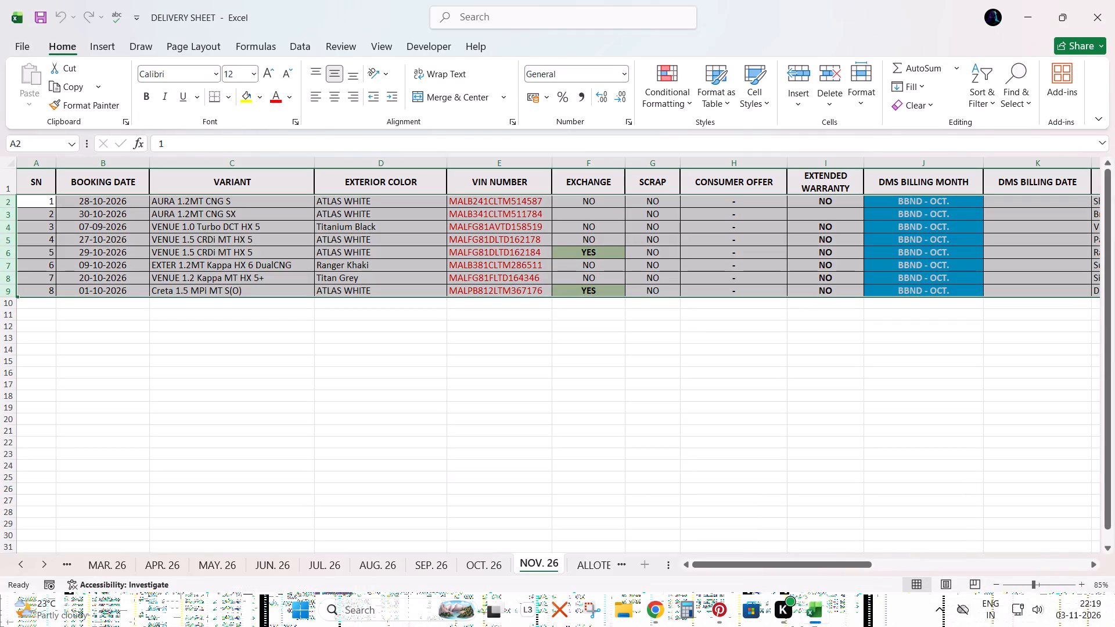
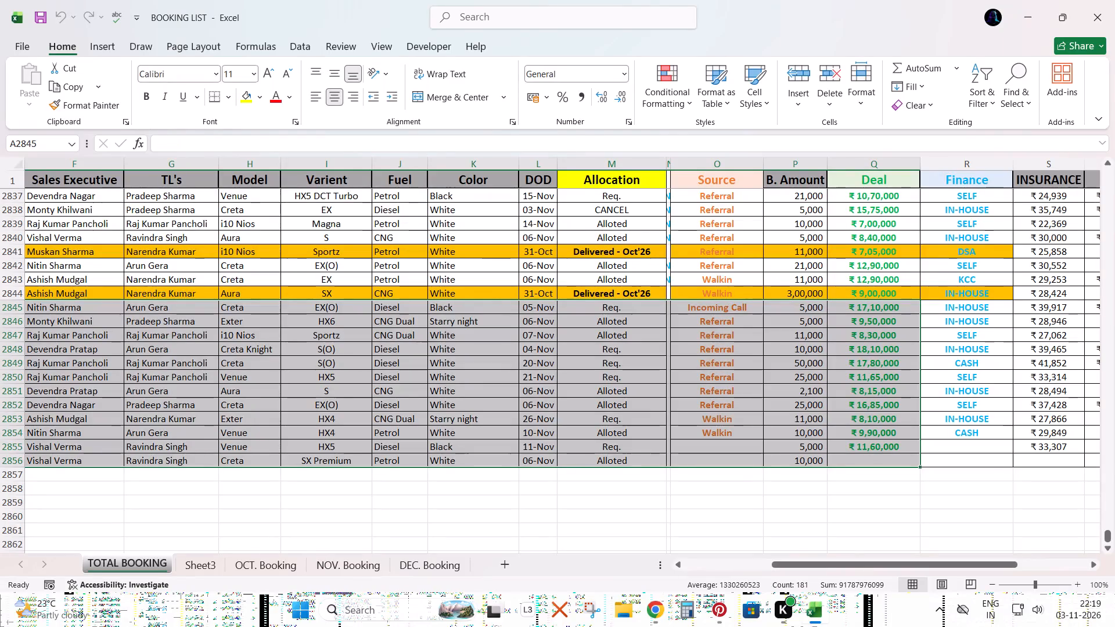
Save the BOOKING LIST workbook and close it.
key(ctrl+Left)
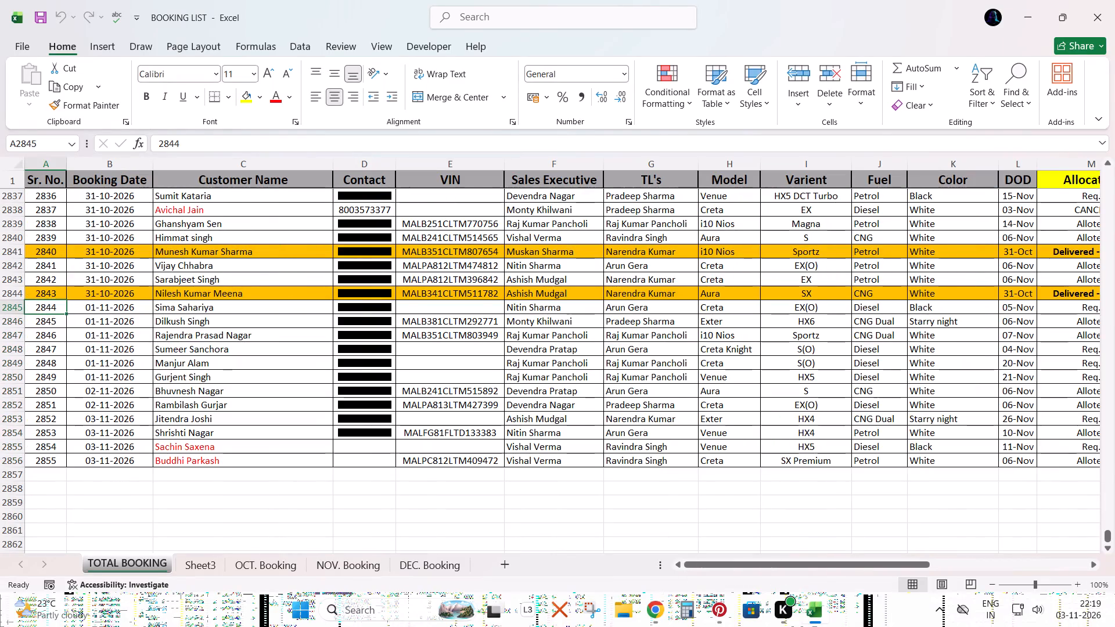
key(ctrl+Down)
key(ctrl+s)
click(1114, 0)
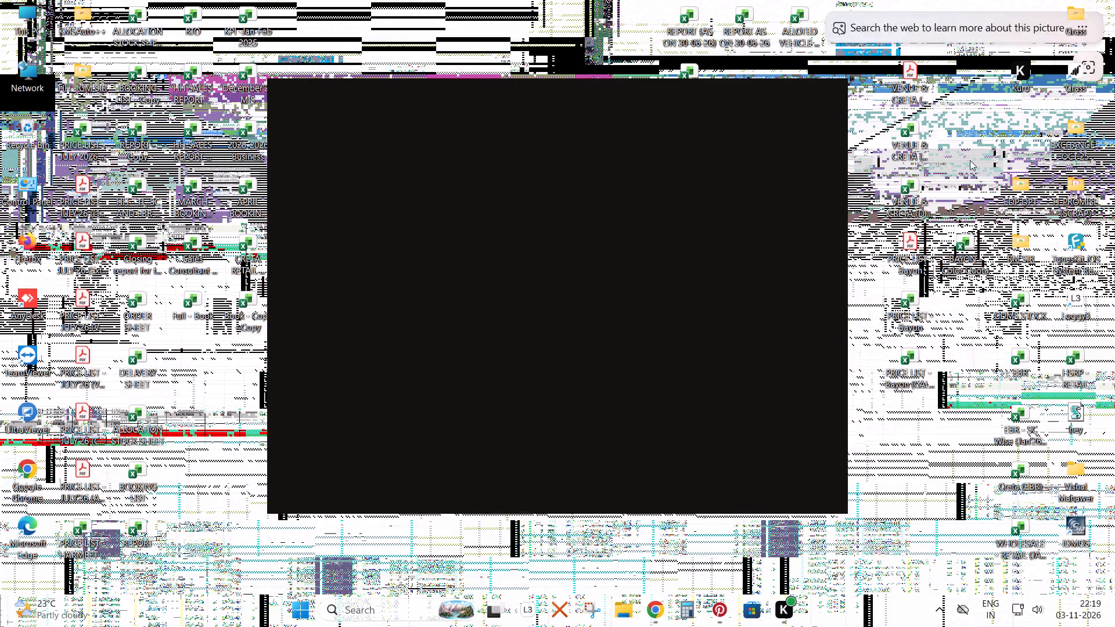
Open the REPORT workbook from the desktop and dismiss the Document Recovery list.
double_click(134, 527)
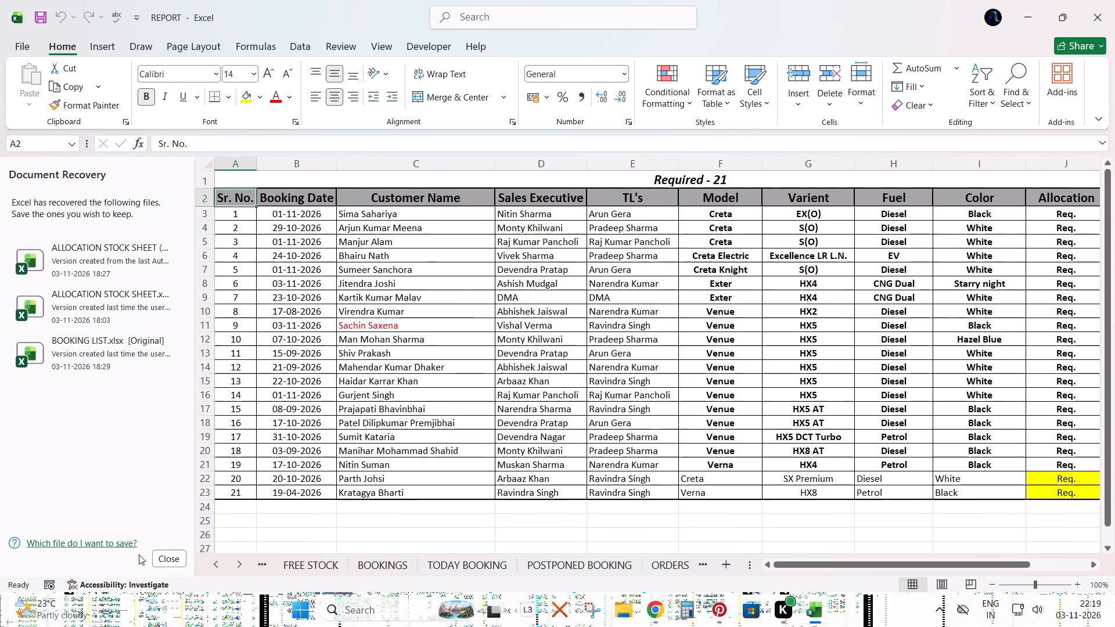
click(177, 557)
click(357, 239)
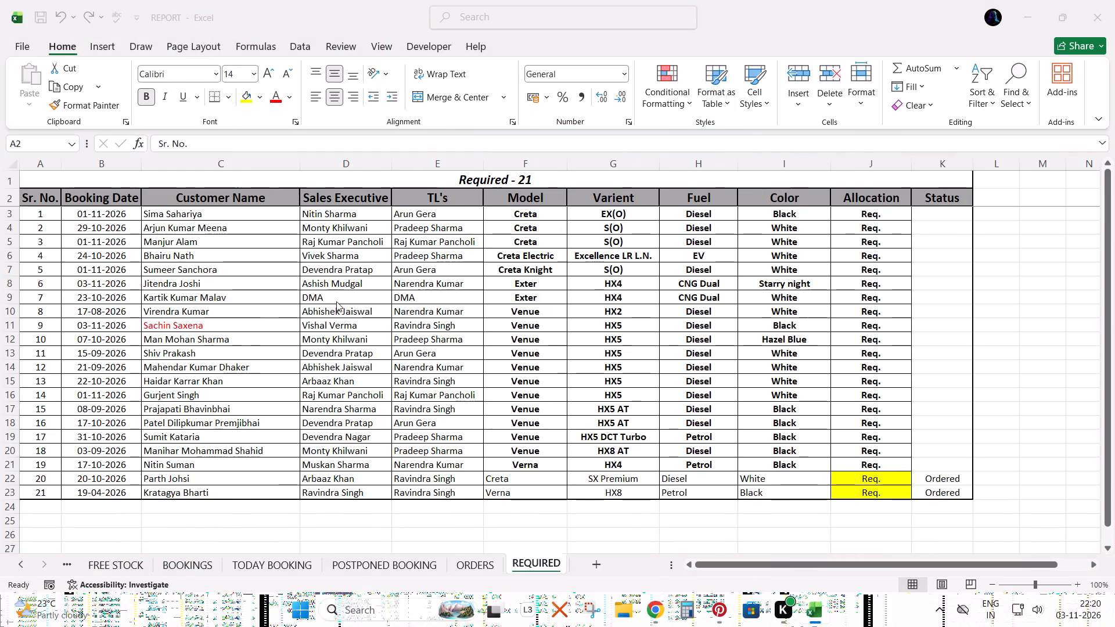
Review the REPORT sheets in order from DELIVERED through ALLOTED, FREE STOCK, bookings and ORDERS to REQUIRED.
click(63, 558)
click(63, 558)
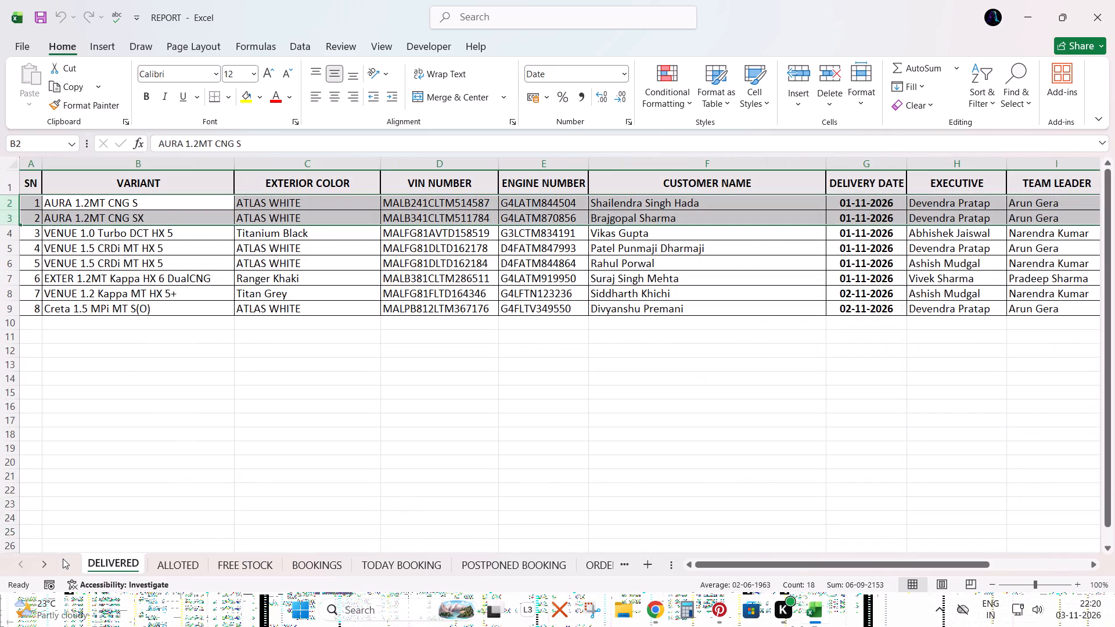
click(63, 558)
click(63, 558)
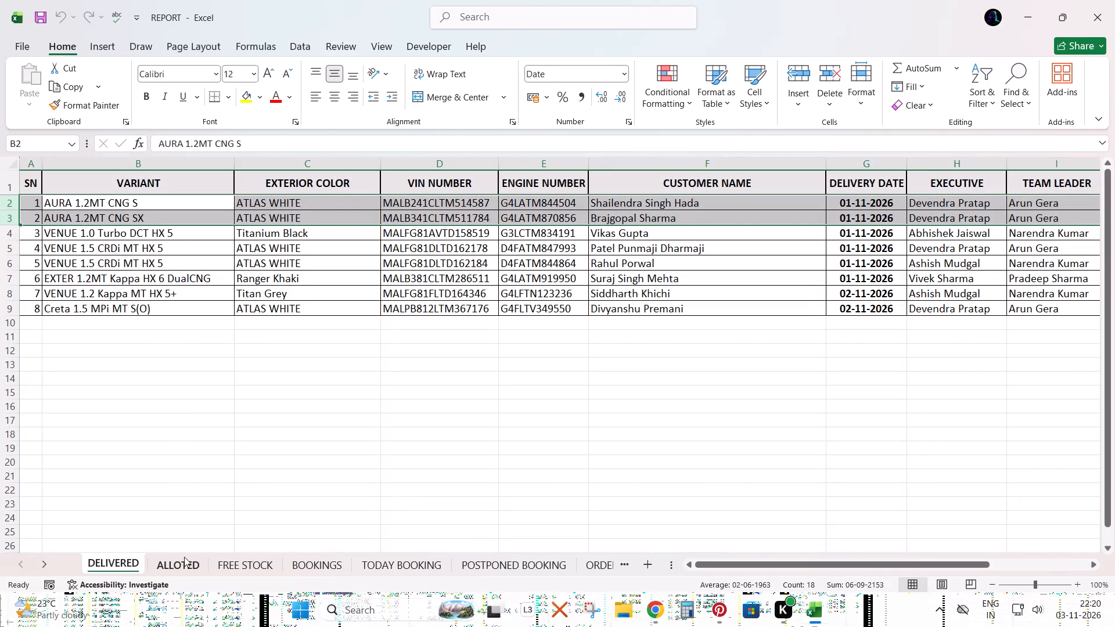
click(183, 563)
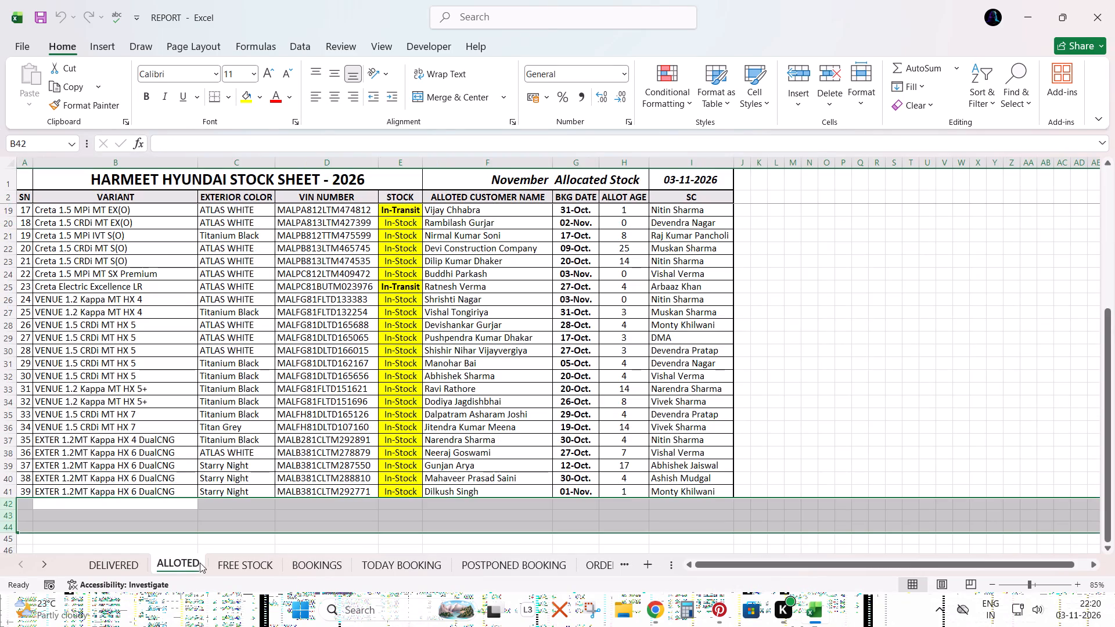
click(236, 561)
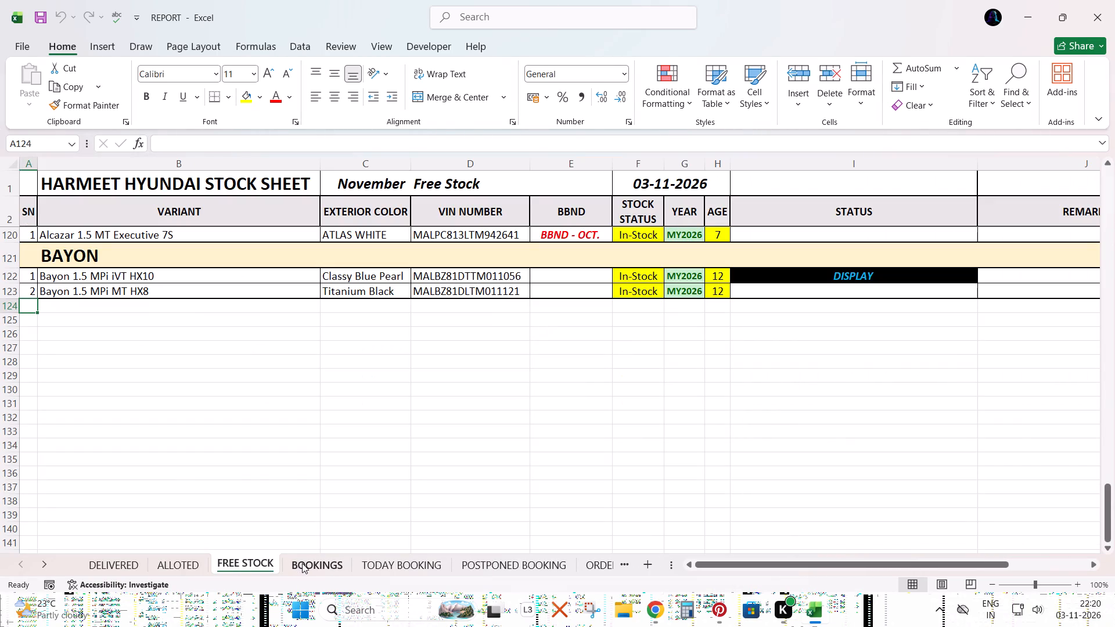
click(304, 563)
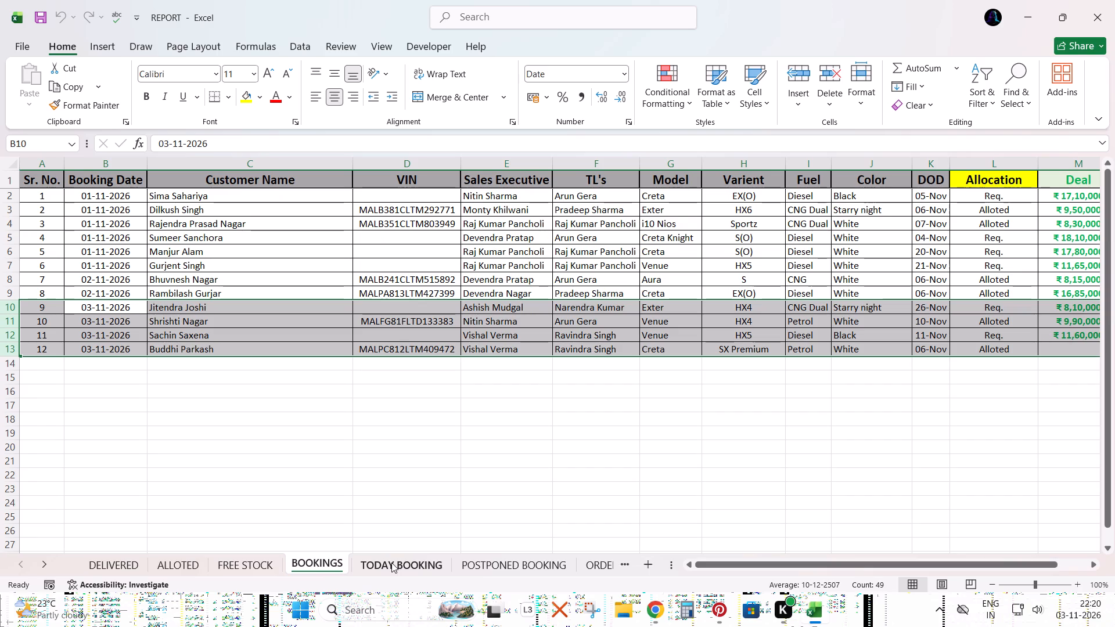
click(391, 563)
click(328, 564)
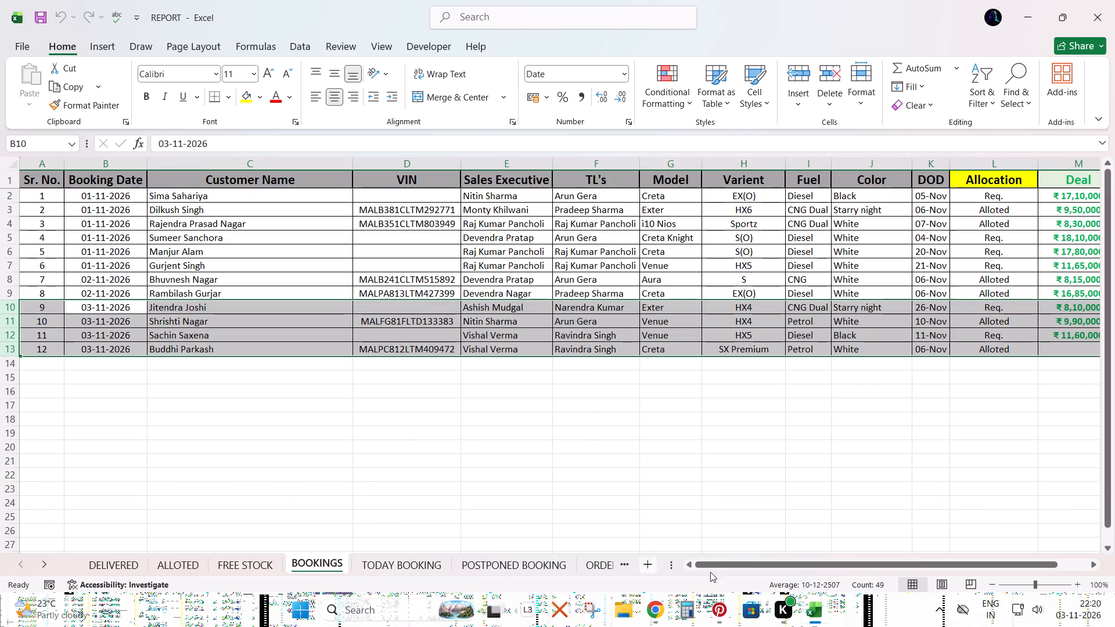
click(754, 571)
drag(753, 565, 669, 566)
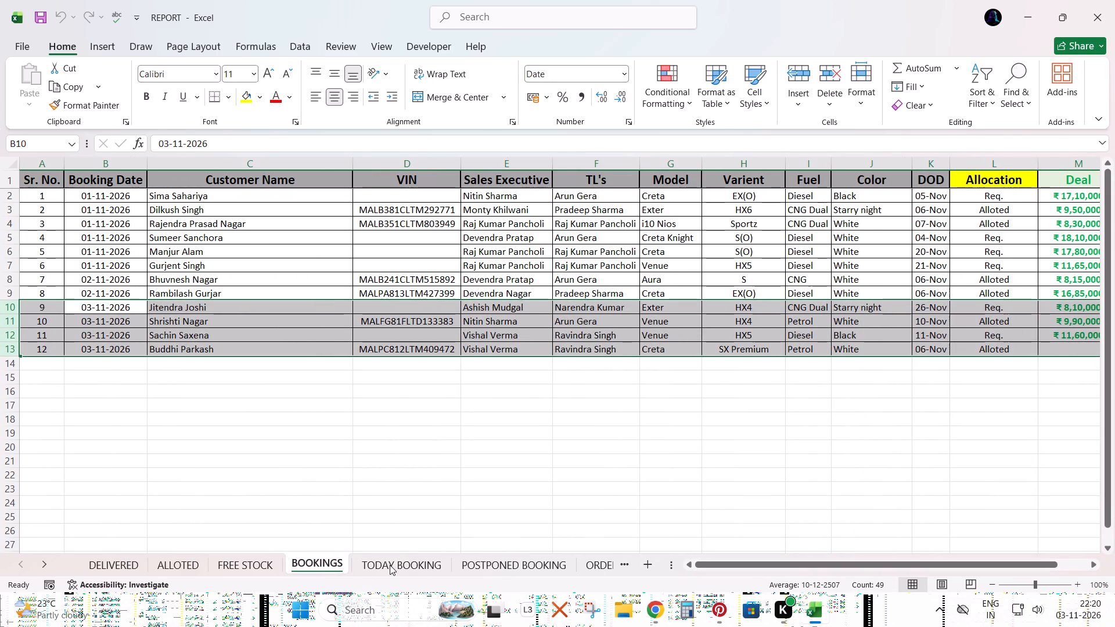
click(390, 565)
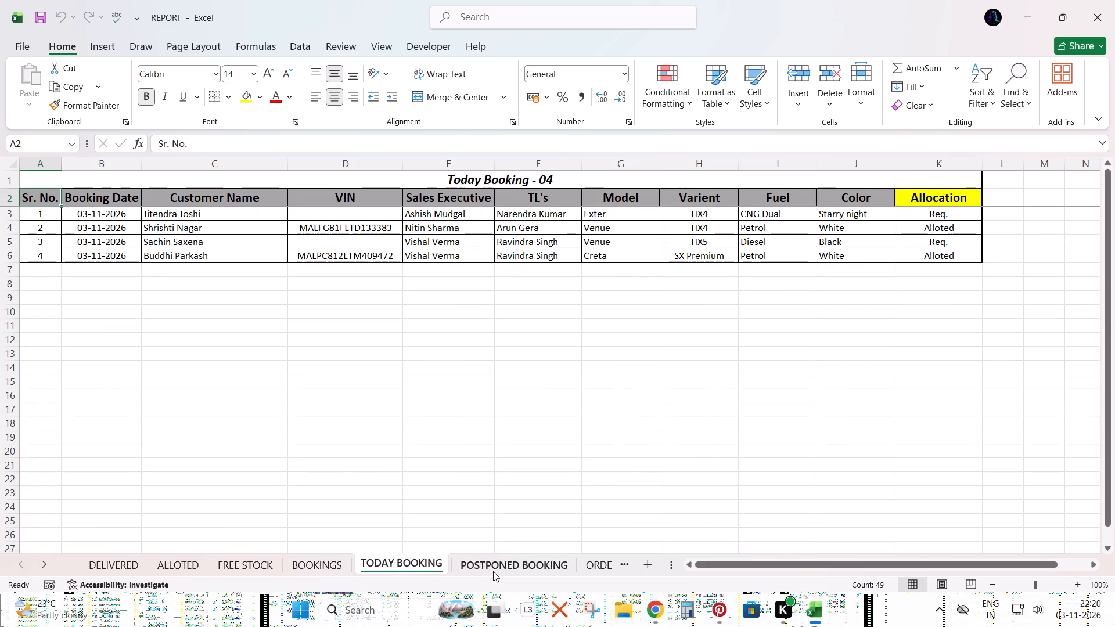
click(496, 565)
click(595, 565)
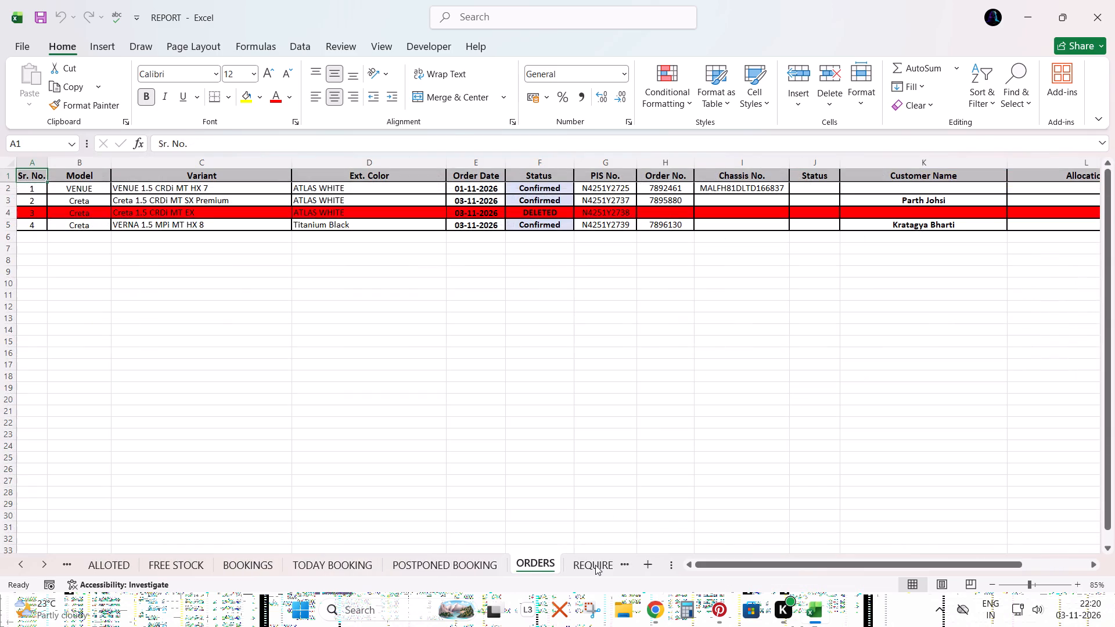
click(607, 562)
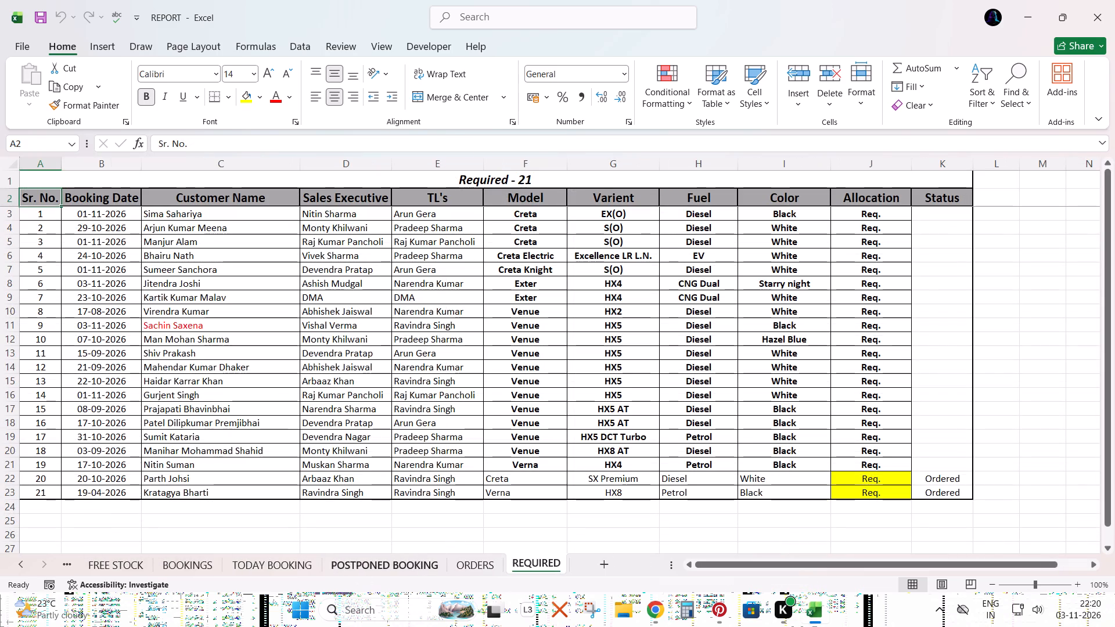
scroll(337, 505, up, 3)
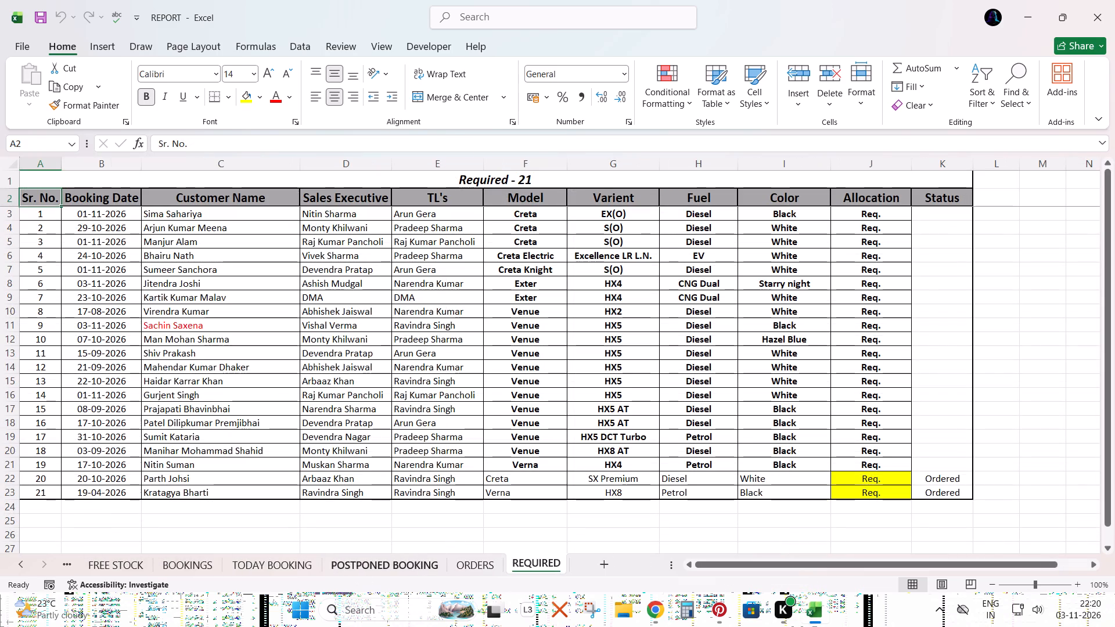
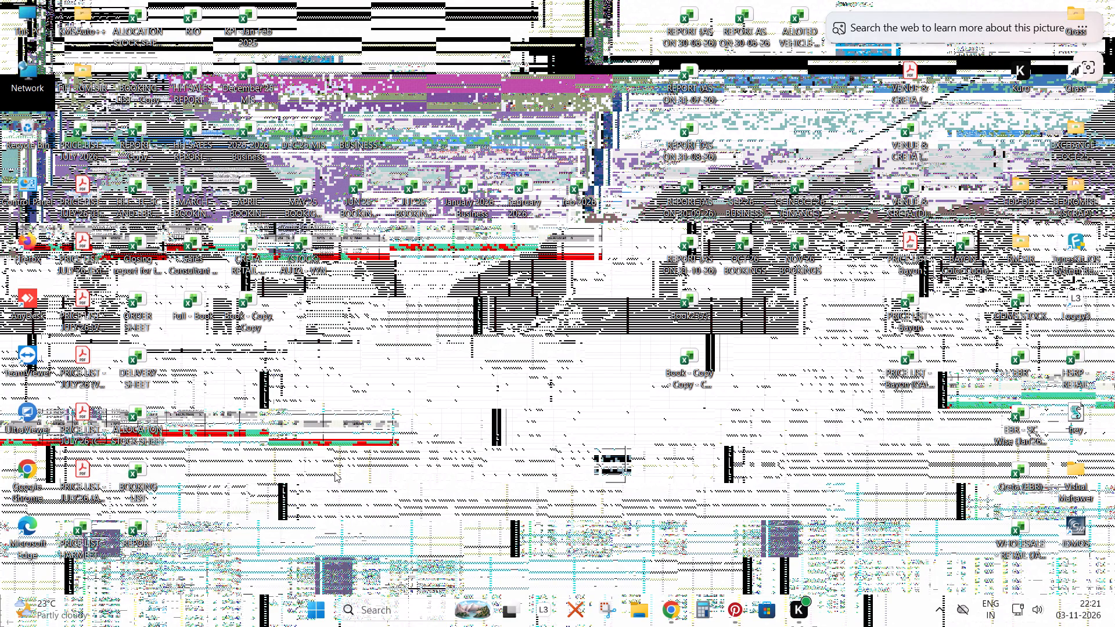
Switch to Excel and create a new blank workbook.
key(ctrl+alt+shift+super+x)
scroll(334, 472, up, 1)
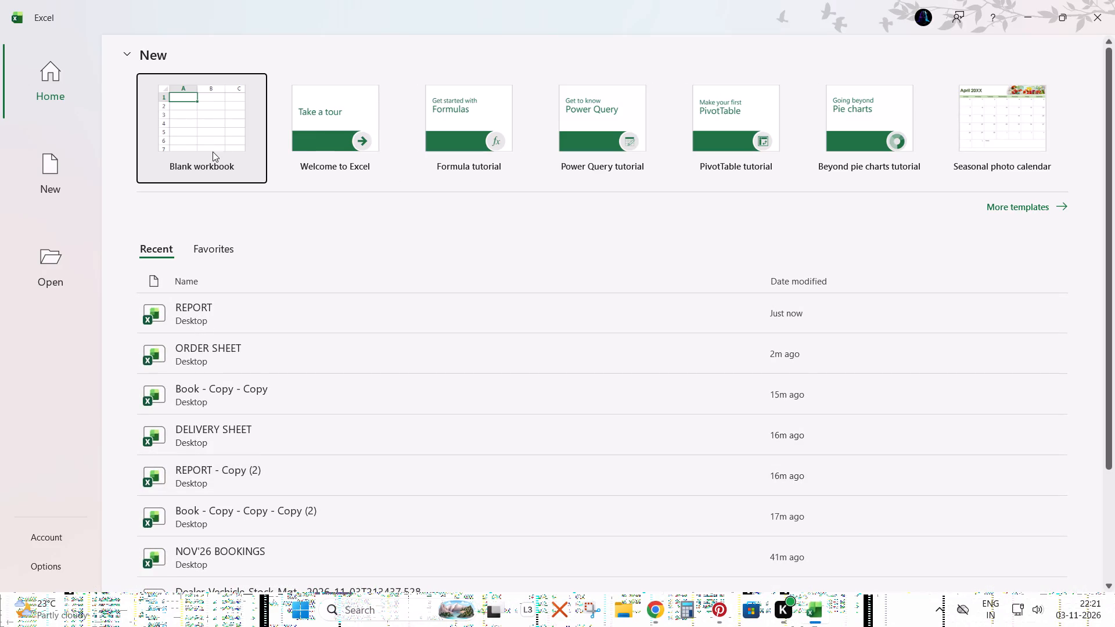
click(212, 152)
Return to the desktop and open the BOOKING LIST workbook.
click(1114, 626)
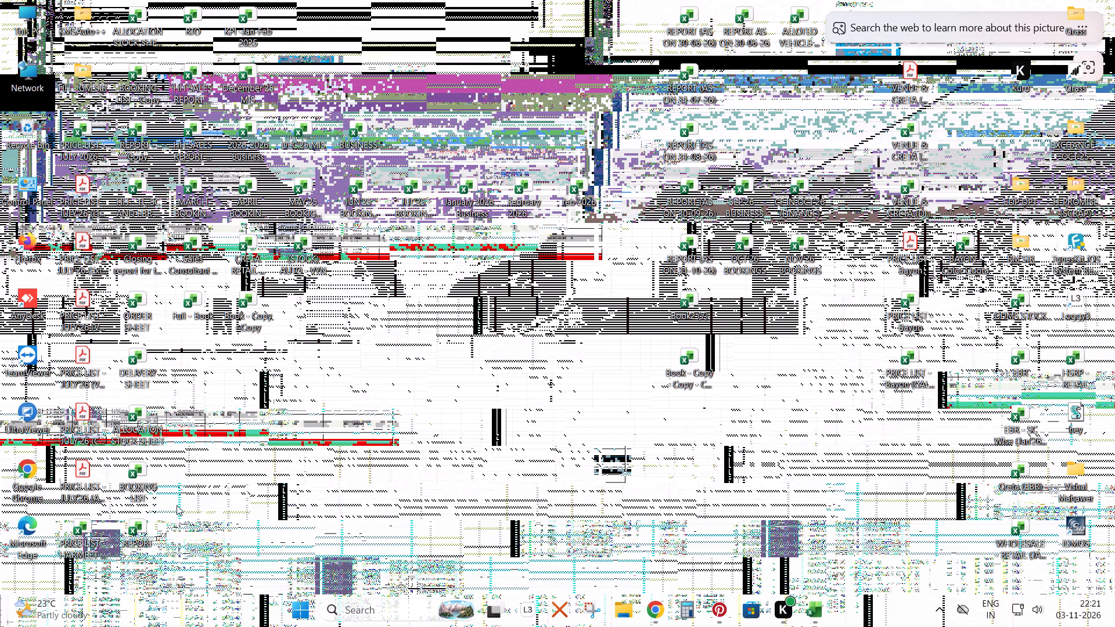
double_click(148, 478)
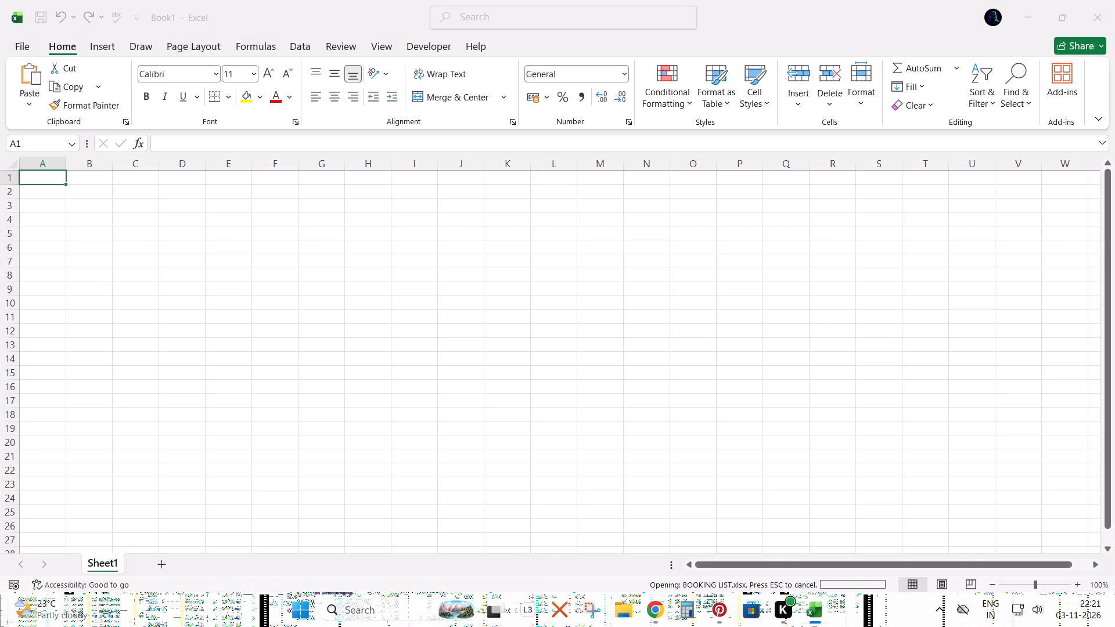
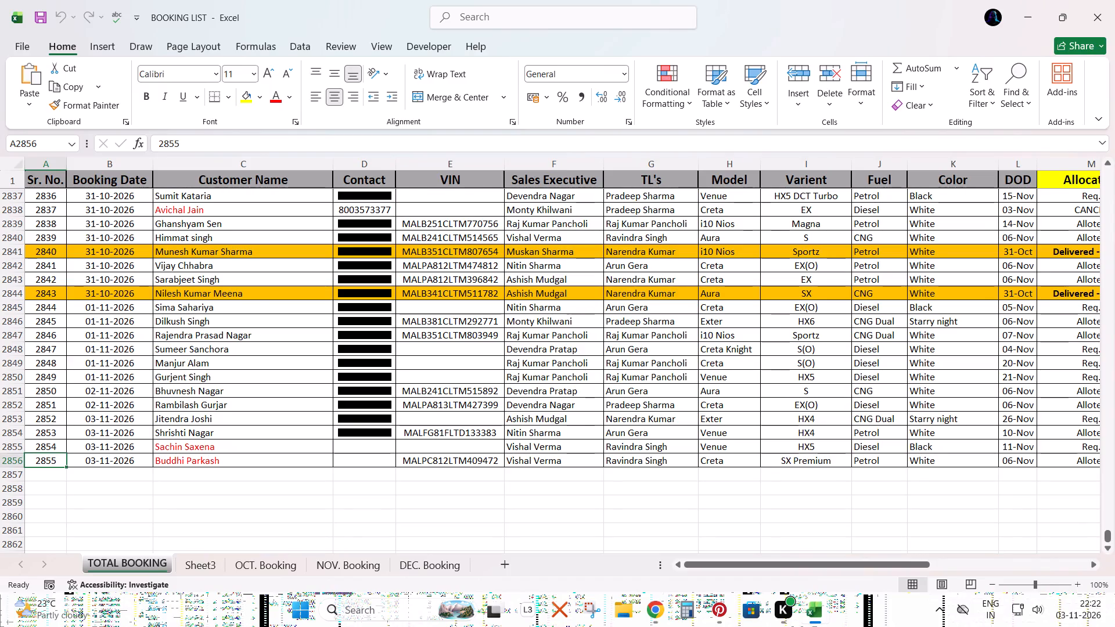
Copy the TOTAL BOOKING headers from Sr. No. through Fuel into the blank workbook's first row, starting at A1.
click(43, 186)
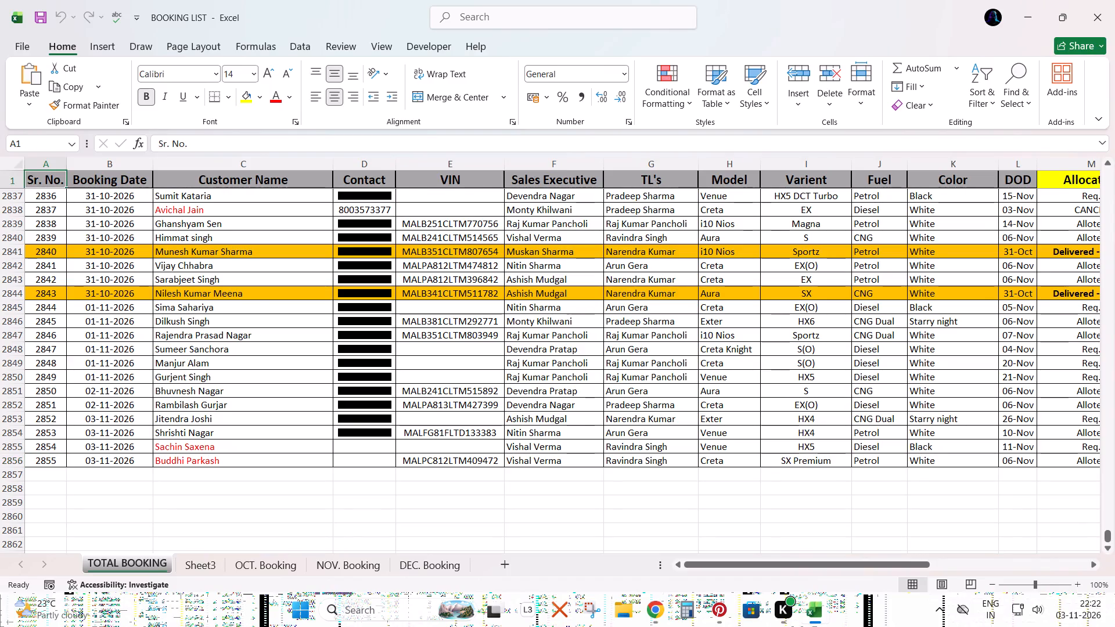
key(shift+Right)
key(shift+Right)
key(shift+Right)
key(shift+Right)
key(shift+Right)
key(shift+Right)
key(shift+Right)
key(shift+Right)
key(shift+Right)
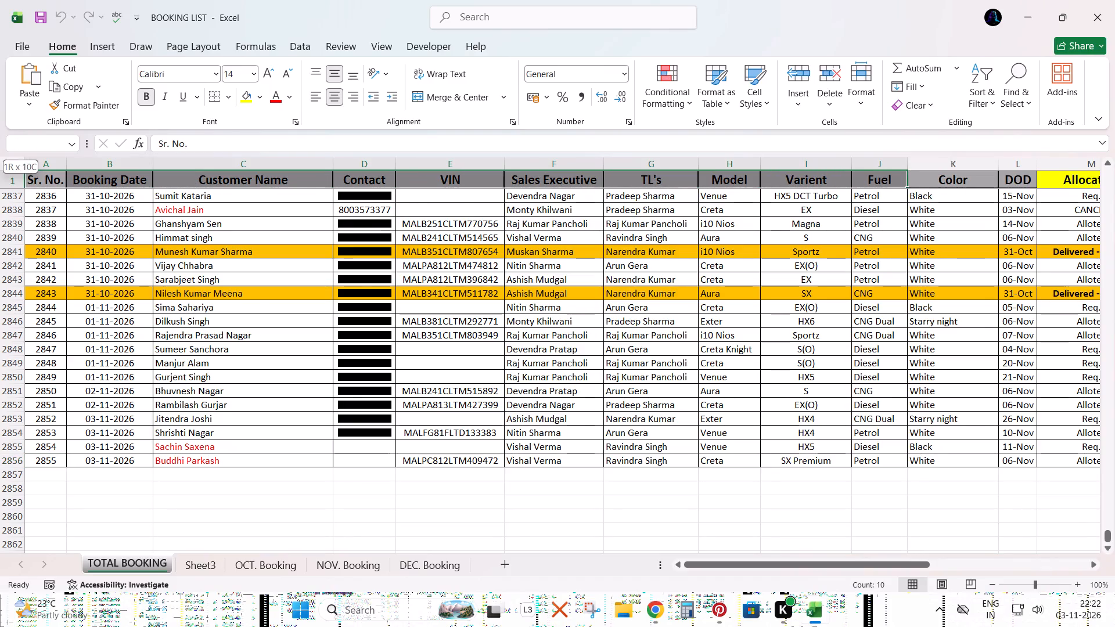
key(ctrl+c)
key(alt+Tab)
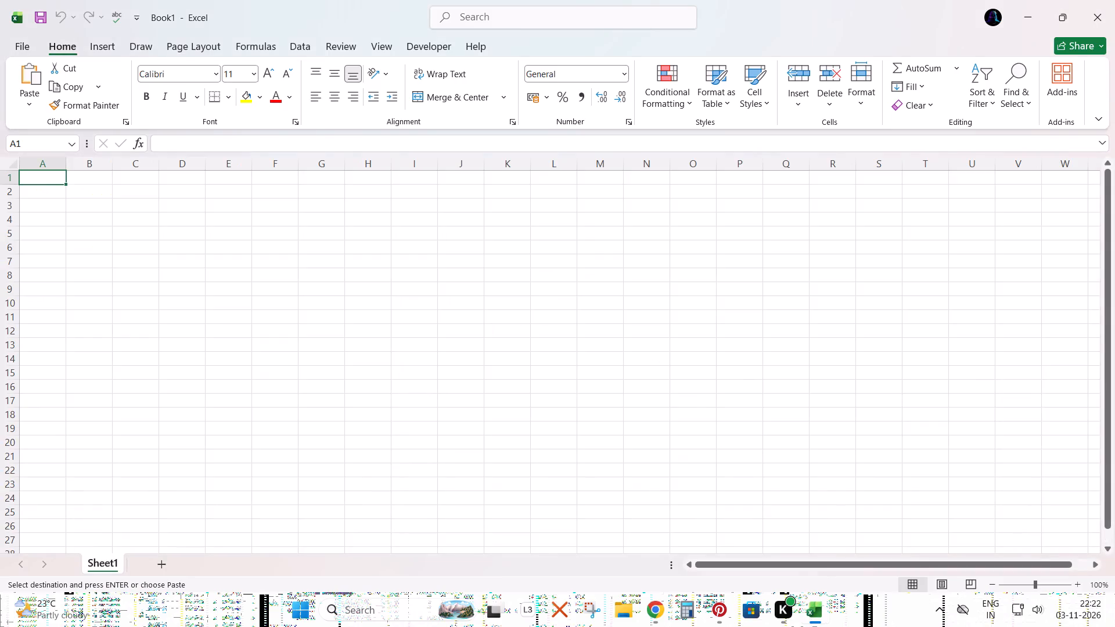
key(ctrl+v)
key(Down)
Return to the TOTAL BOOKING sheet in the BOOKING LIST workbook.
key(alt+Tab)
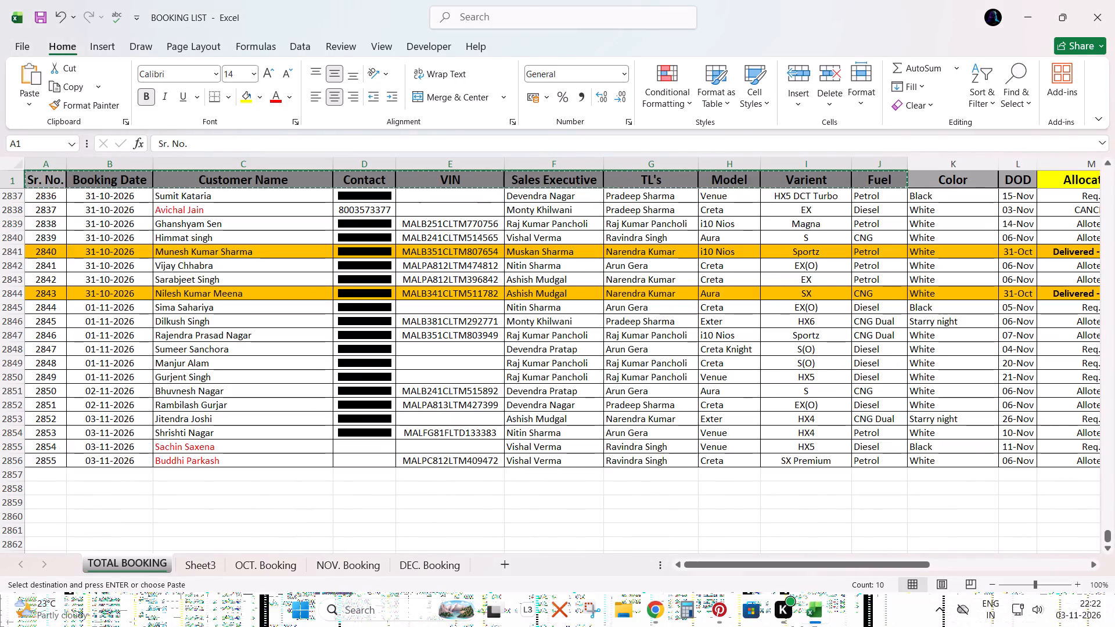
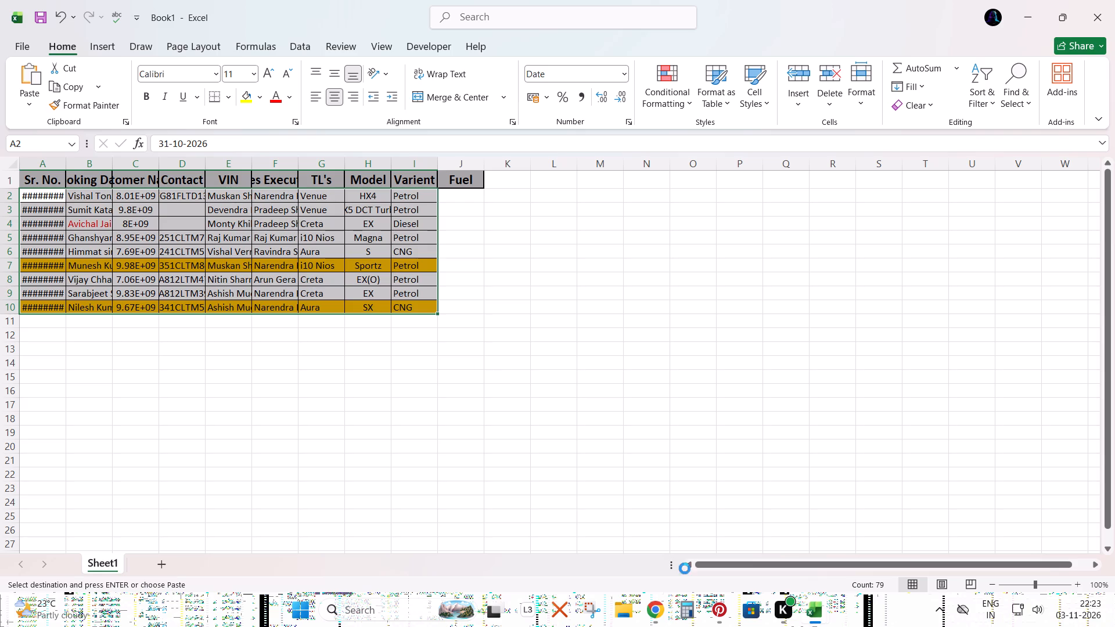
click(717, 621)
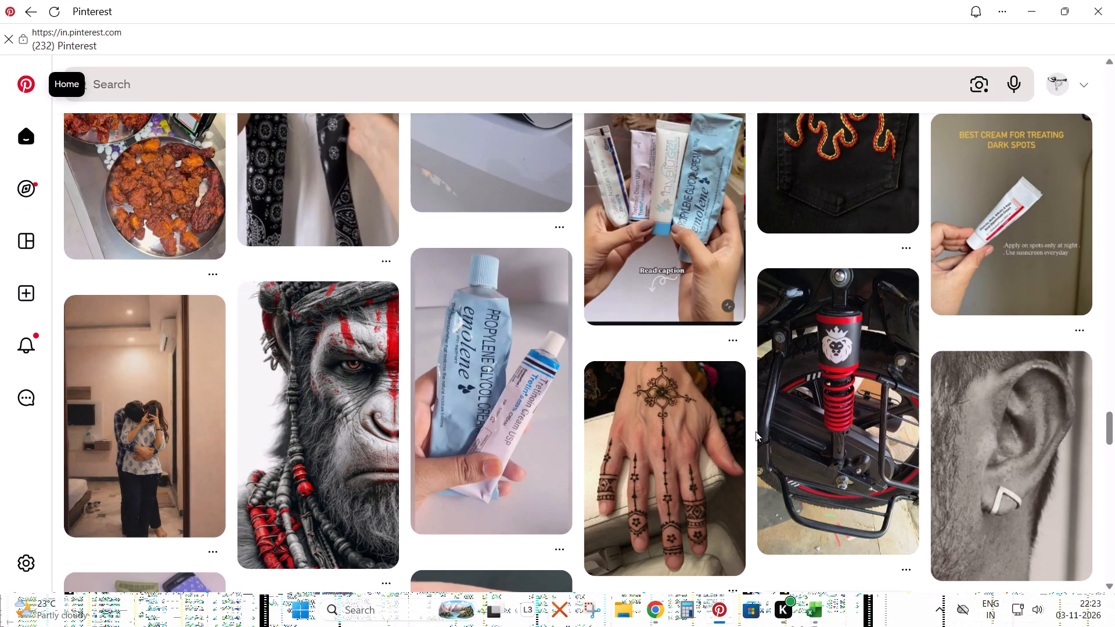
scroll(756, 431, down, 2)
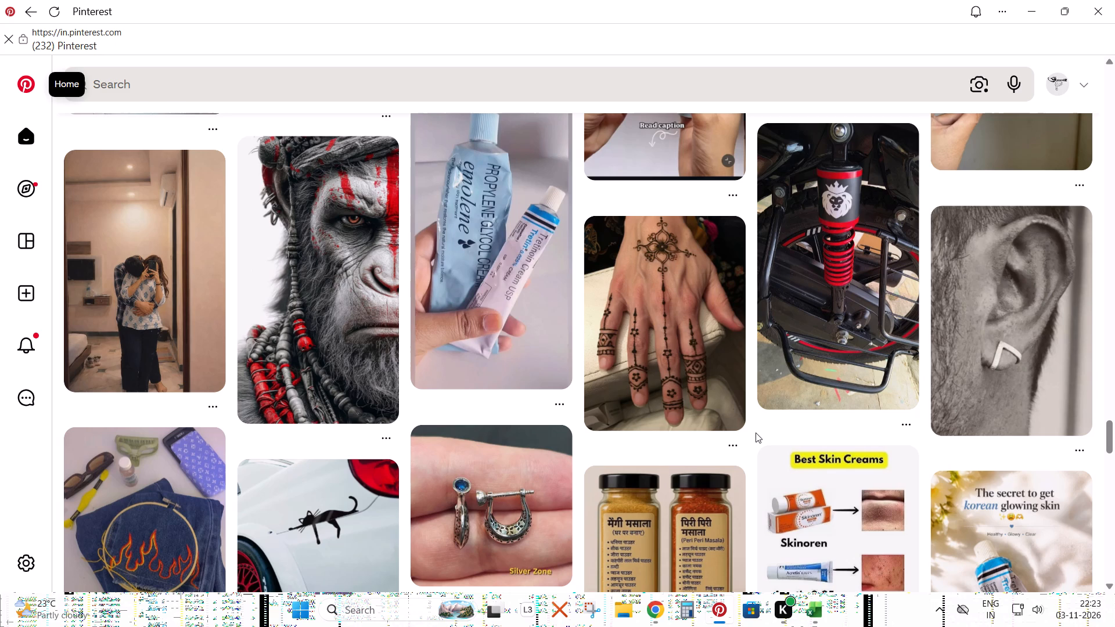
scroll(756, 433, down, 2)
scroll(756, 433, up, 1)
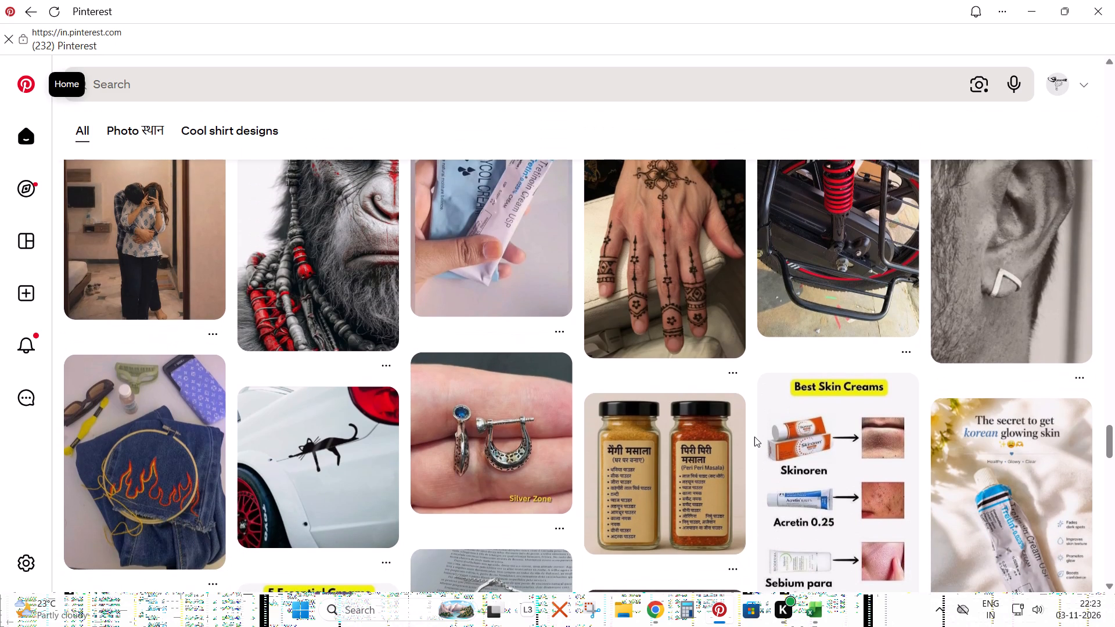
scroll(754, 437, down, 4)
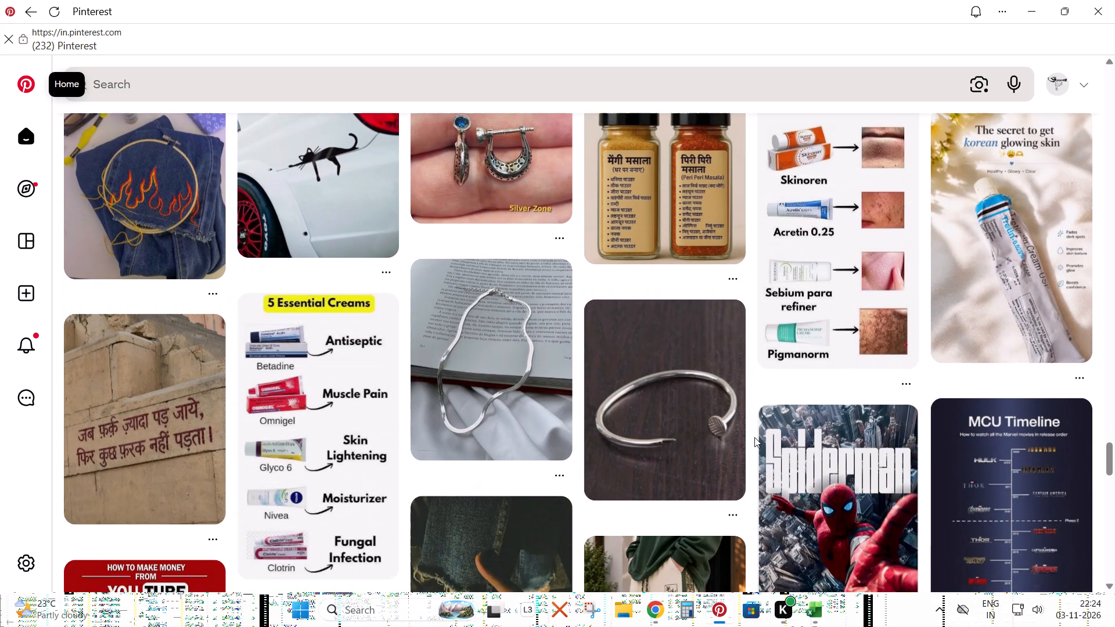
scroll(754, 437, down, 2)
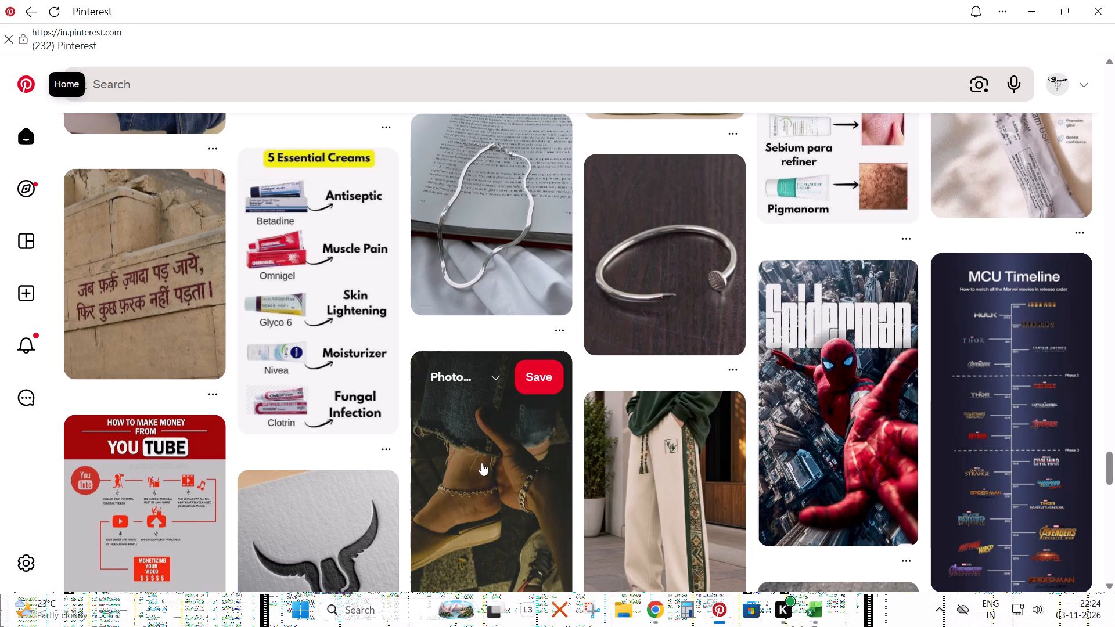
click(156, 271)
Switch back to the Book1 workbook in Excel and choose to wait for the program to respond.
key(alt+Tab)
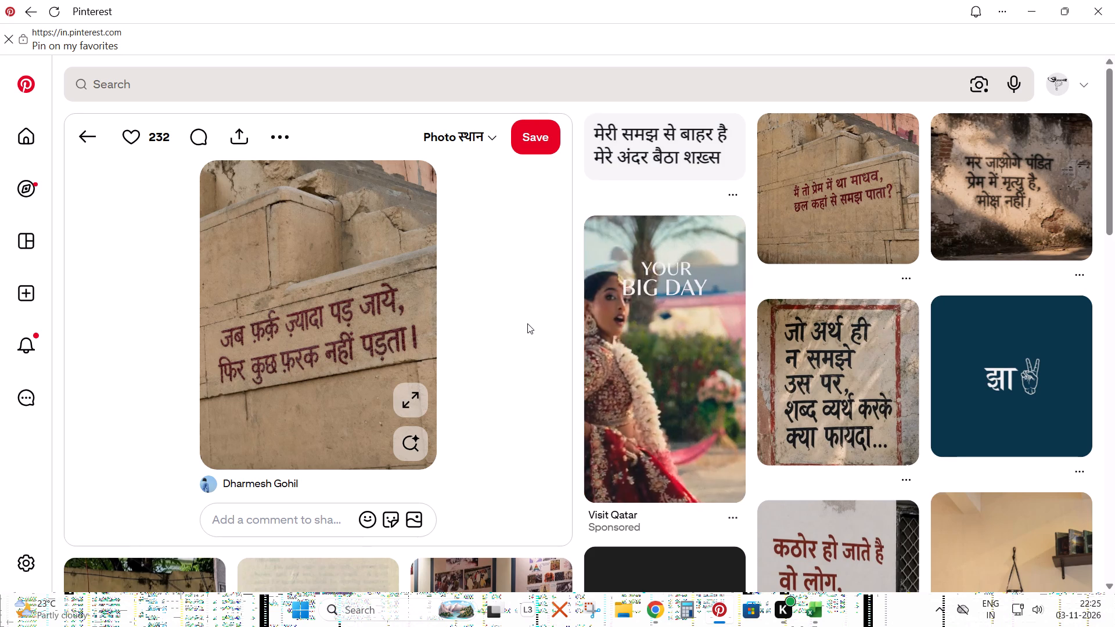
key(alt+Tab)
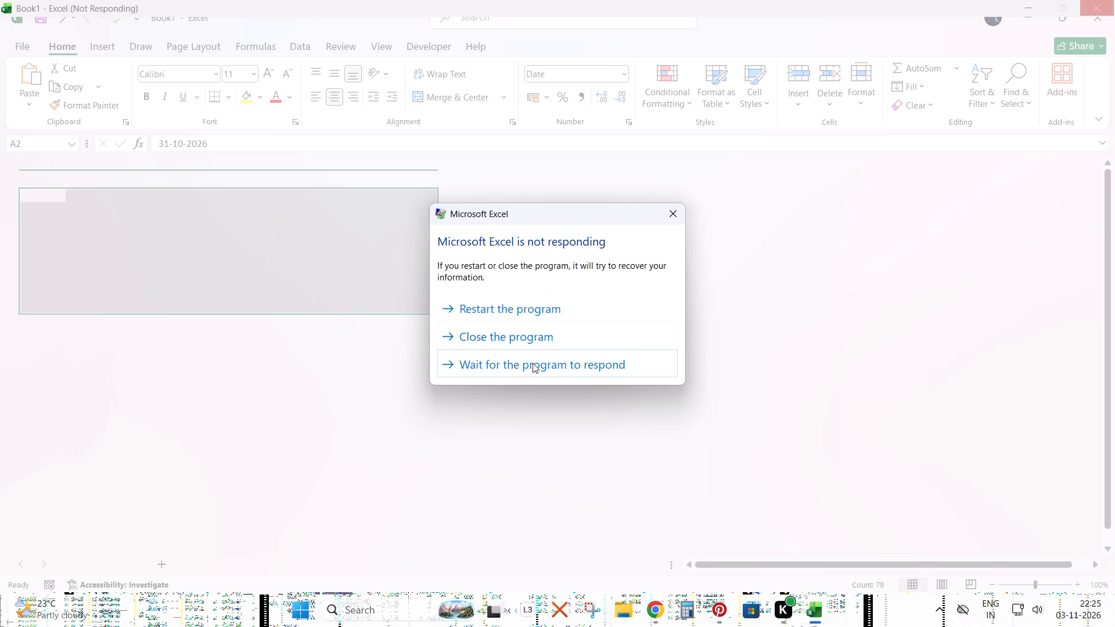
click(588, 365)
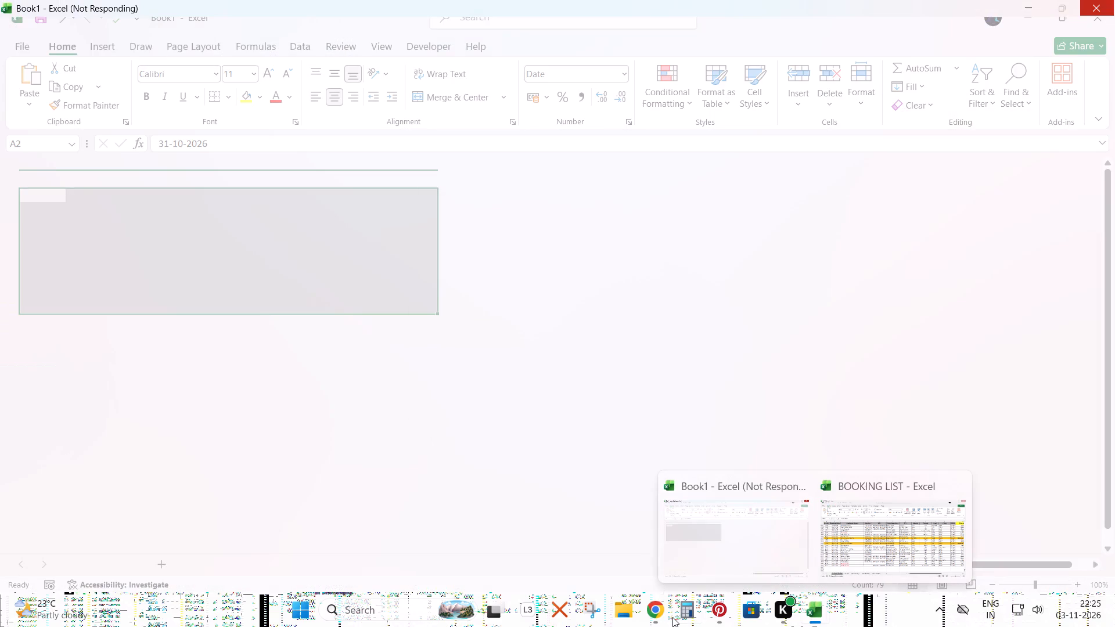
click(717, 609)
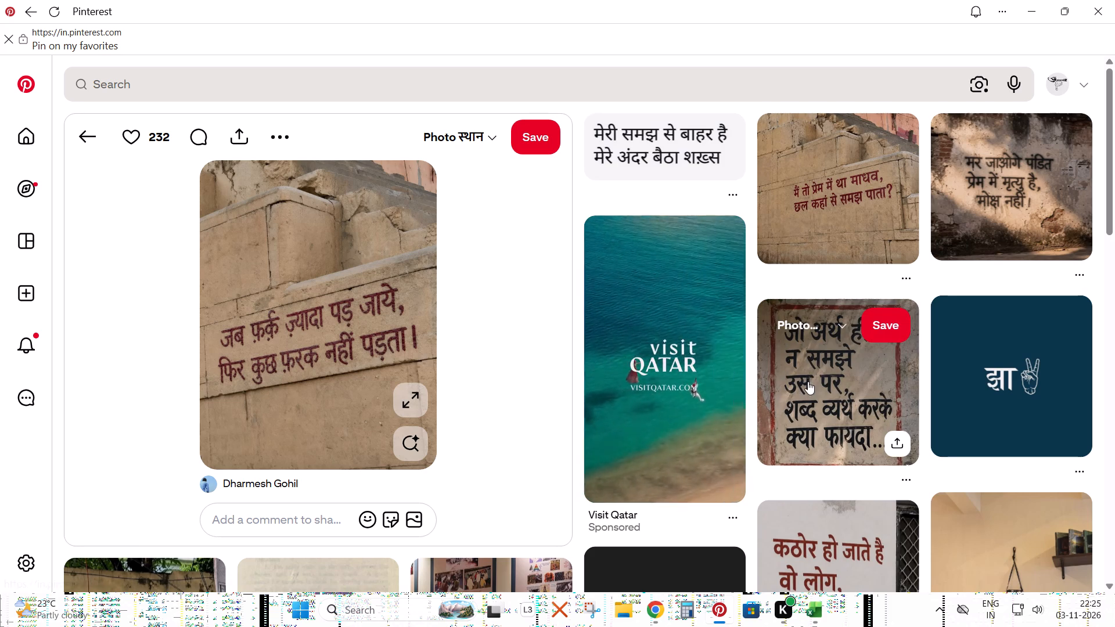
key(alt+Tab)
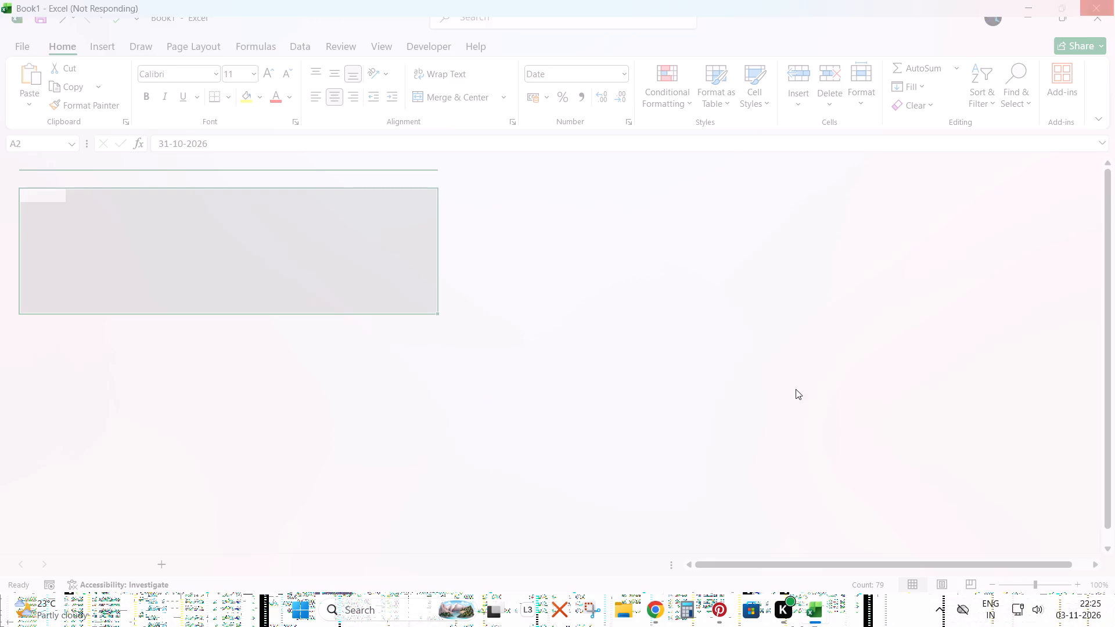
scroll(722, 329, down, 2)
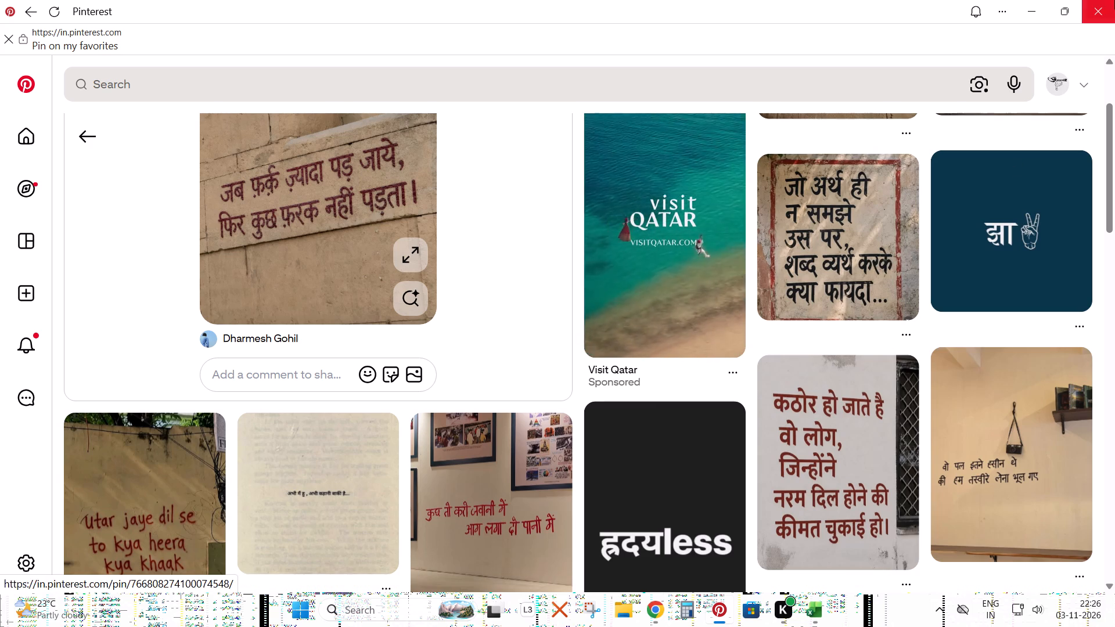
Minimize the Pinterest window and bring the Book1 workbook back to the front.
click(1028, 0)
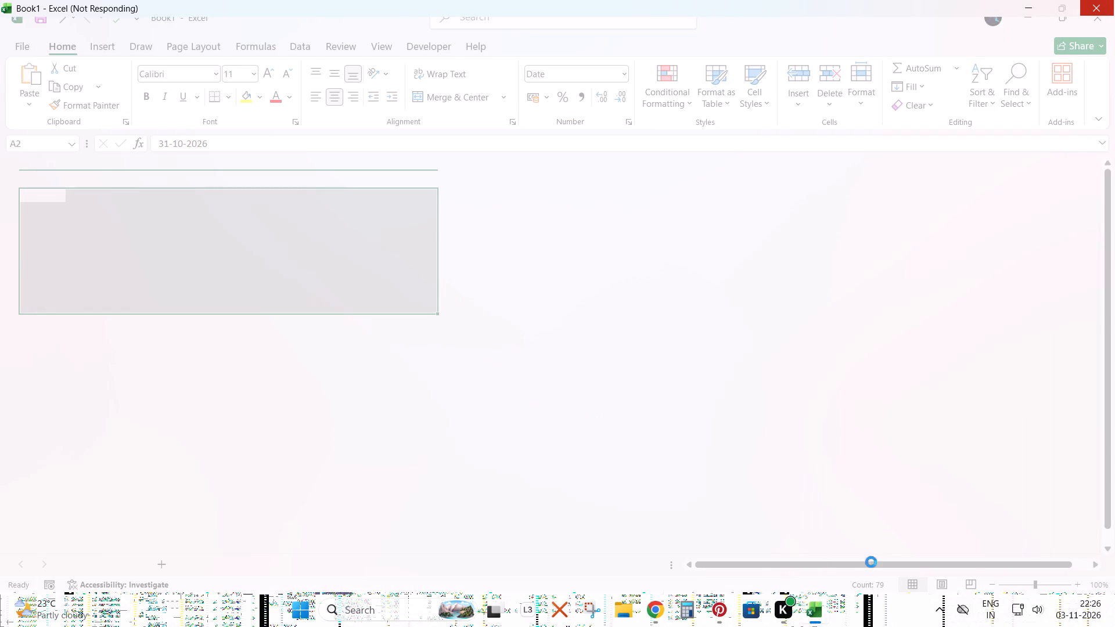
click(812, 621)
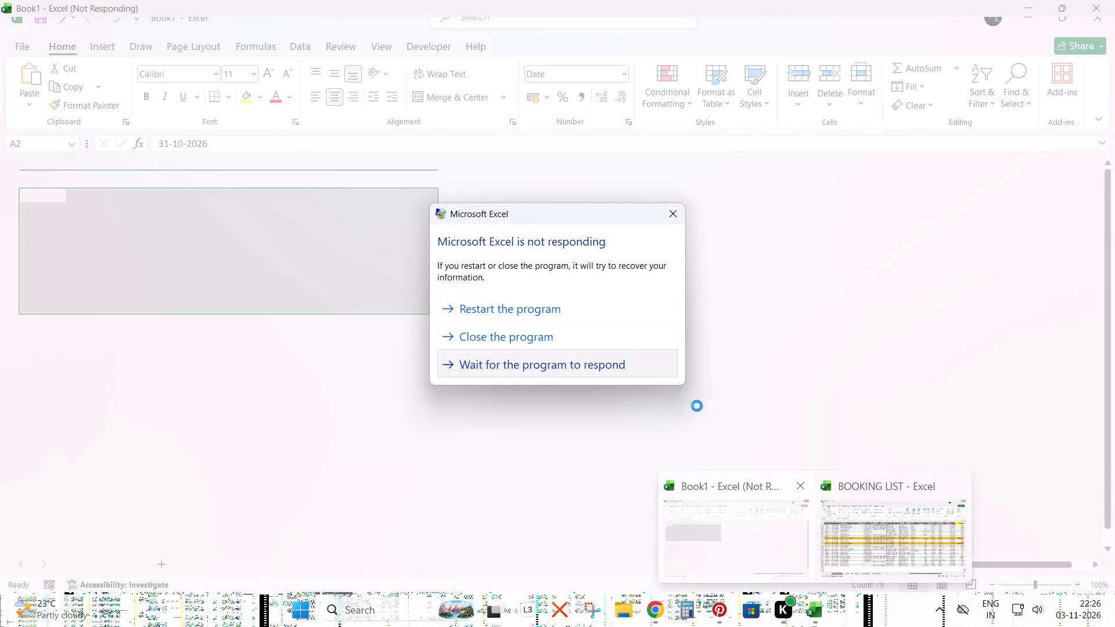
click(761, 531)
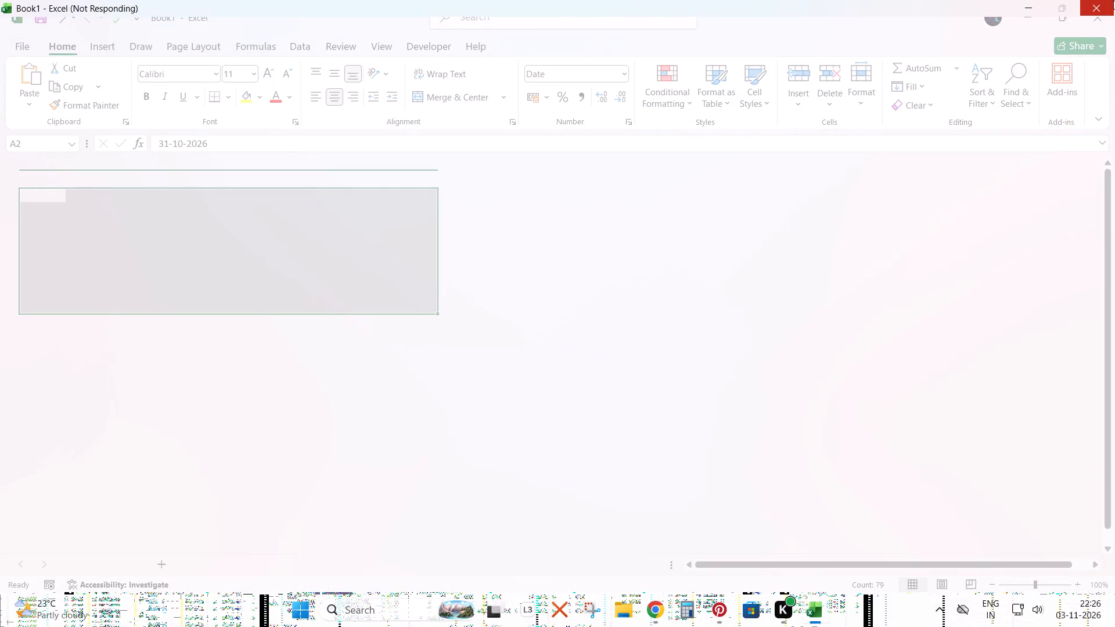
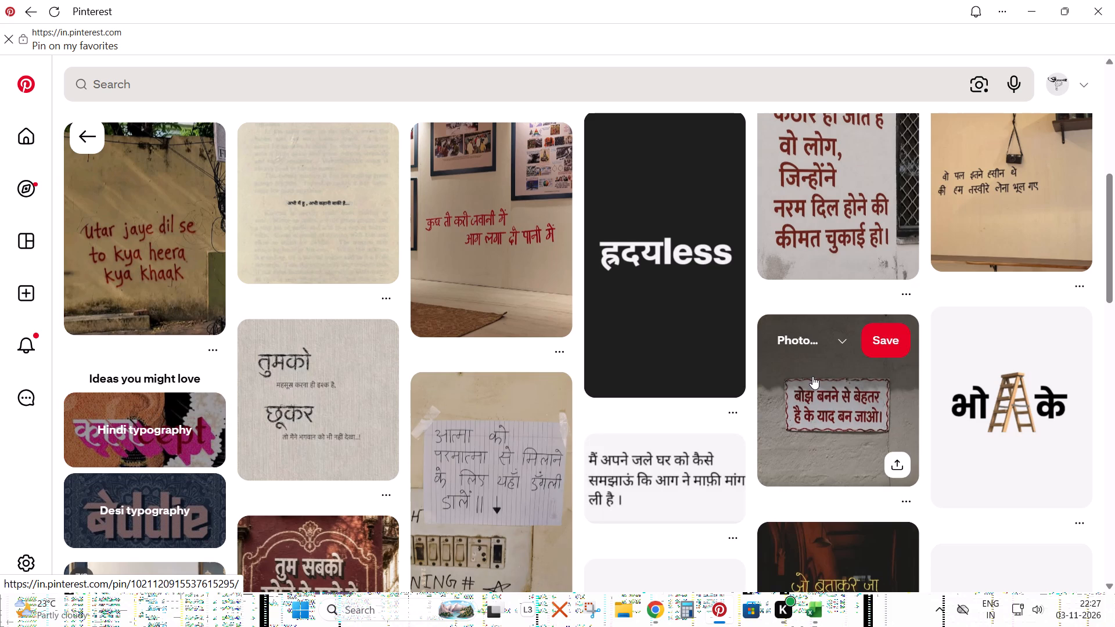
Save the dark corridor quote pin and the "बोझ बनने से बेहतर है के याद बन जाओ" wall pin to the Photo स्थान board.
scroll(812, 376, down, 2)
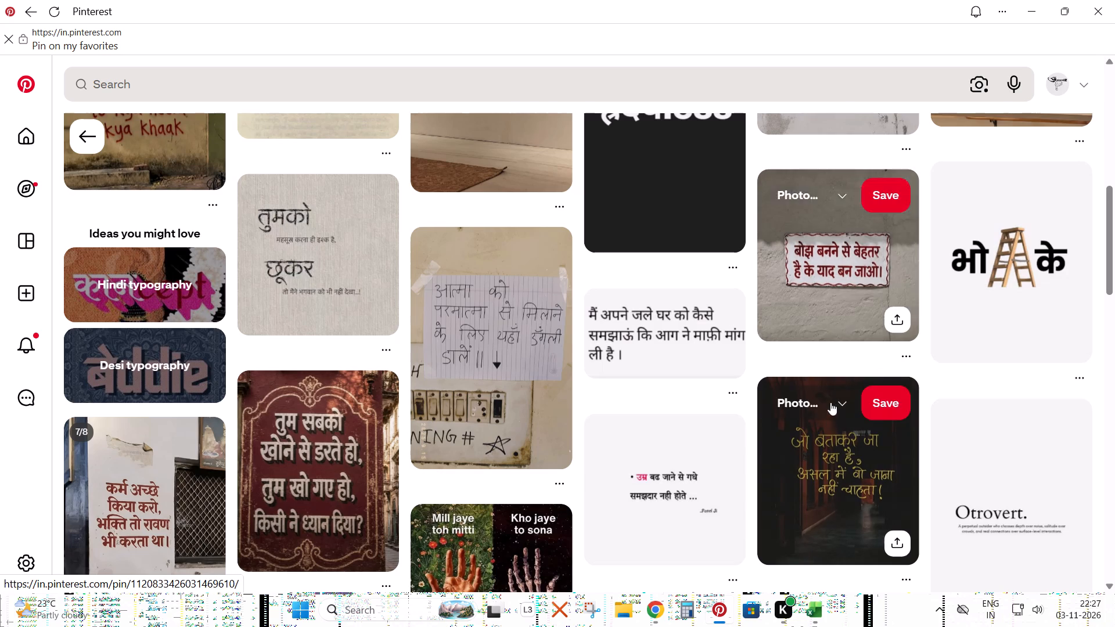
click(890, 405)
click(881, 191)
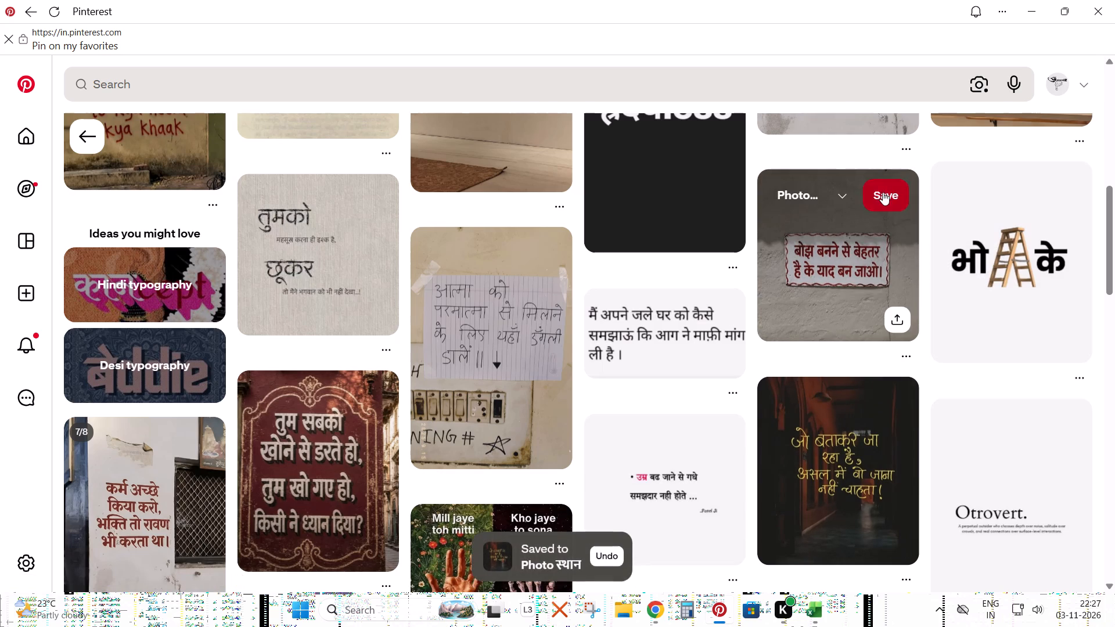
scroll(773, 433, down, 2)
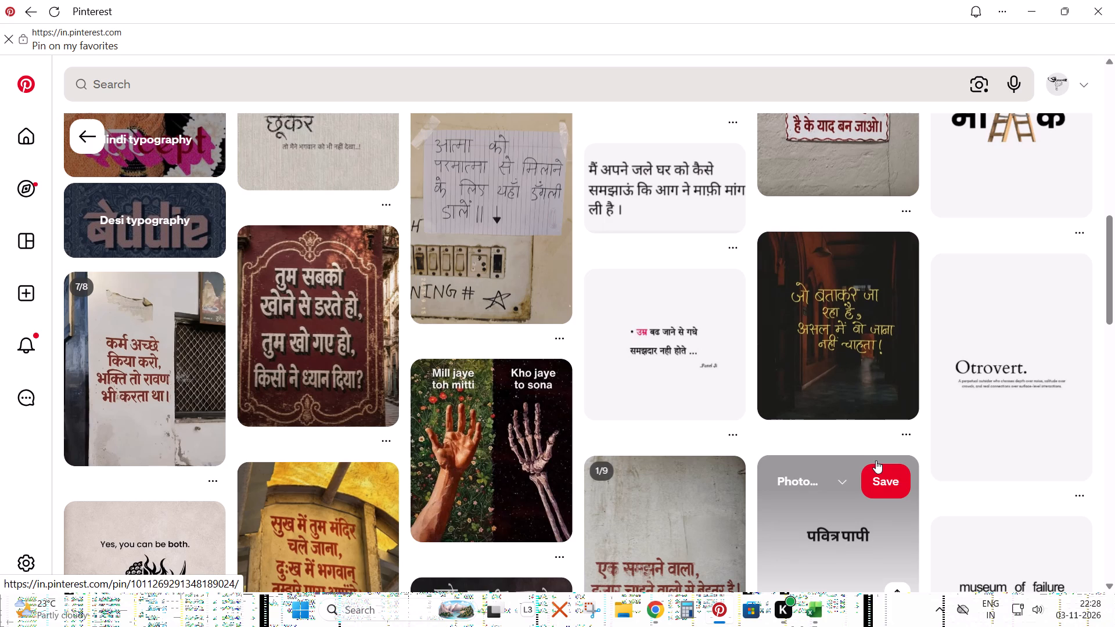
Switch to Excel and cancel the opening and repairing of BOOKING LIST.xlsx.
key(alt+Tab)
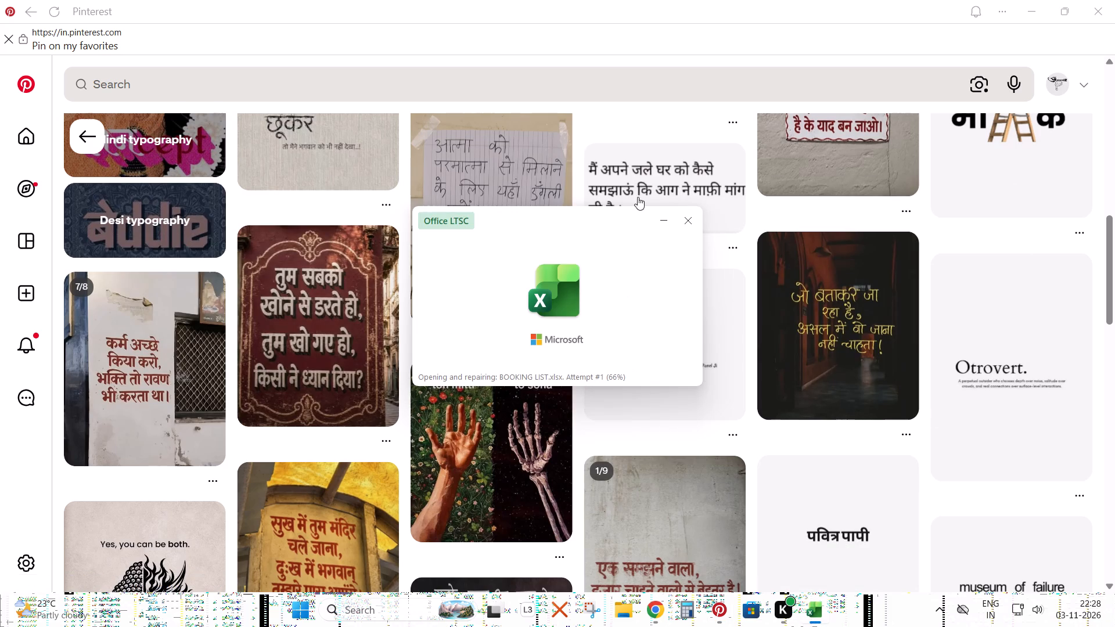
click(689, 225)
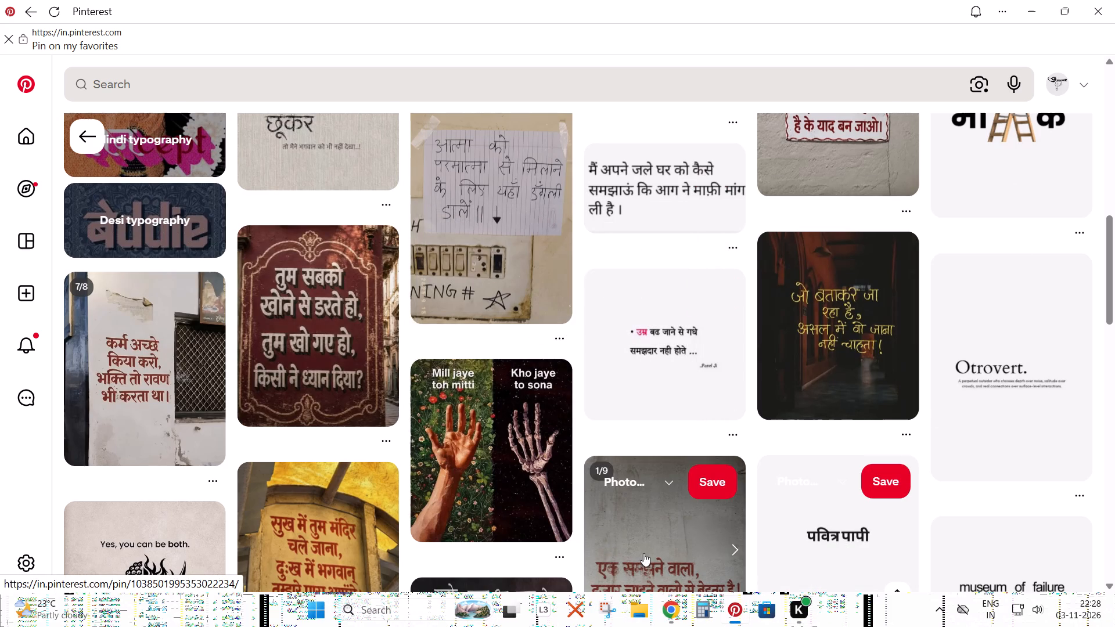
Show the desktop and refresh it repeatedly.
click(1114, 626)
right_click(589, 276)
click(621, 338)
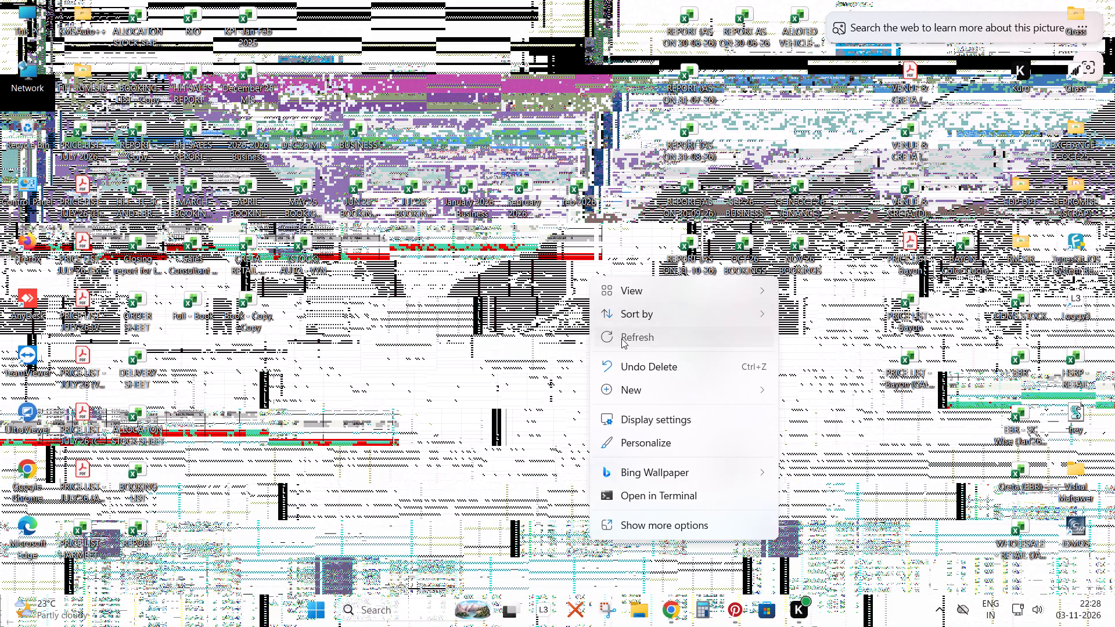
key(F5)
key(F5)
key(F5)
key(F5)
key(F5)
key(F5)
key(F5)
key(F5)
key(F5)
key(F5)
key(F5)
key(F5)
key(F5)
key(F5)
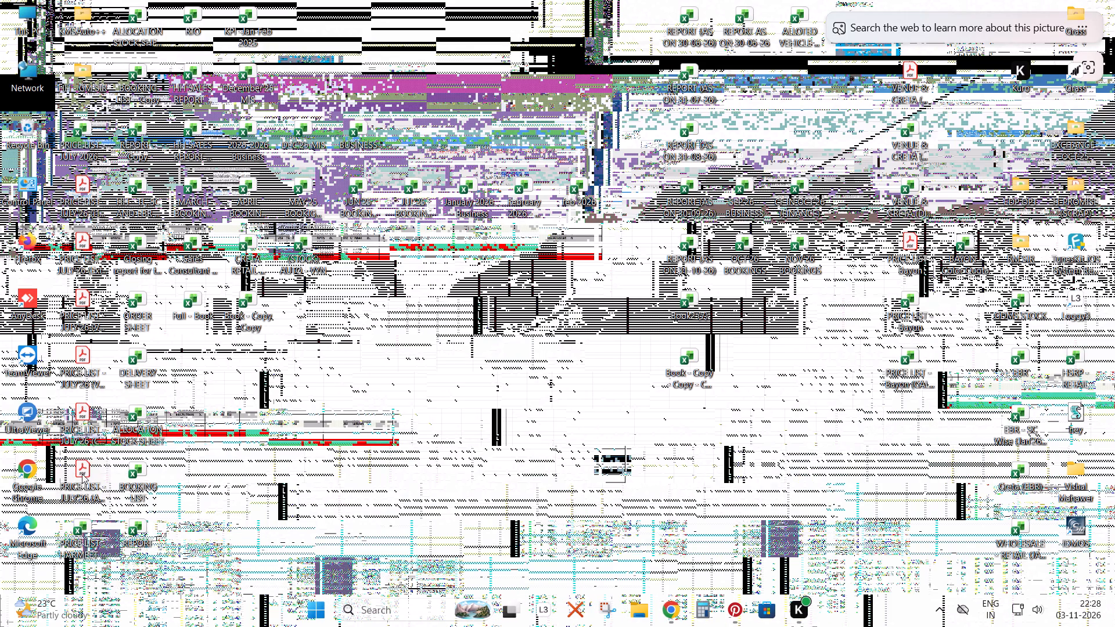
Open the BOOKING LIST workbook again from the desktop.
double_click(146, 477)
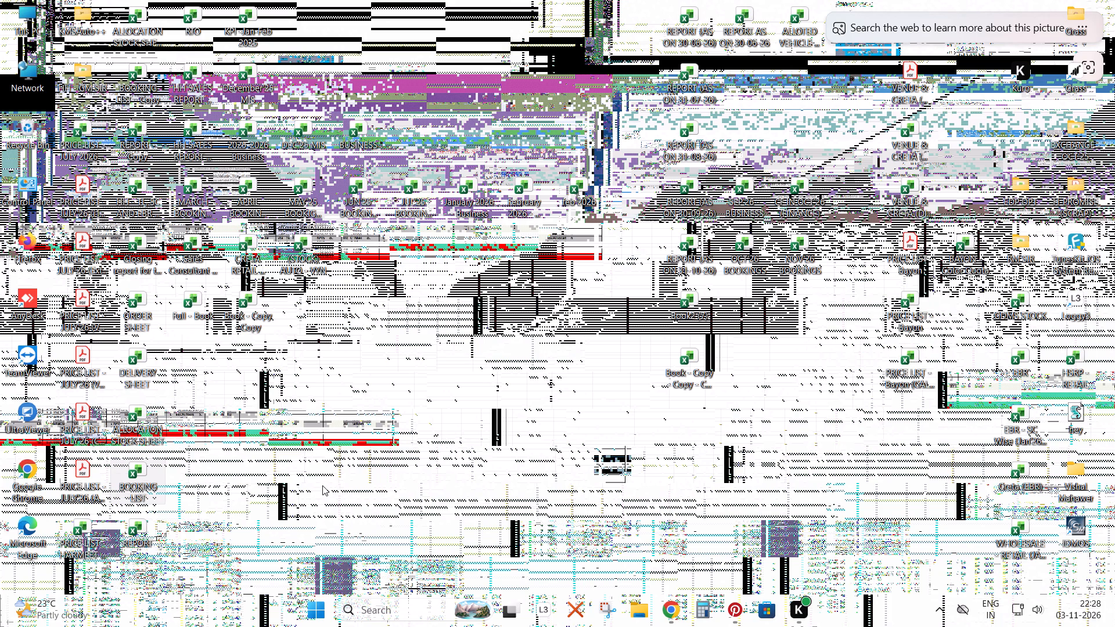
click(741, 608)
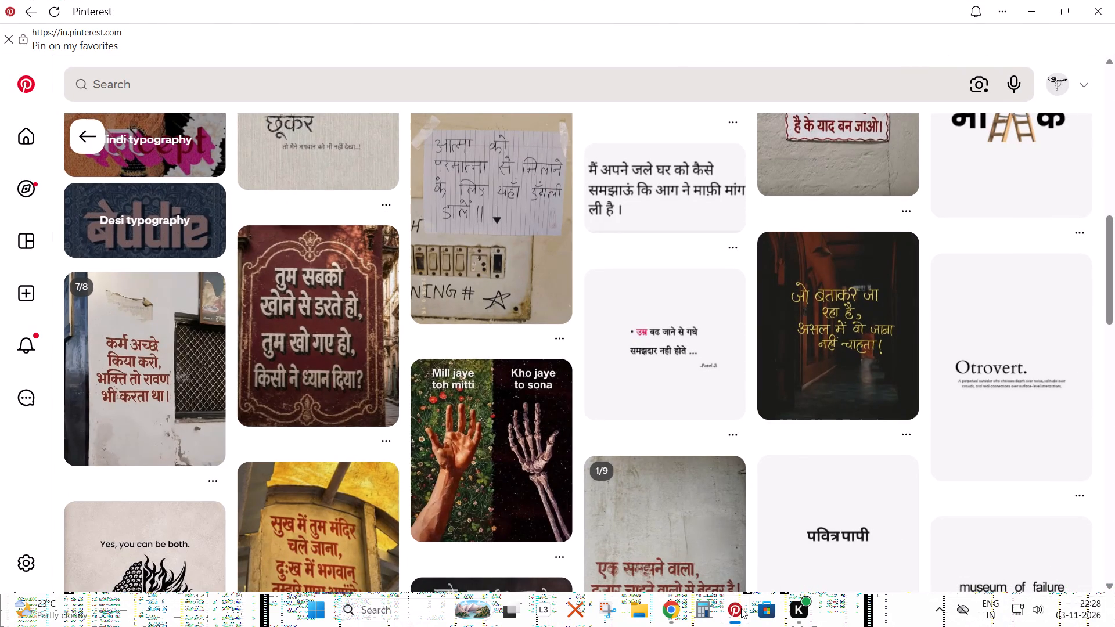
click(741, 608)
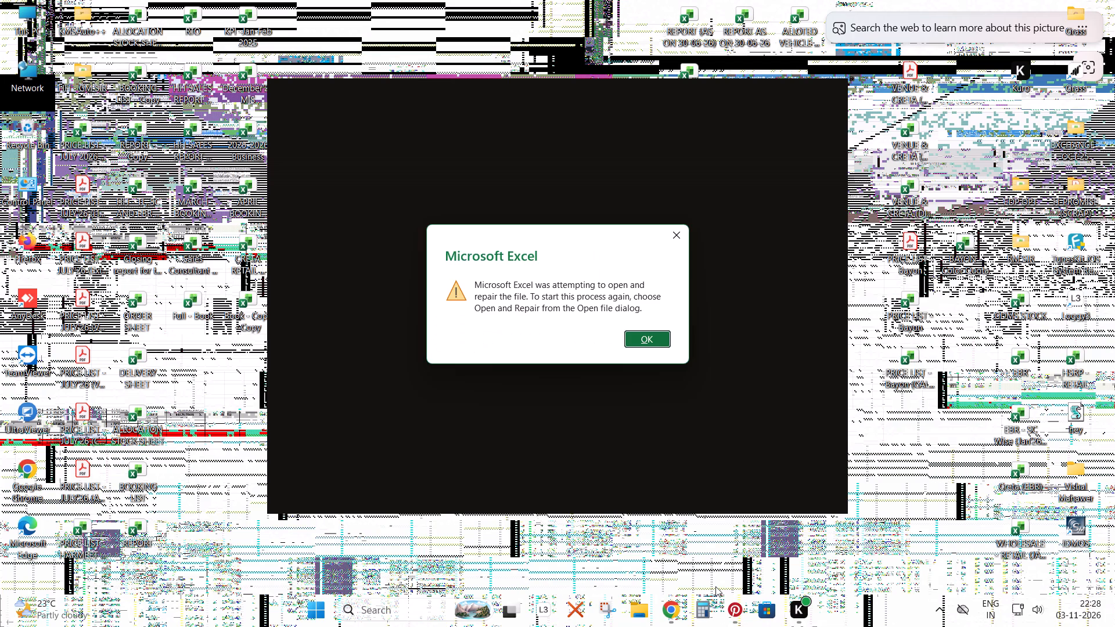
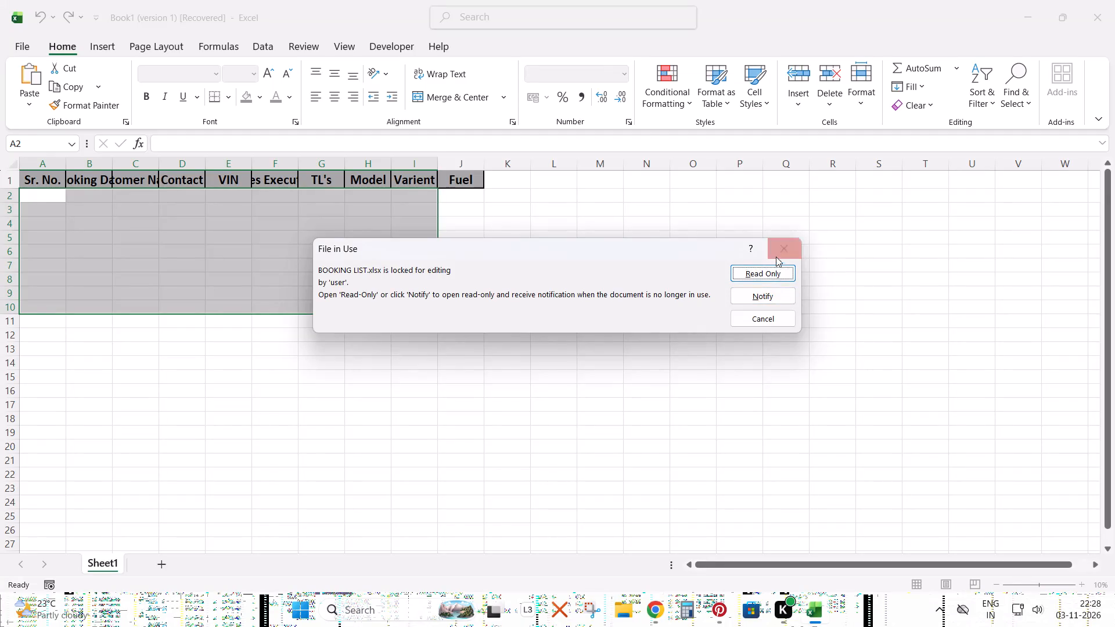
Dismiss the file-in-use notice for BOOKING LIST.xlsx without opening it, and close the recovered Book1 workbook.
click(778, 248)
click(767, 266)
click(1114, 0)
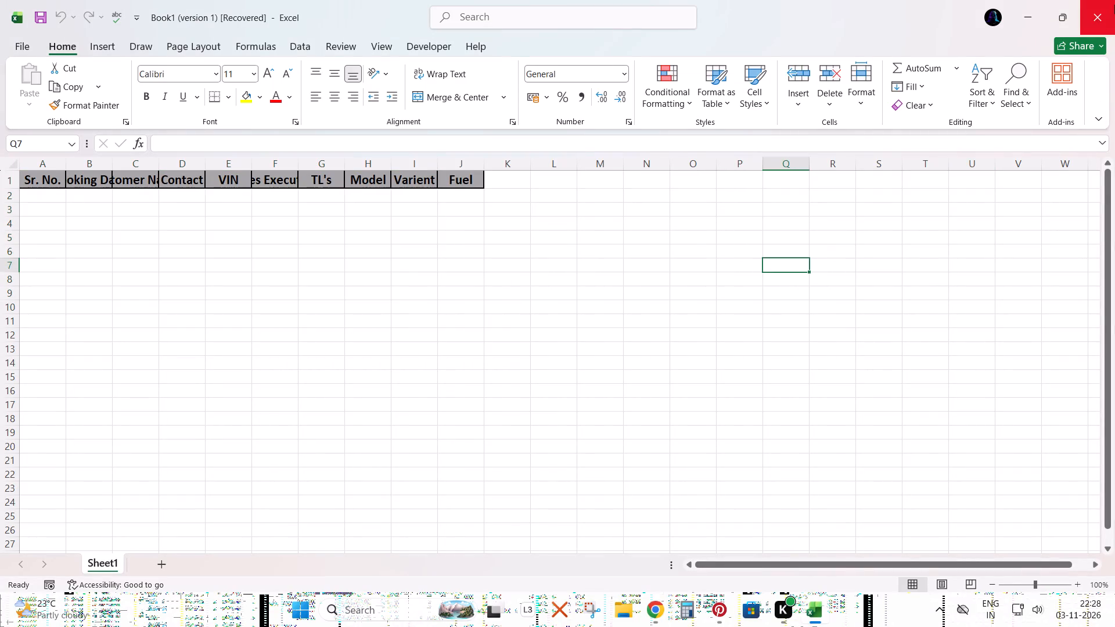
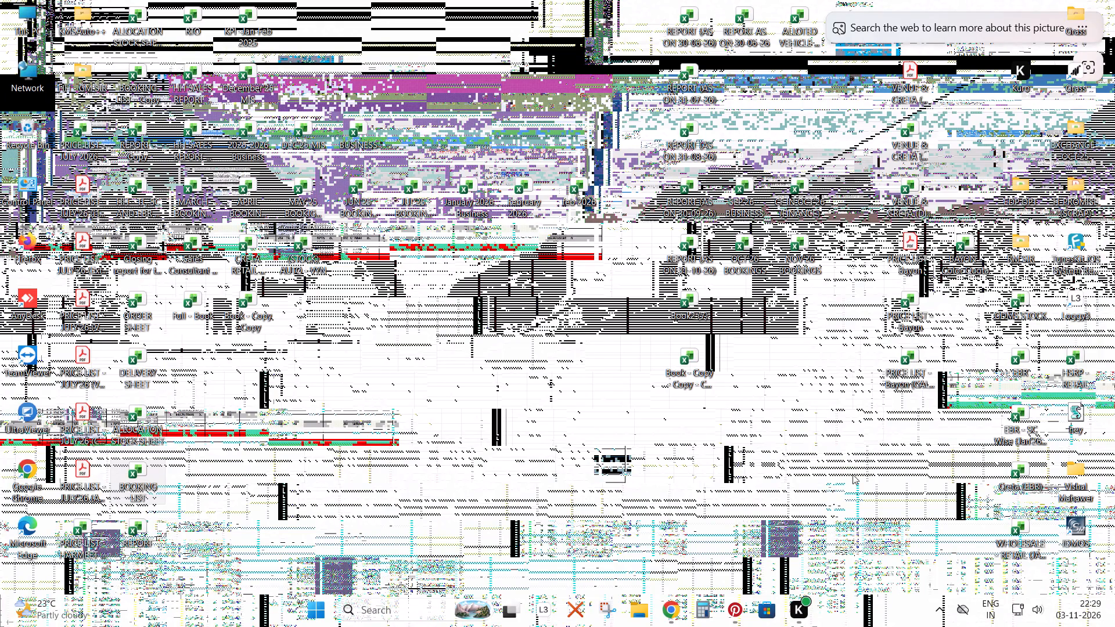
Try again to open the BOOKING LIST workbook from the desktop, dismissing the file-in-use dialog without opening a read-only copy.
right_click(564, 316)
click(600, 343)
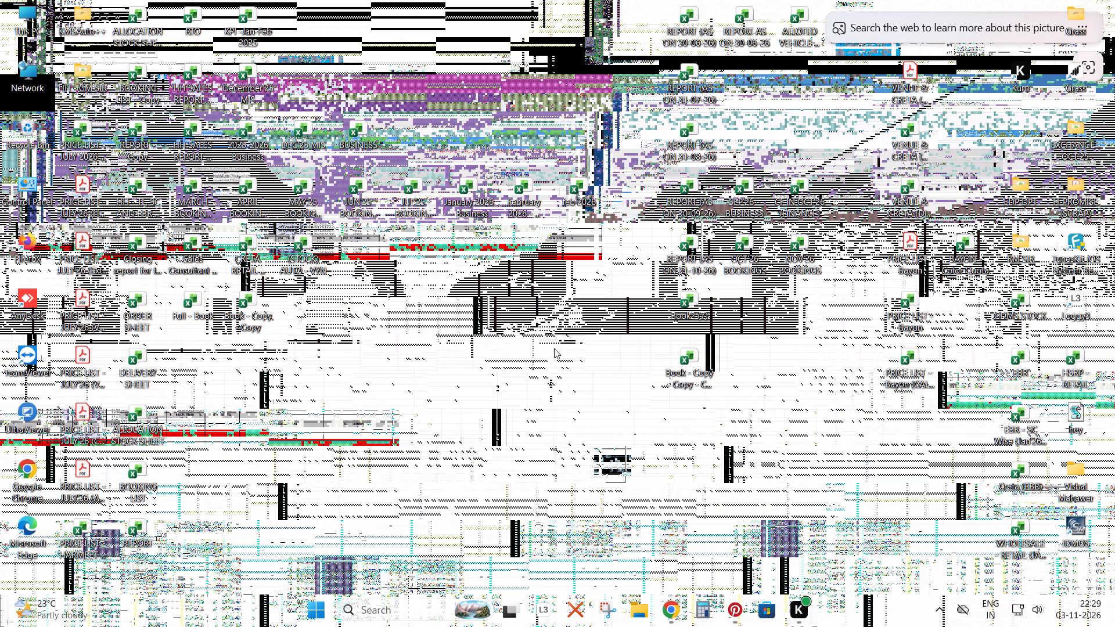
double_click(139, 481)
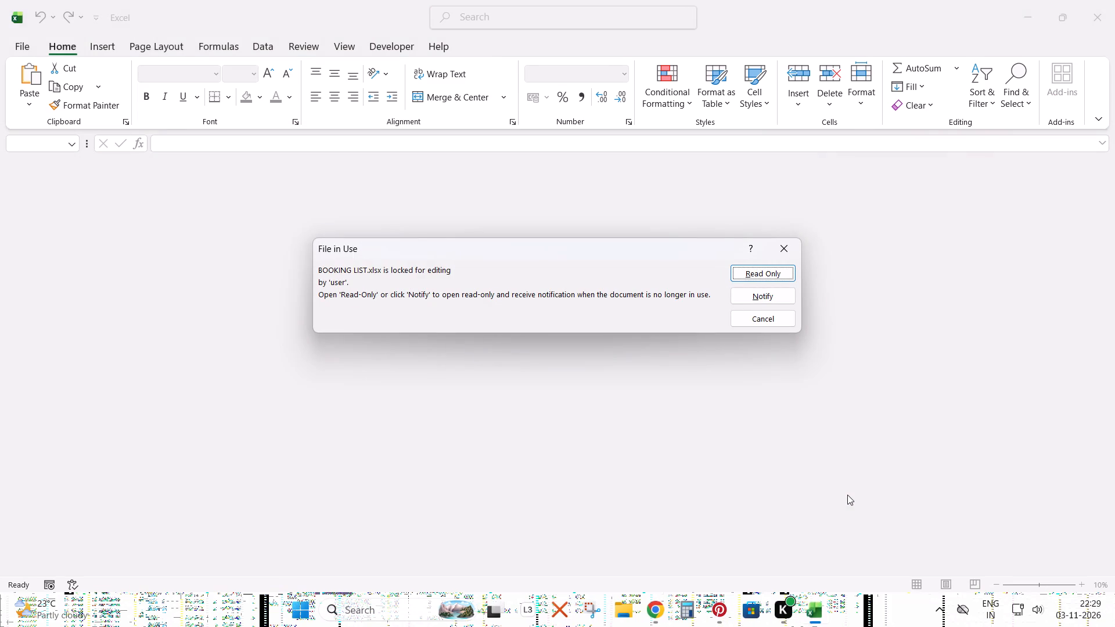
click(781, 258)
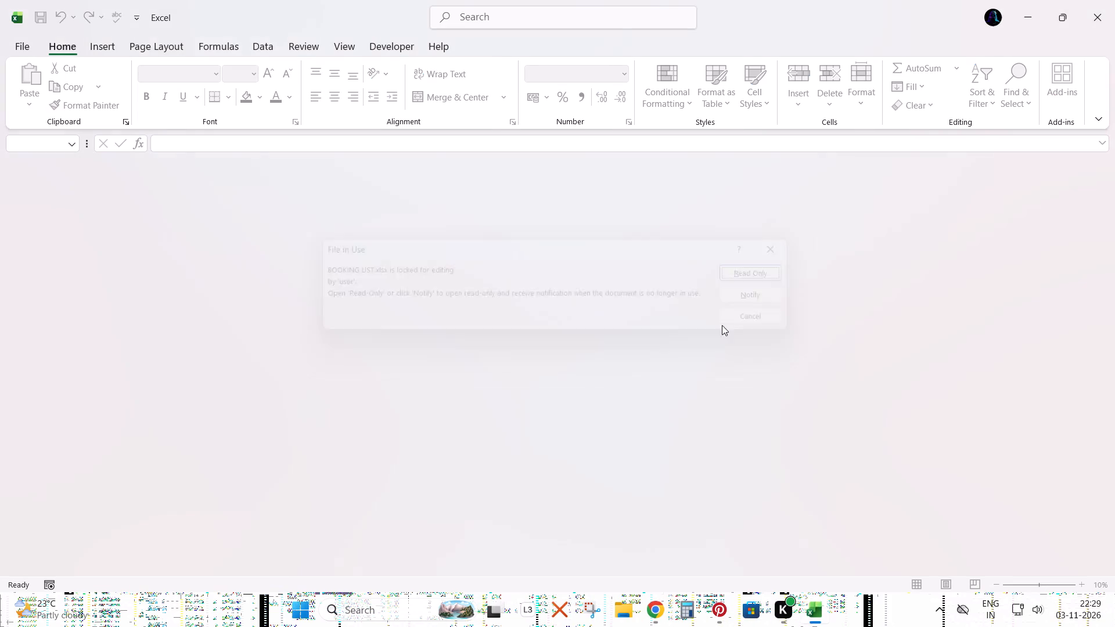
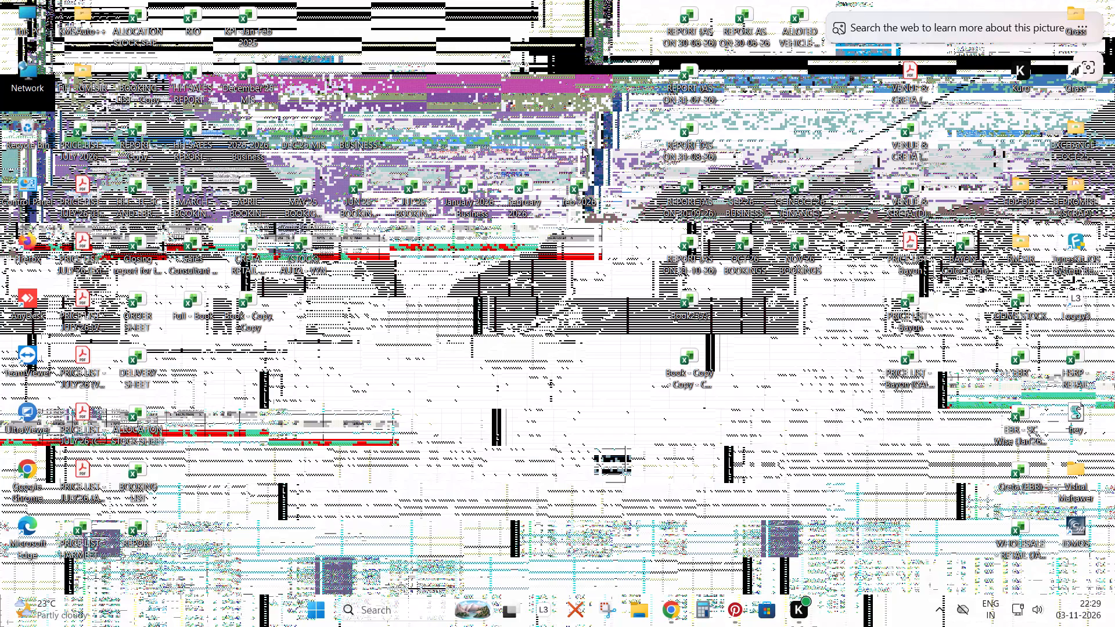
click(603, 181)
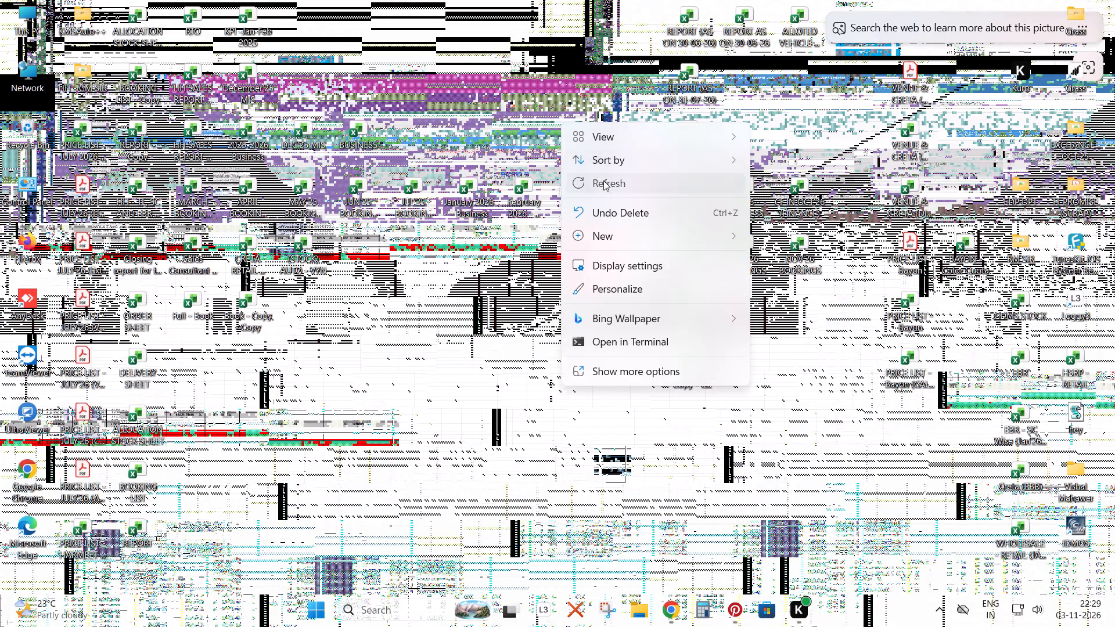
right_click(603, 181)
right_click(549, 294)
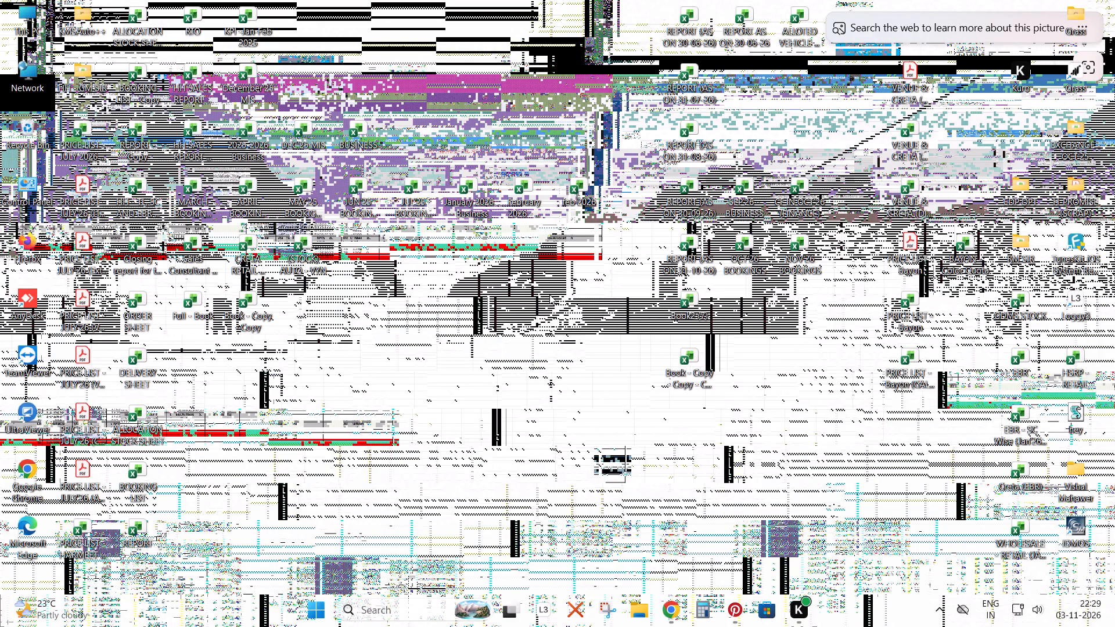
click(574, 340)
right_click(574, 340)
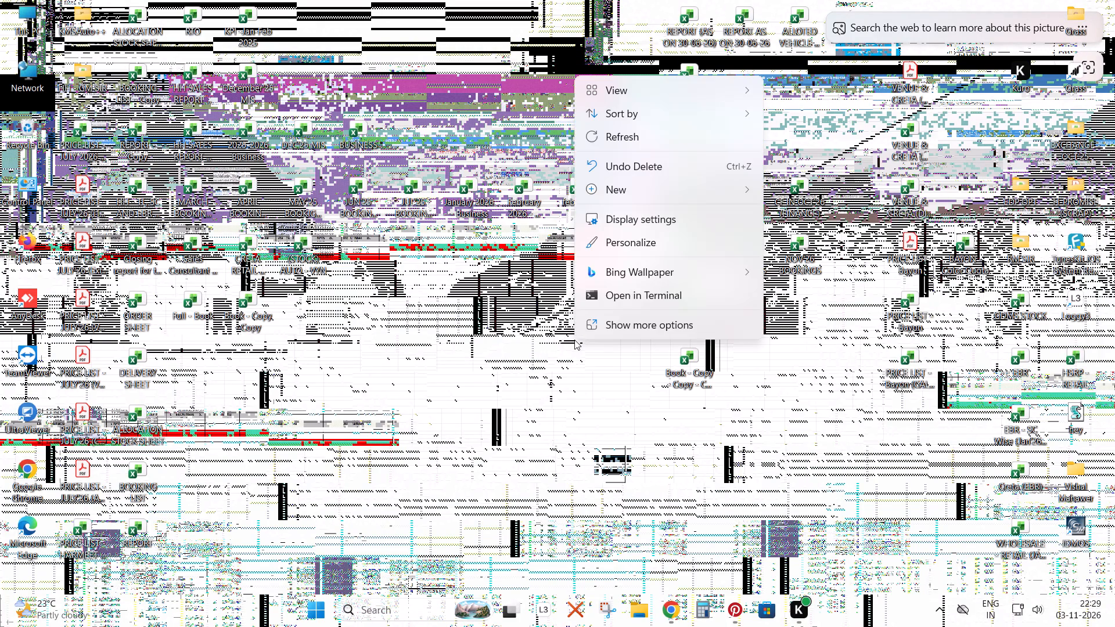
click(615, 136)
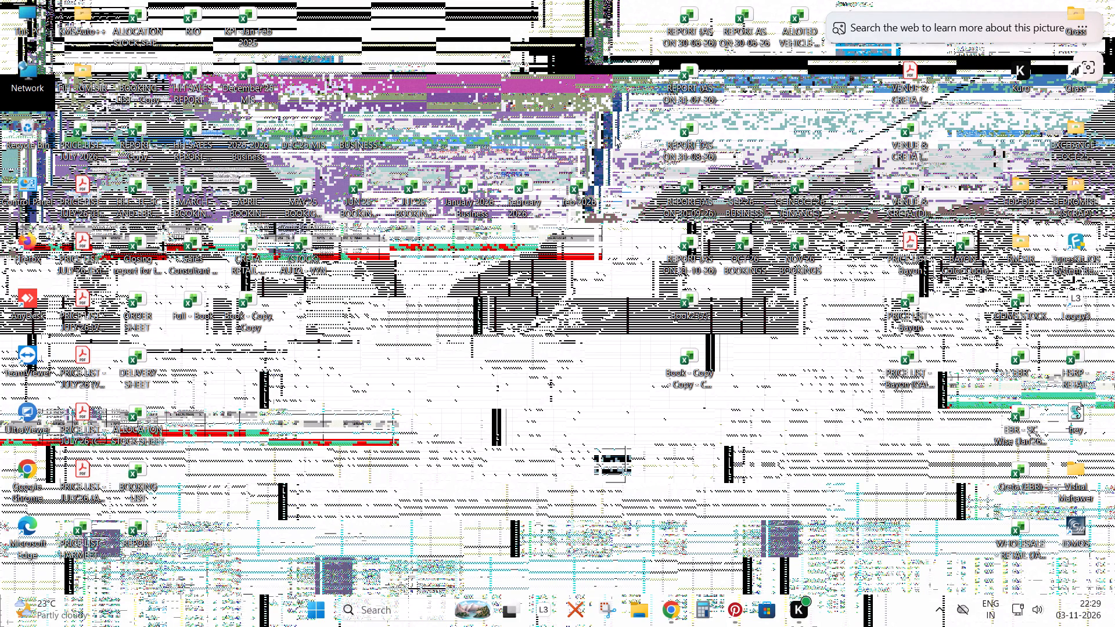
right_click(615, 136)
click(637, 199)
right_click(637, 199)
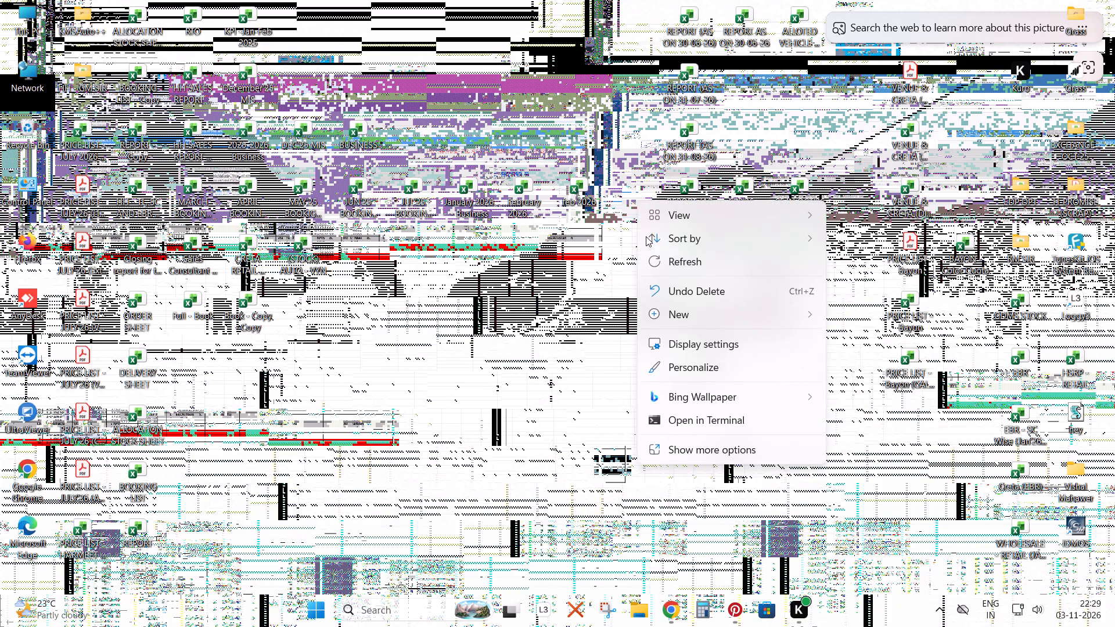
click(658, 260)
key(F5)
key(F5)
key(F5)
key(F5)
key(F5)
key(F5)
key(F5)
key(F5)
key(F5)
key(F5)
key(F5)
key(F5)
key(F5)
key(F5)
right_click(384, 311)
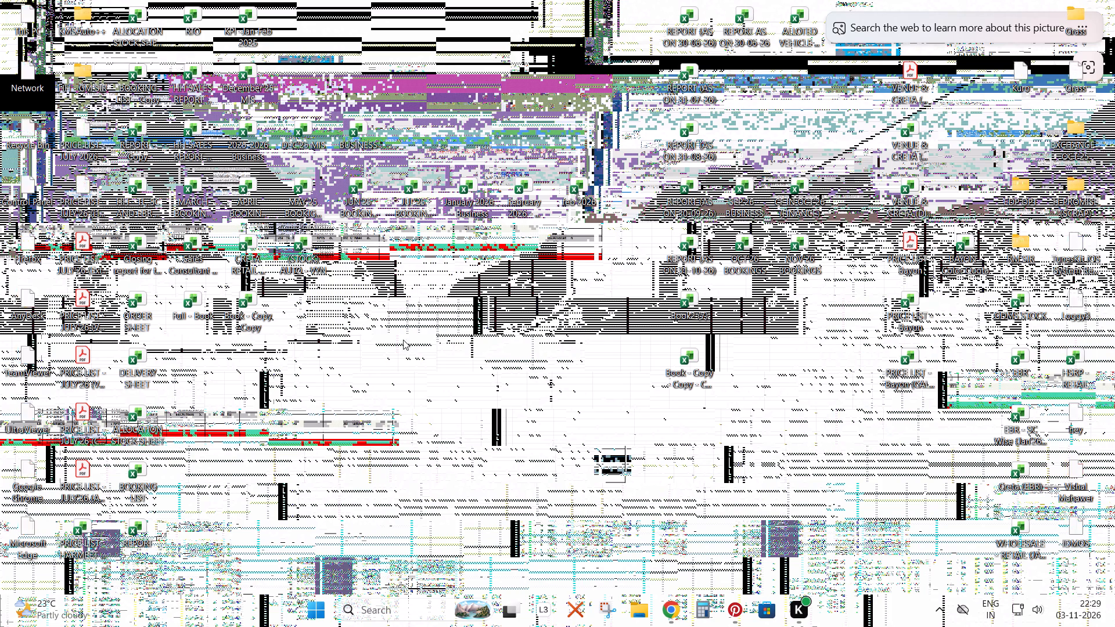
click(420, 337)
Open the BOOKING LIST workbook from the desktop as a read-only copy.
double_click(134, 484)
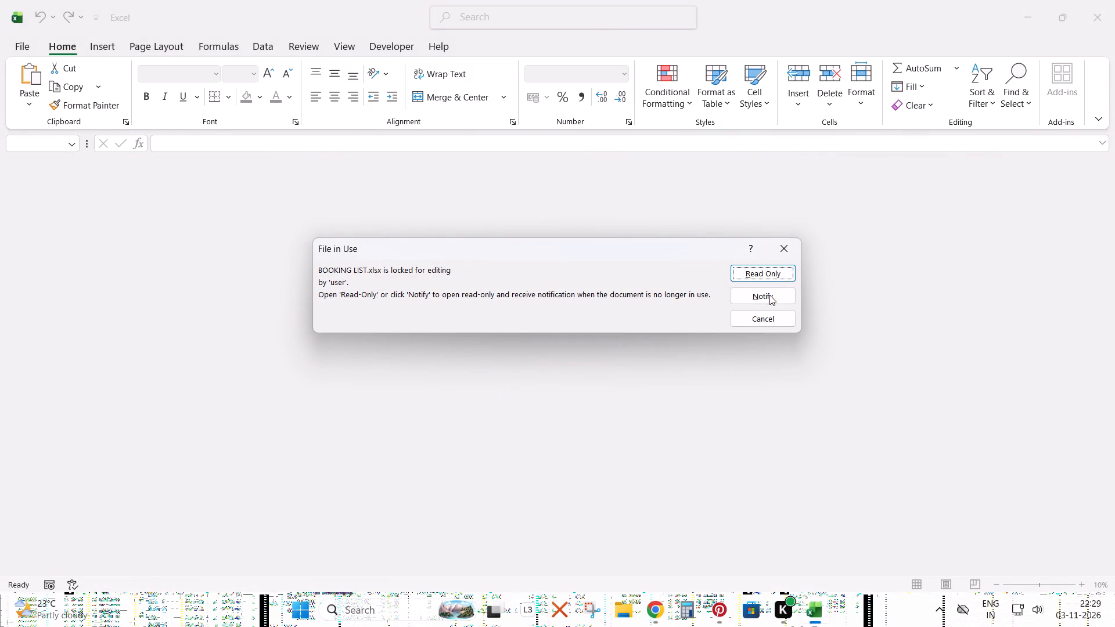
click(765, 272)
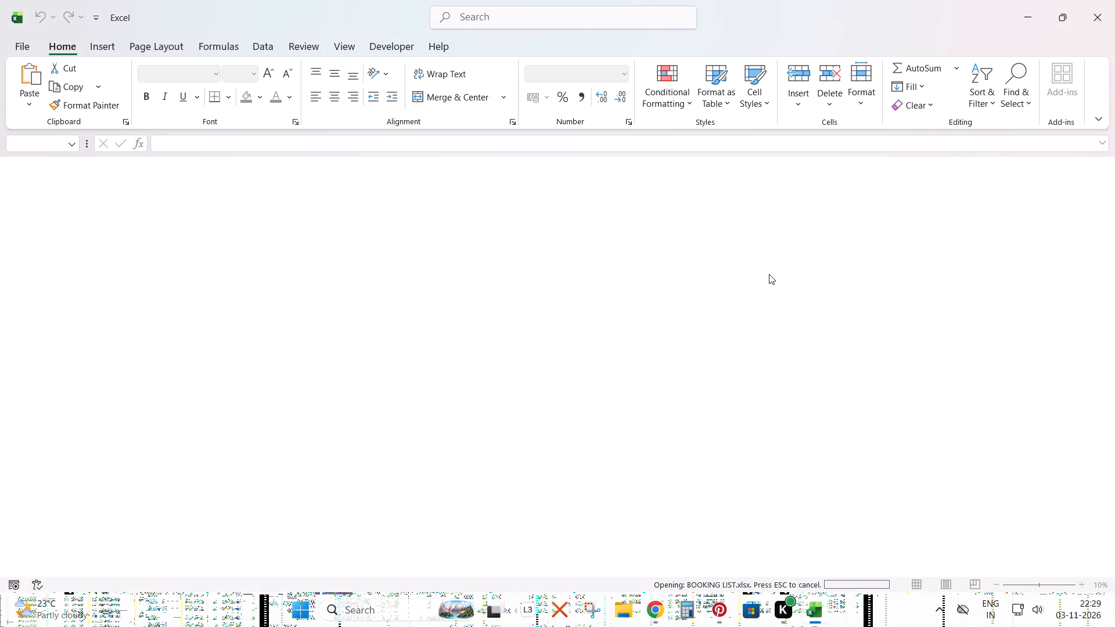
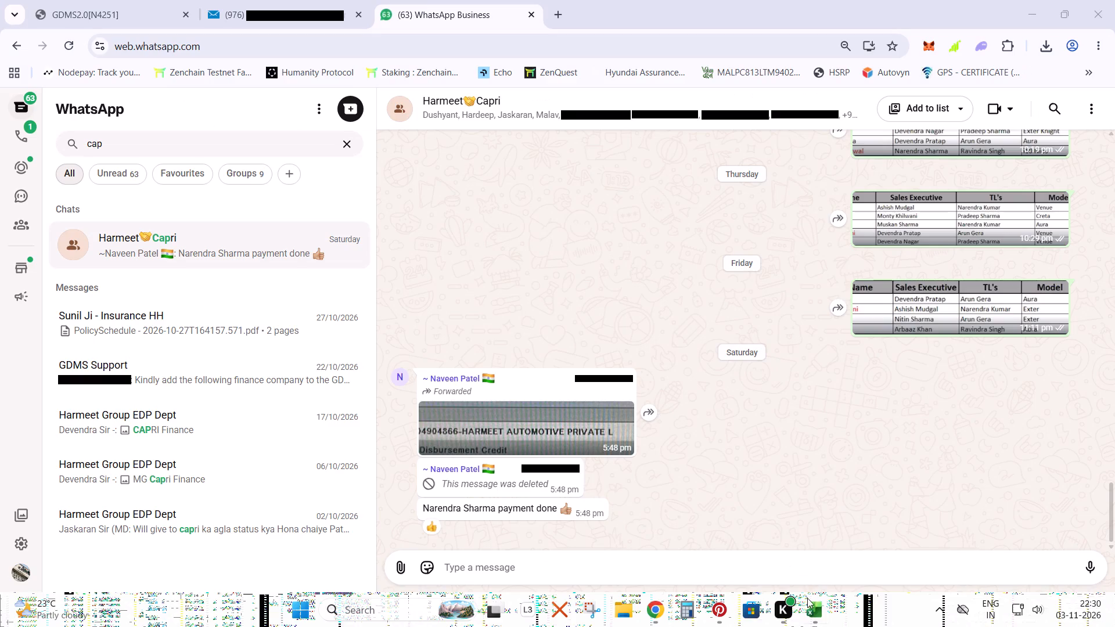
Switch to the open BOOKING LIST workbook in Excel, showing the TOTAL BOOKING sheet.
click(801, 488)
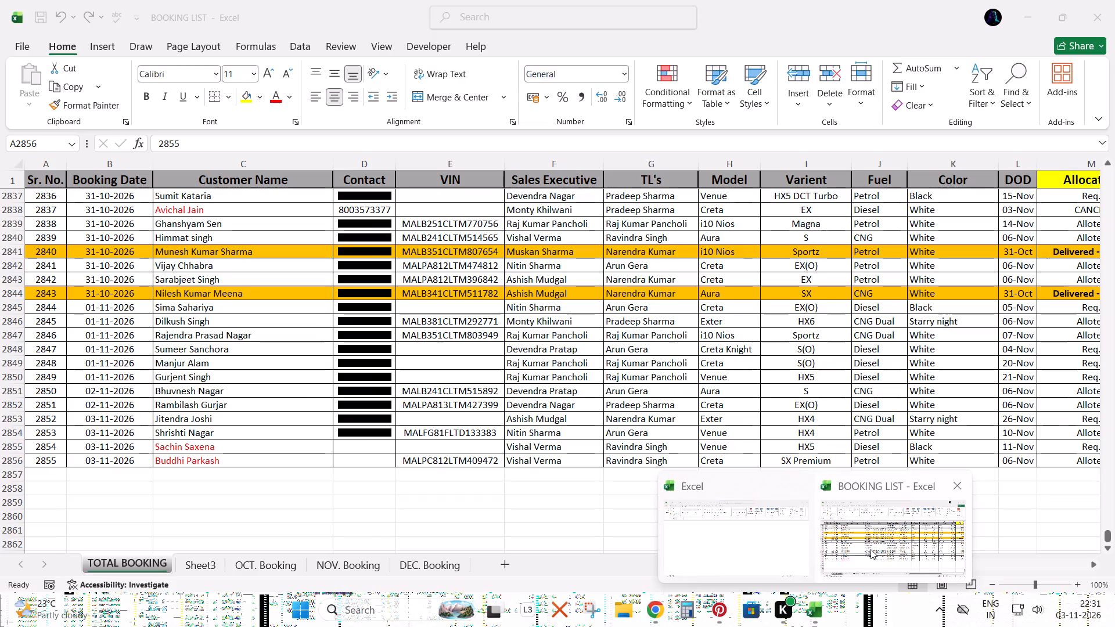
click(871, 549)
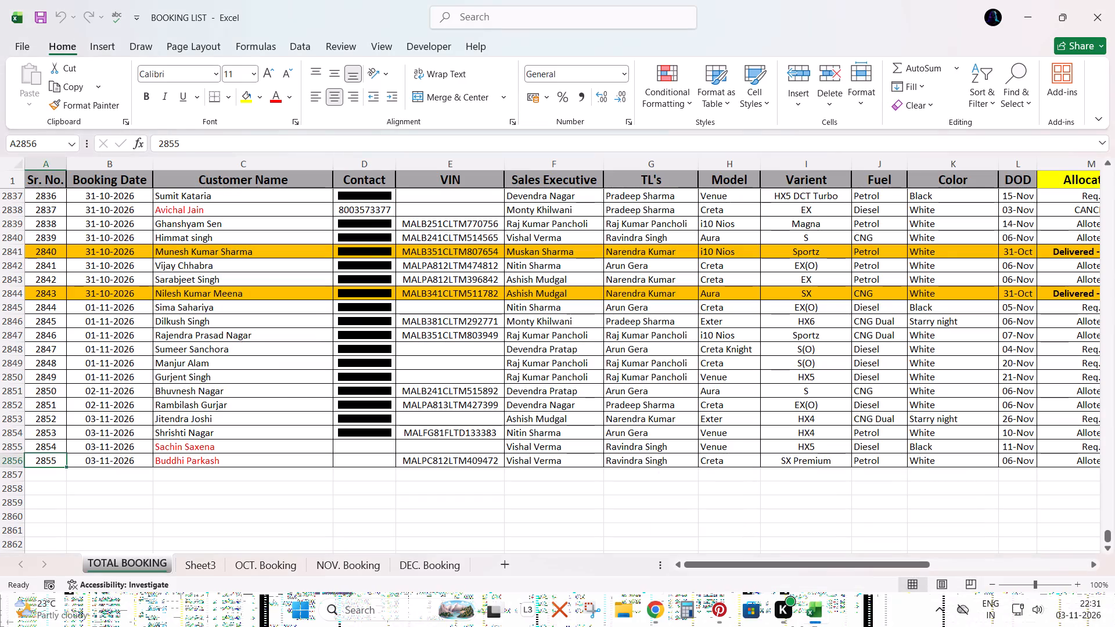
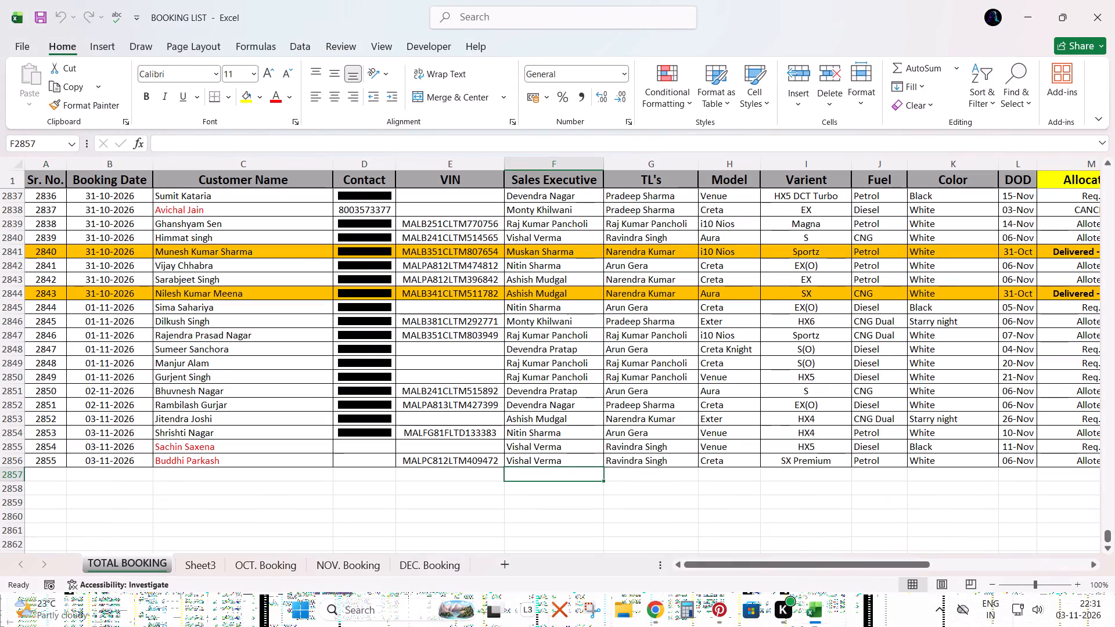
Copy the Booking Date through Fuel headers from the TOTAL BOOKING sheet into row 1 of Book1, starting at A1.
drag(109, 179, 807, 178)
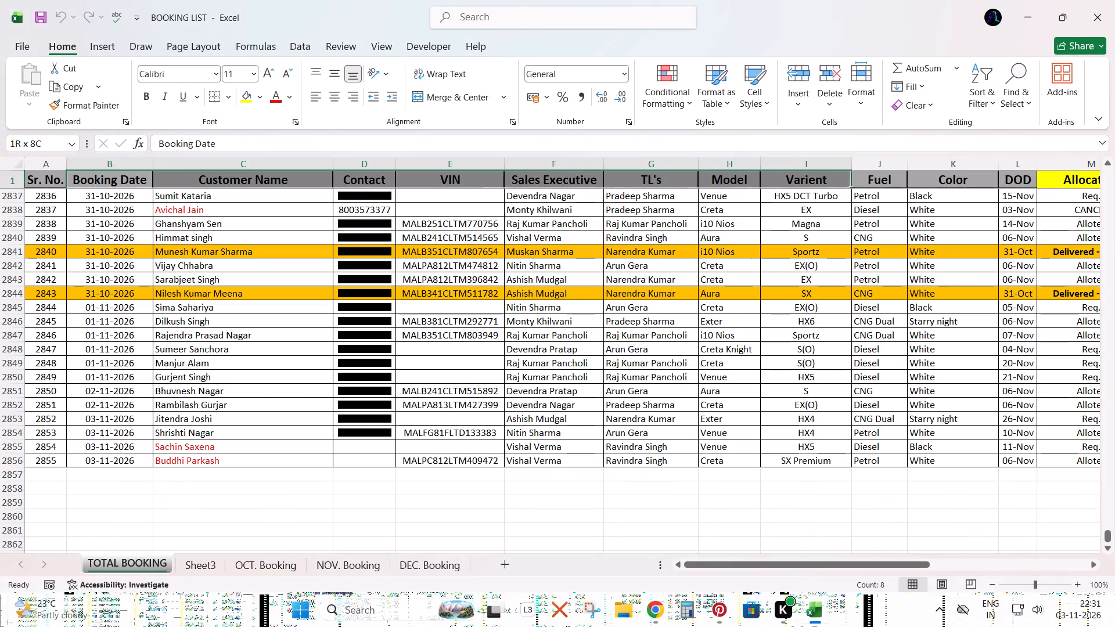
drag(807, 178, 881, 178)
key(ctrl+c)
key(alt+Tab)
key(ctrl+v)
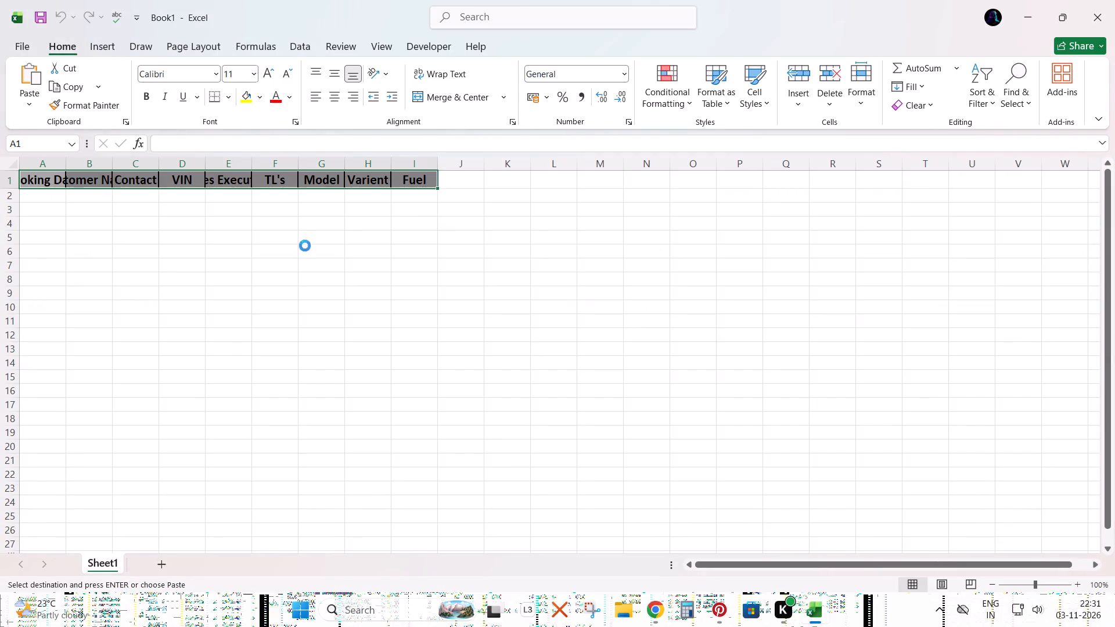
Copy the 31-10-2026 bookings, Booking Date through Fuel (rows 2836 to 2844), from BOOKING LIST into Book1 starting at A2.
key(alt+Tab)
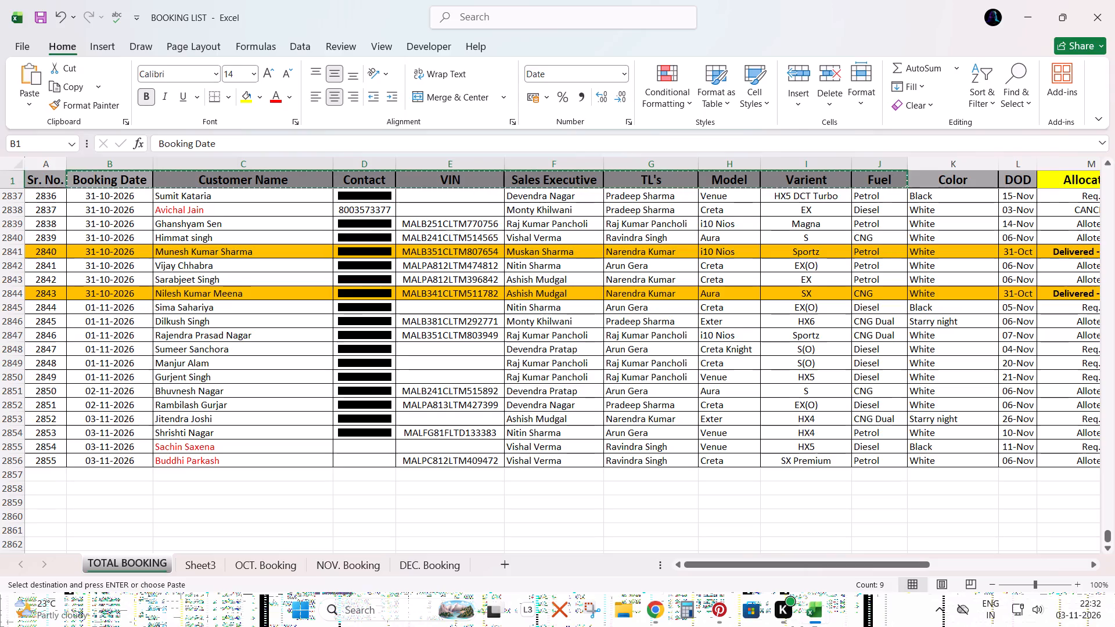
scroll(123, 251, up, 2)
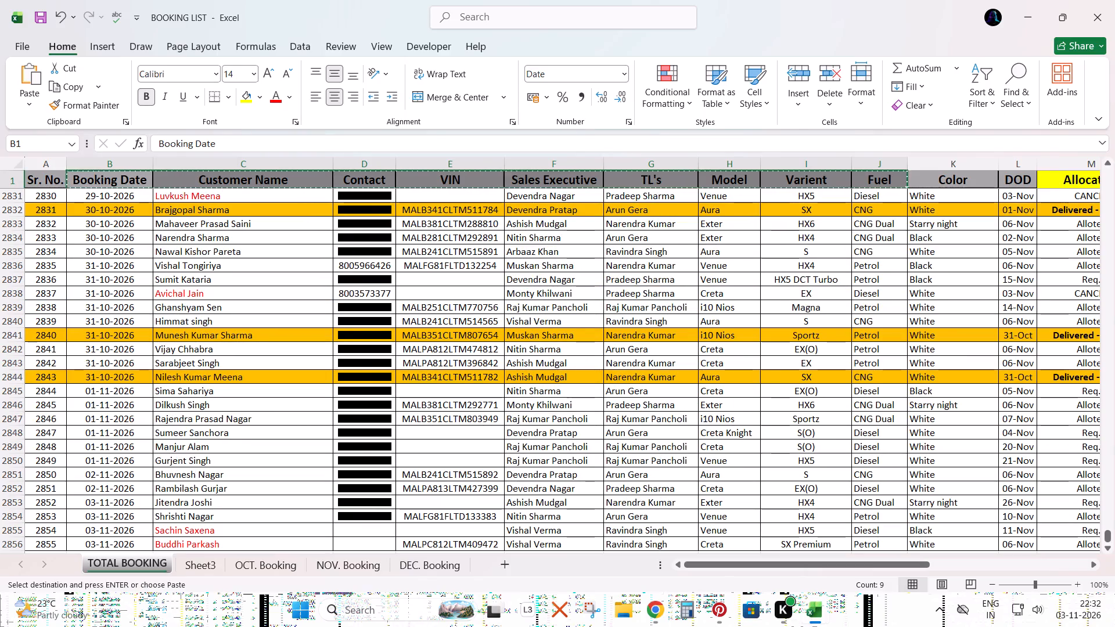
click(103, 269)
key(shift+Right)
key(shift+Right)
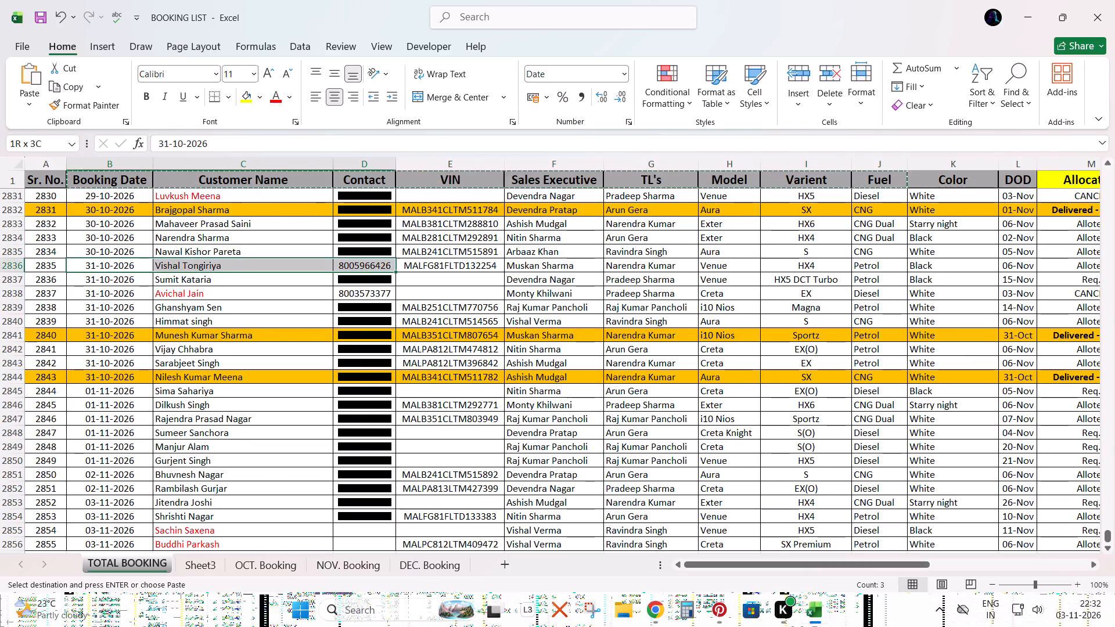
key(shift+Right)
key(shift+Right)
key(shift+Right)
key(shift+Right)
key(shift+Right)
key(shift+Right)
key(shift+Down)
key(shift+Down)
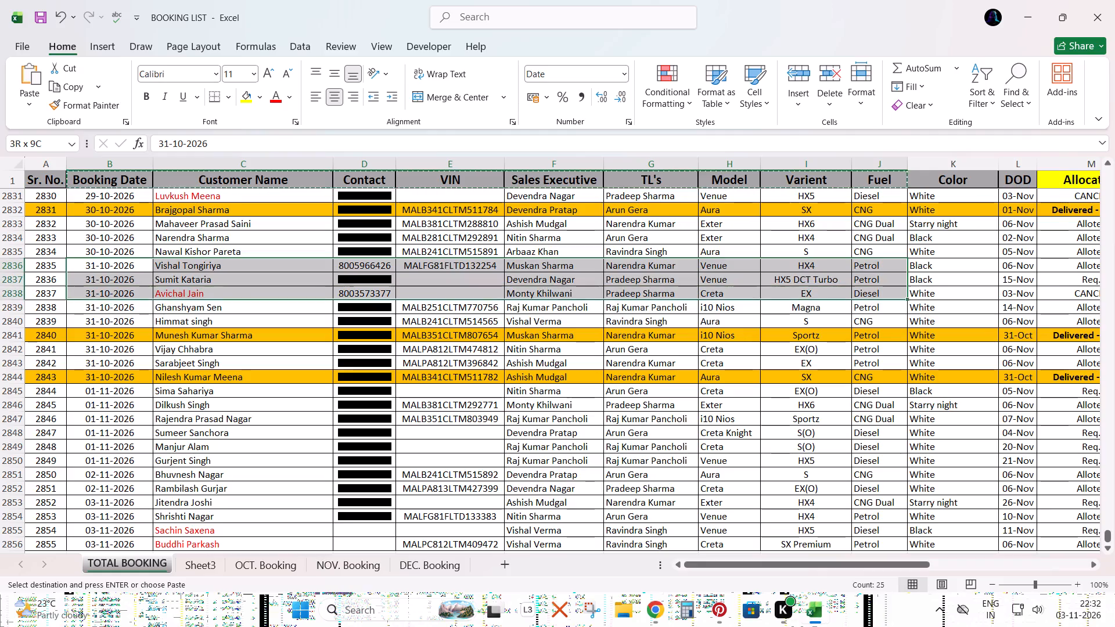
key(shift+Down)
key(shift+Down)
key(shift+Down)
key(shift+Down)
key(shift+Down)
key(shift+Down)
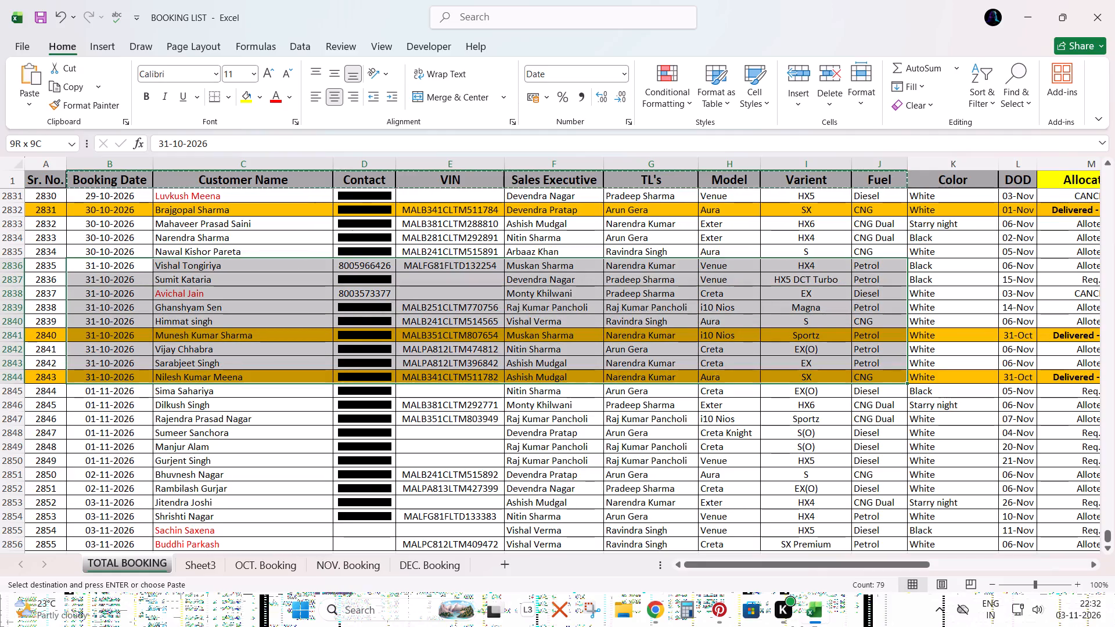
key(ctrl+c)
key(alt+Tab)
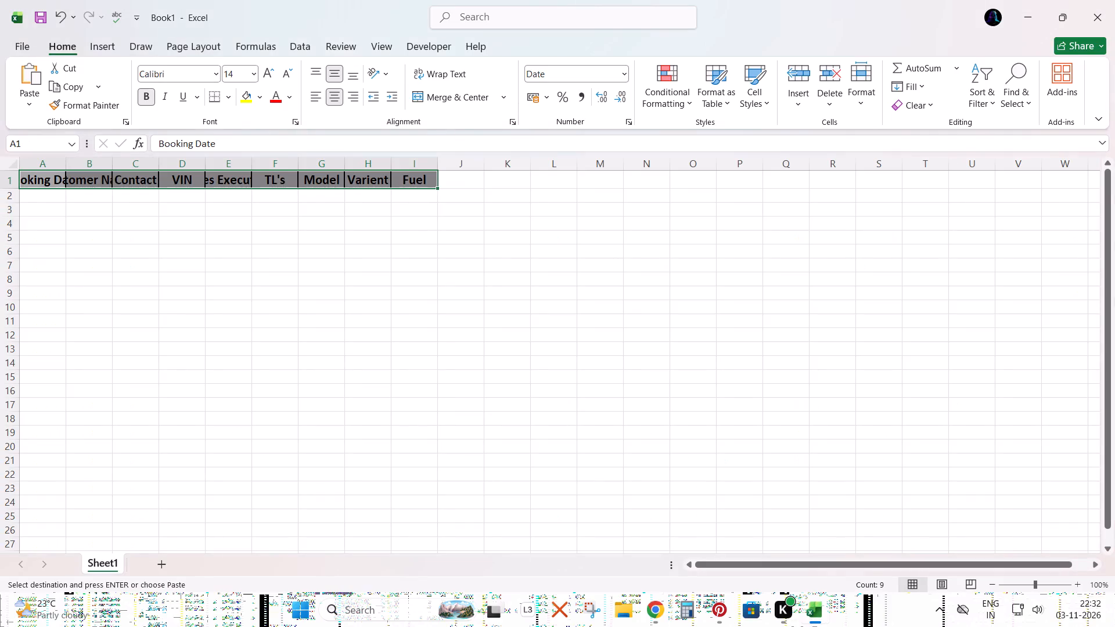
key(Down)
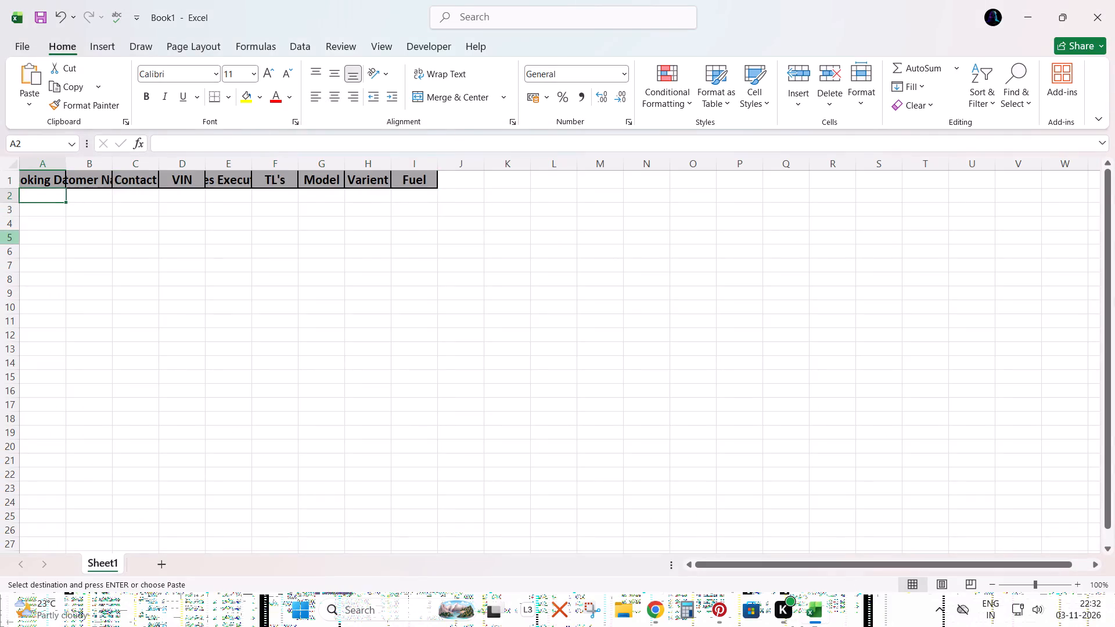
key(ctrl+v)
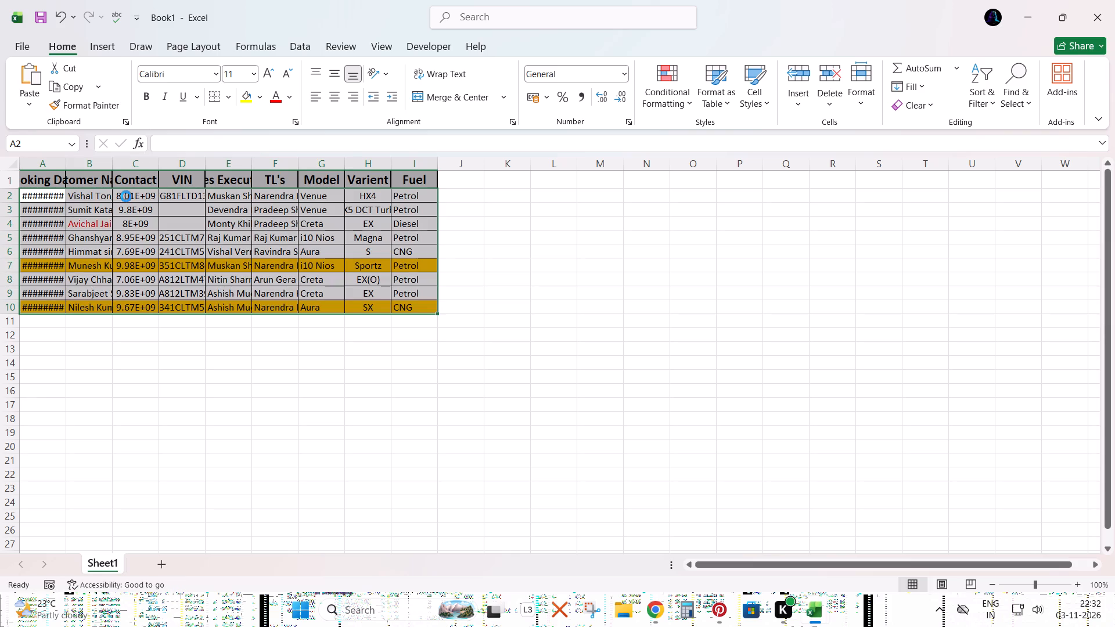
Remove the fill colour from the pasted booking rows.
click(262, 96)
click(278, 345)
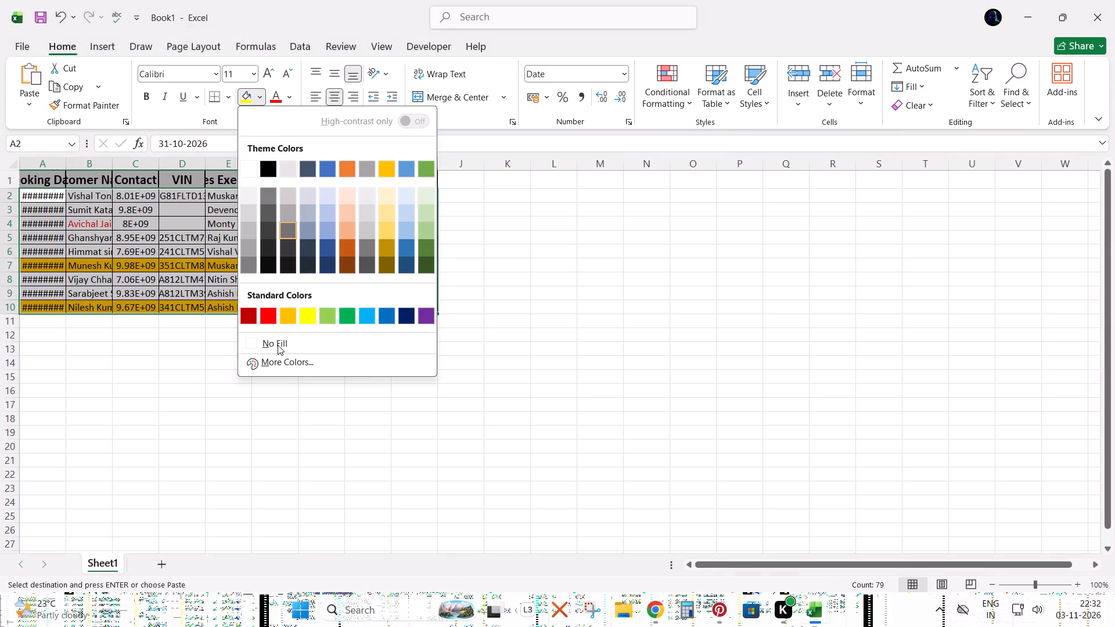
AutoFit the width of all columns on Sheet1 to their contents.
click(15, 157)
double_click(64, 163)
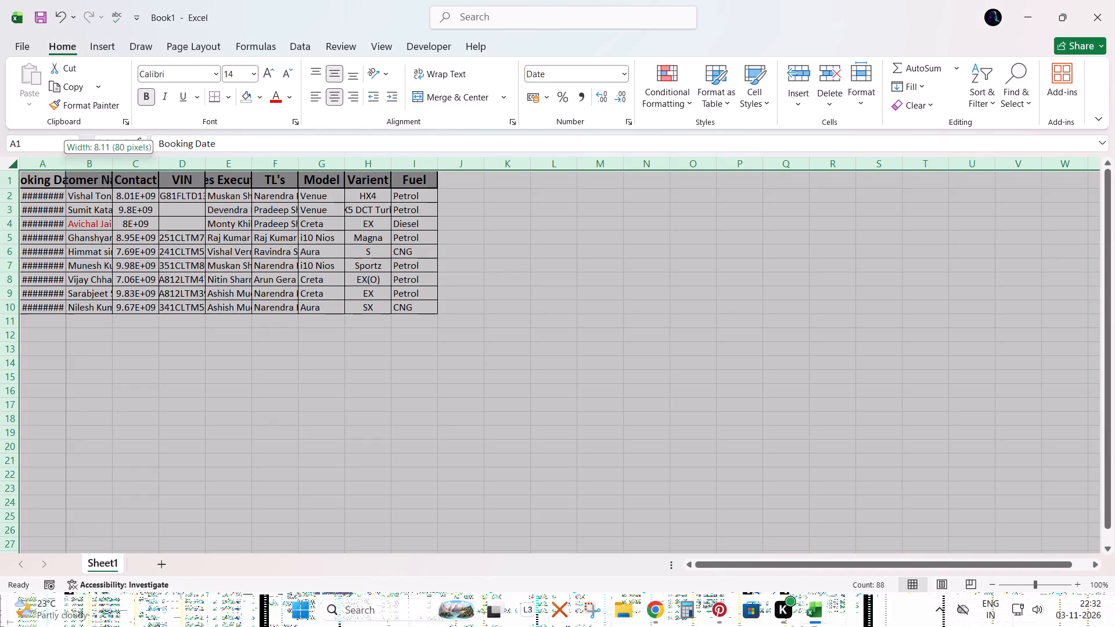
click(205, 257)
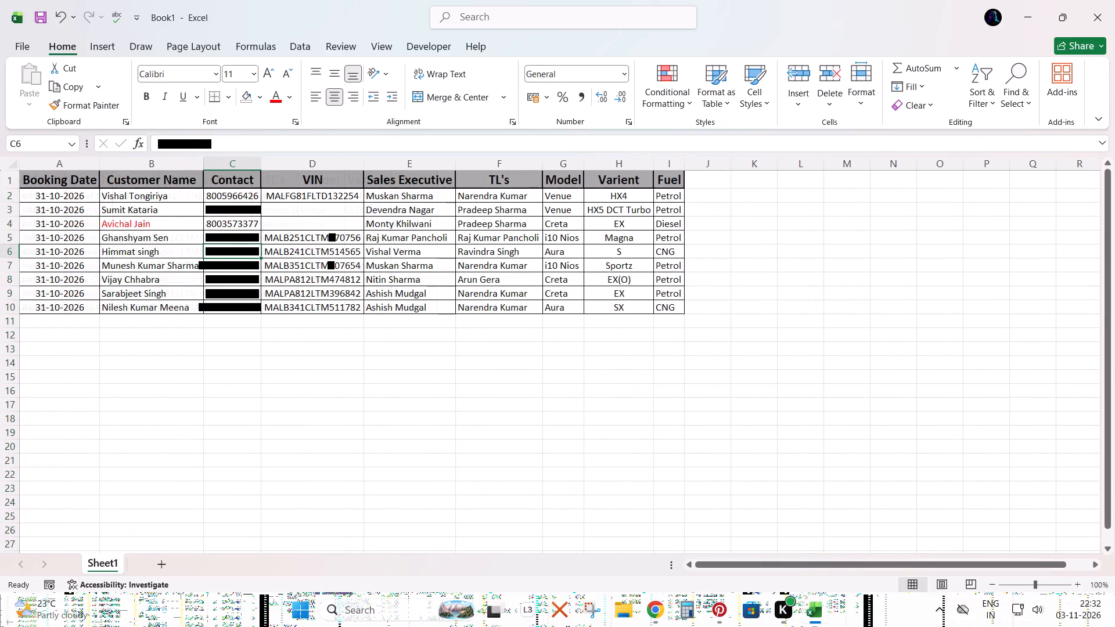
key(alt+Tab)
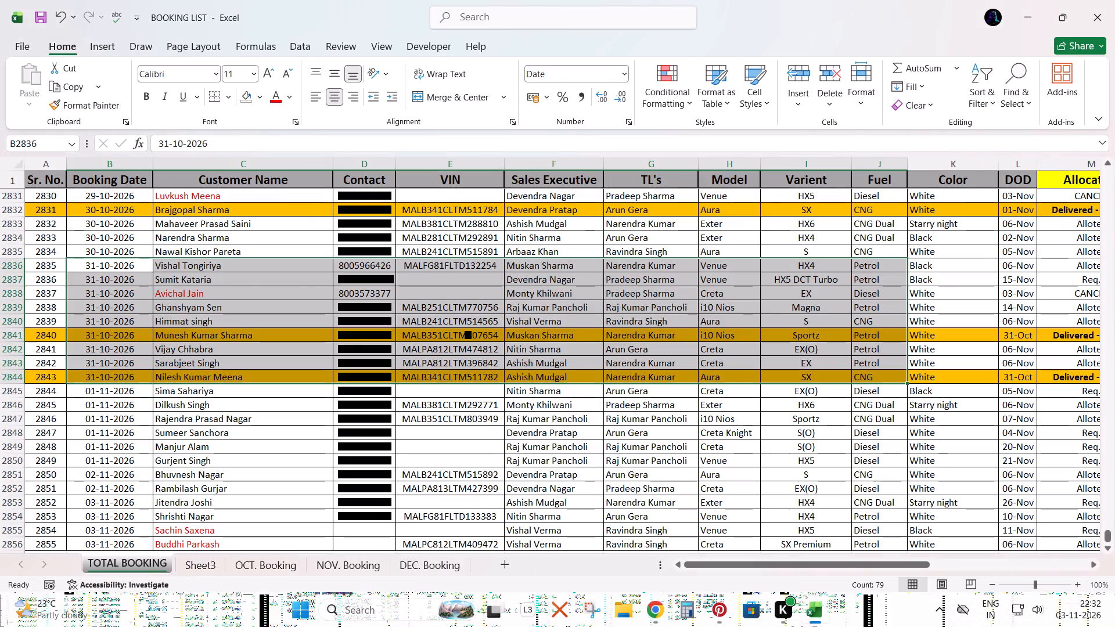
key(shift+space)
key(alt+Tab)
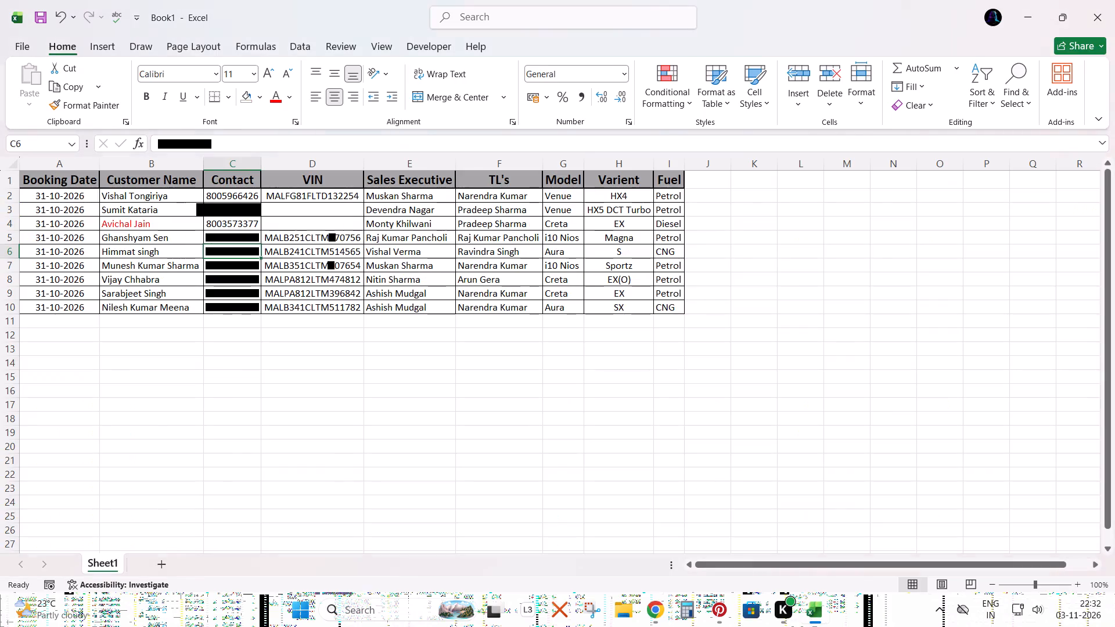
Hide row 4, the booking with the customer name in red, in Book1.
click(166, 227)
key(shift+space)
right_click(9, 224)
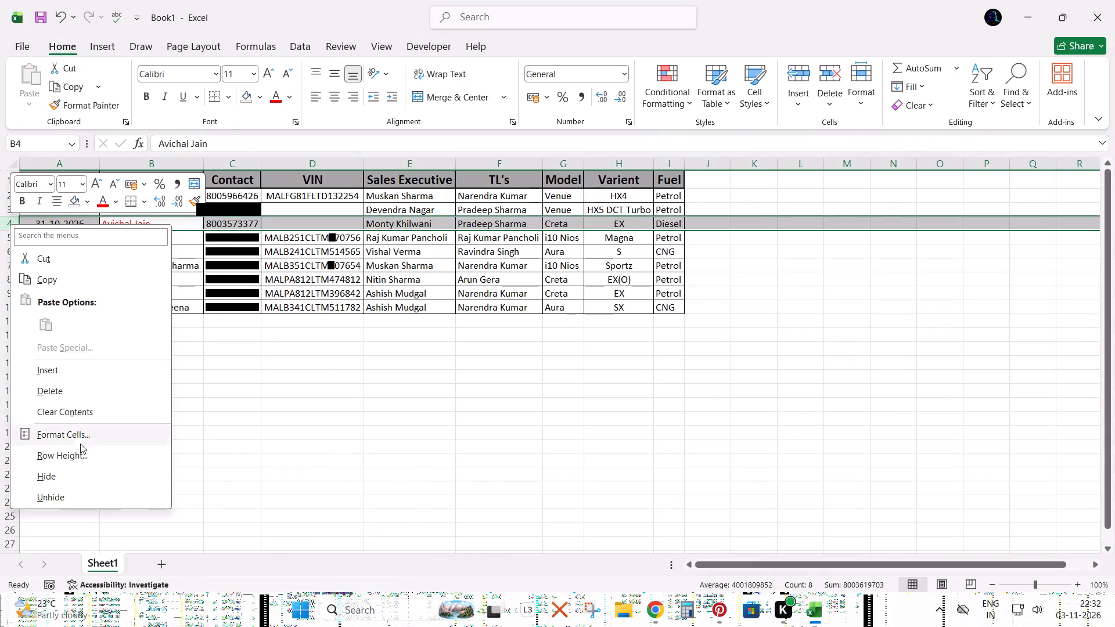
click(80, 466)
key(Escape)
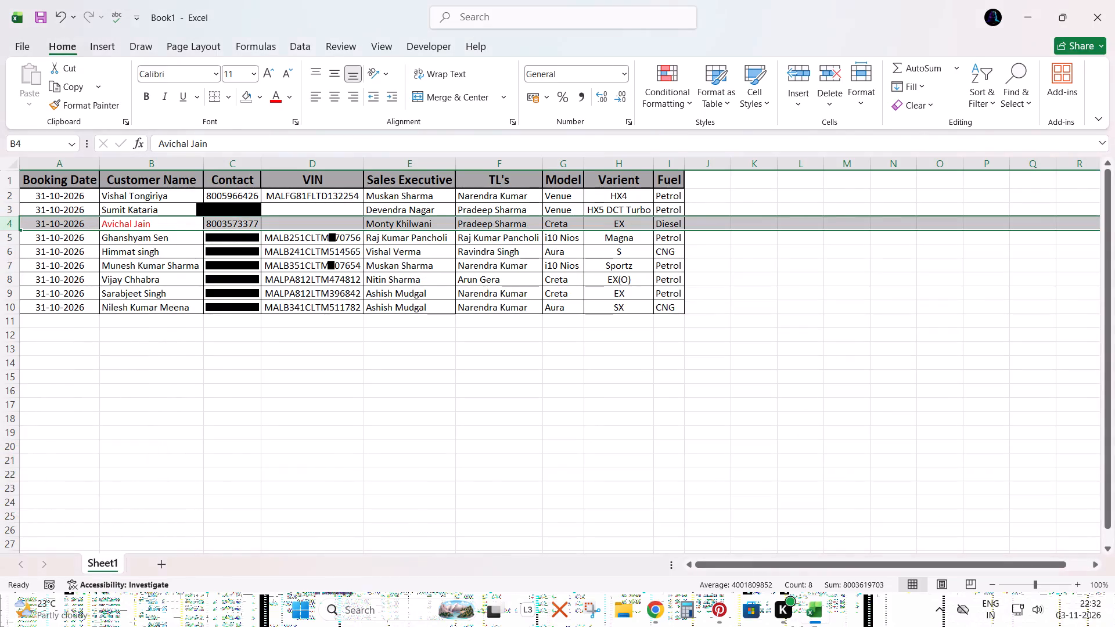
right_click(14, 222)
click(84, 478)
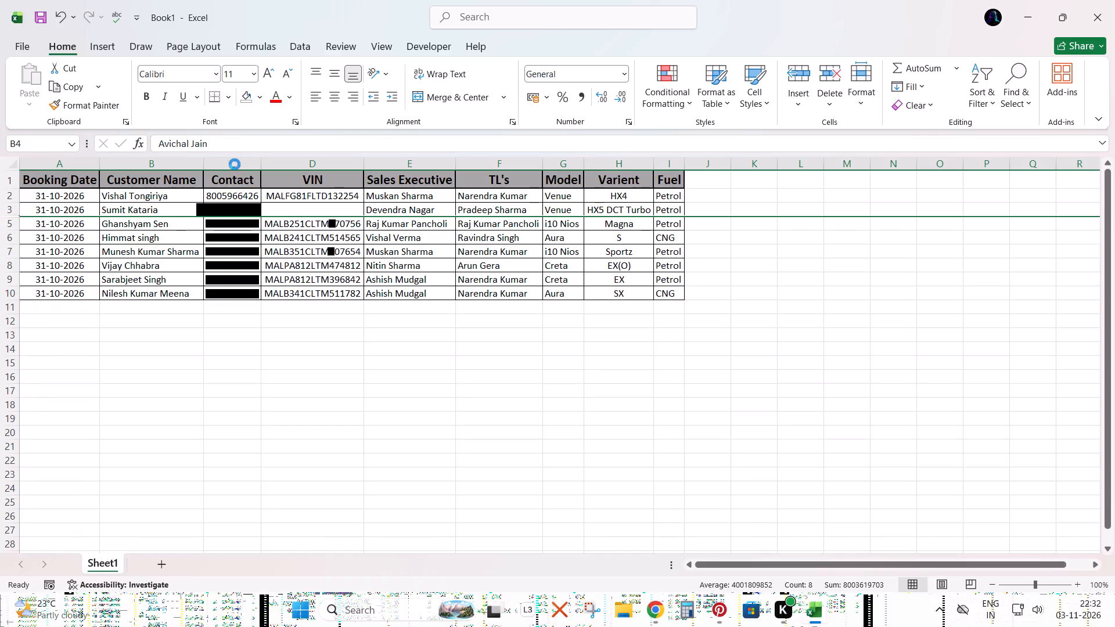
Hide the Contact and VIN columns in Book1.
drag(237, 160, 311, 160)
right_click(311, 160)
click(354, 403)
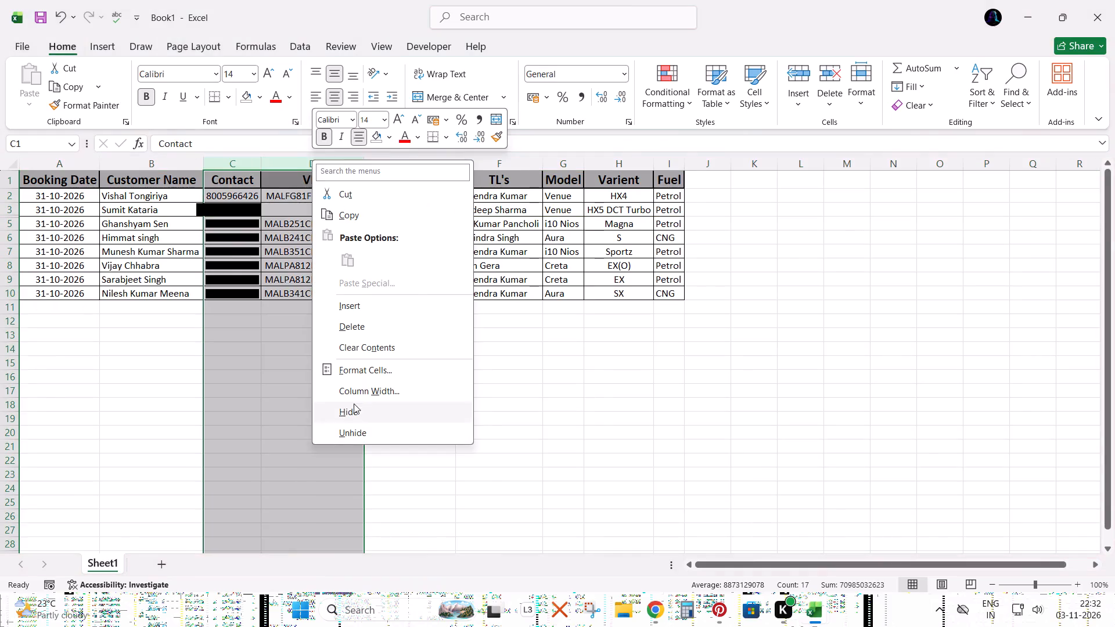
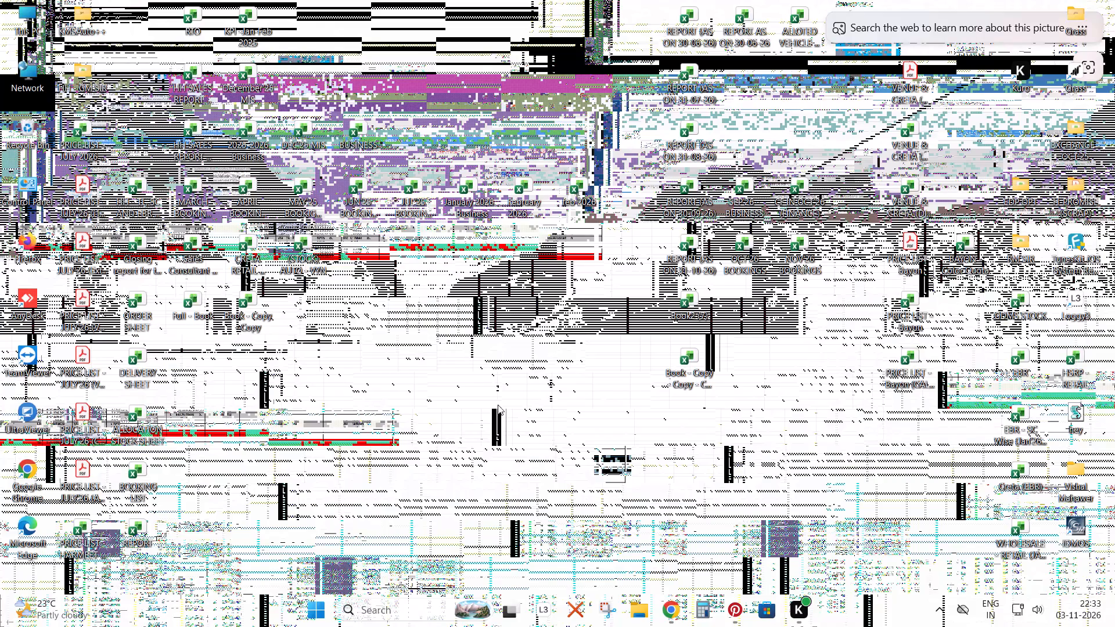
Duplicate the ALLOCATION STOCK SHEET, BOOKING LIST and REPORT workbooks together on the desktop.
drag(134, 573, 147, 421)
key(ctrl+c)
key(ctrl+v)
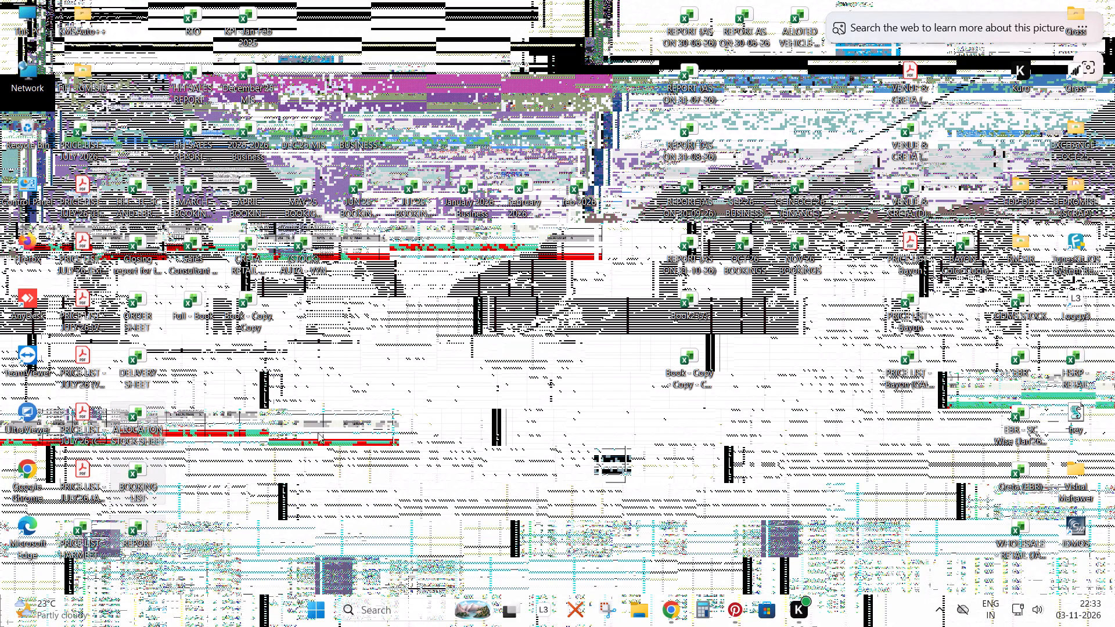
Open the REPORT - Copy workbook from the desktop.
double_click(141, 145)
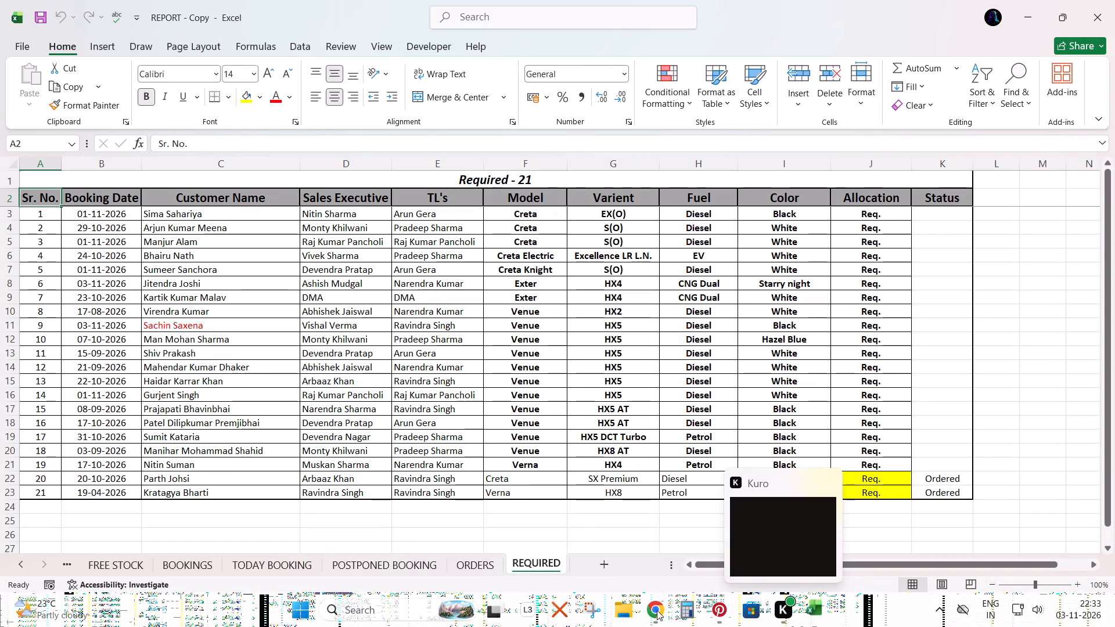
Hide the VIN column on the BOOKINGS sheet of the REPORT - Copy workbook.
click(252, 558)
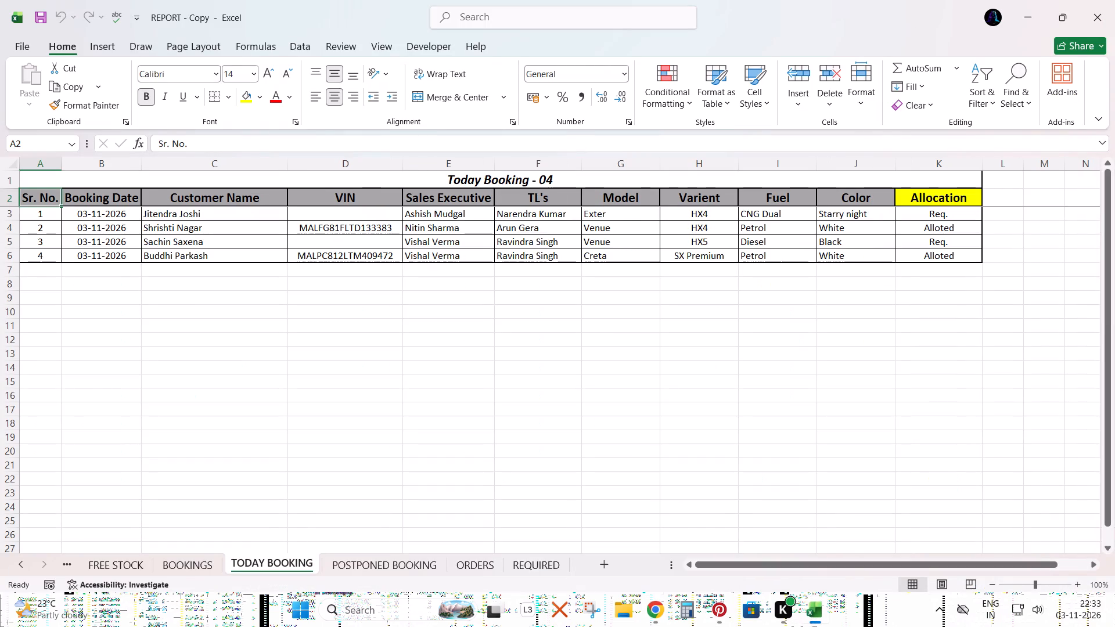
click(201, 564)
click(386, 160)
right_click(386, 160)
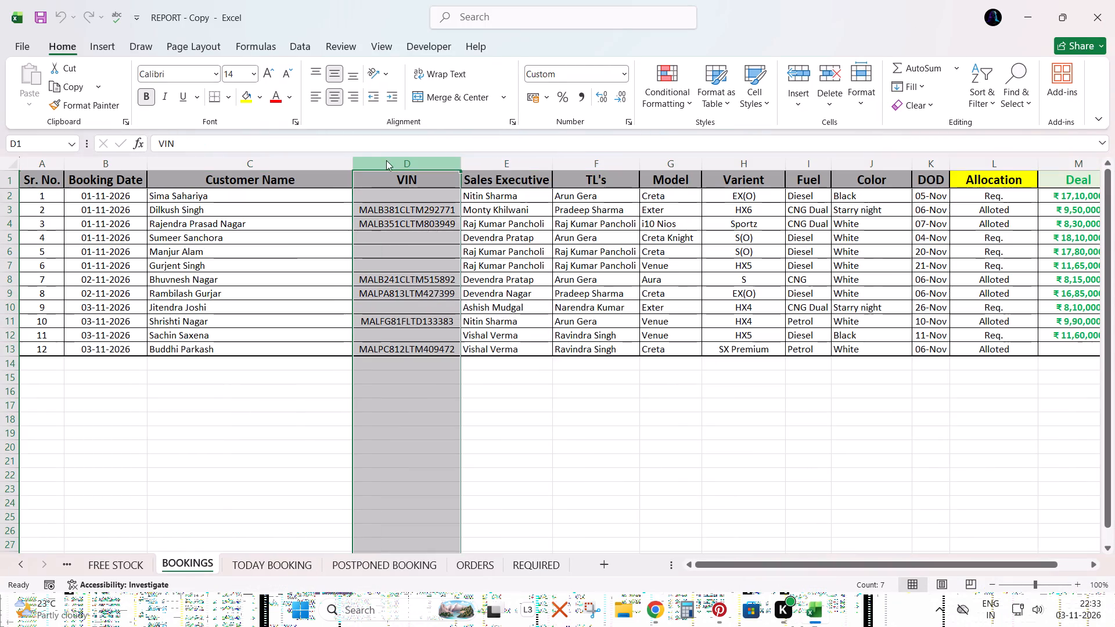
click(419, 413)
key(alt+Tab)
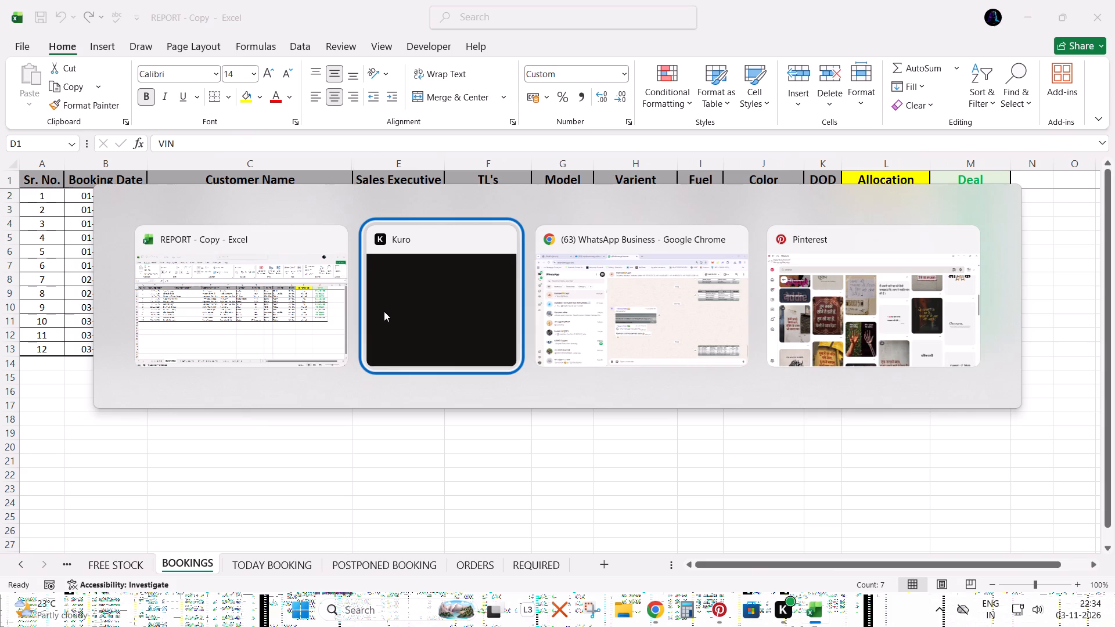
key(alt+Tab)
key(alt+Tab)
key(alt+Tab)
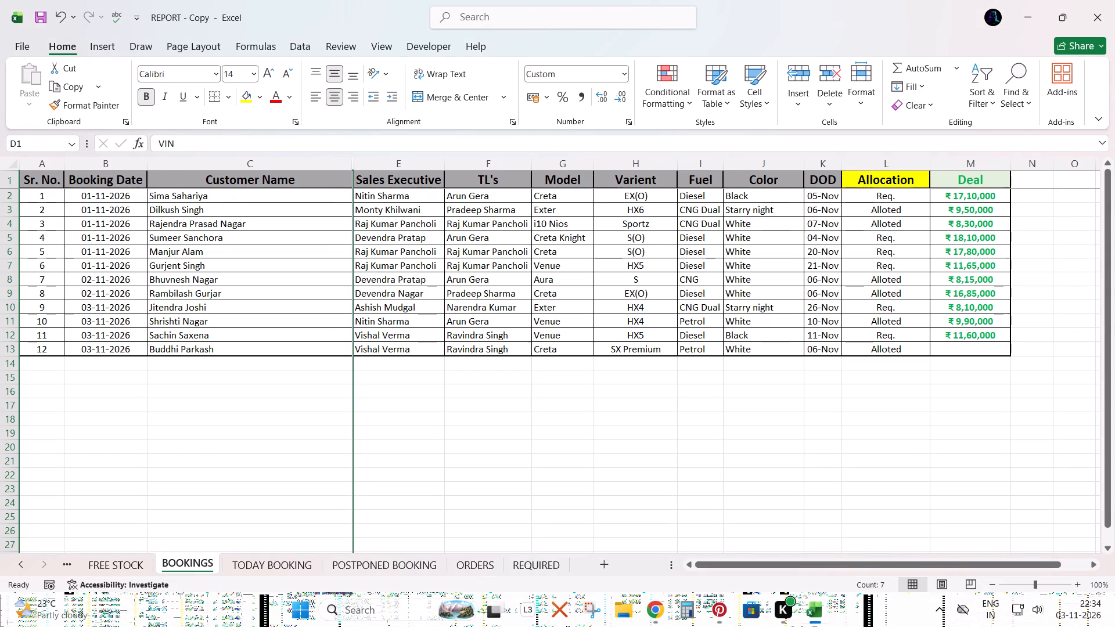
Select the booking records on the BOOKINGS sheet, starting from the Booking Date header and extending across the columns to its right.
drag(101, 176, 479, 271)
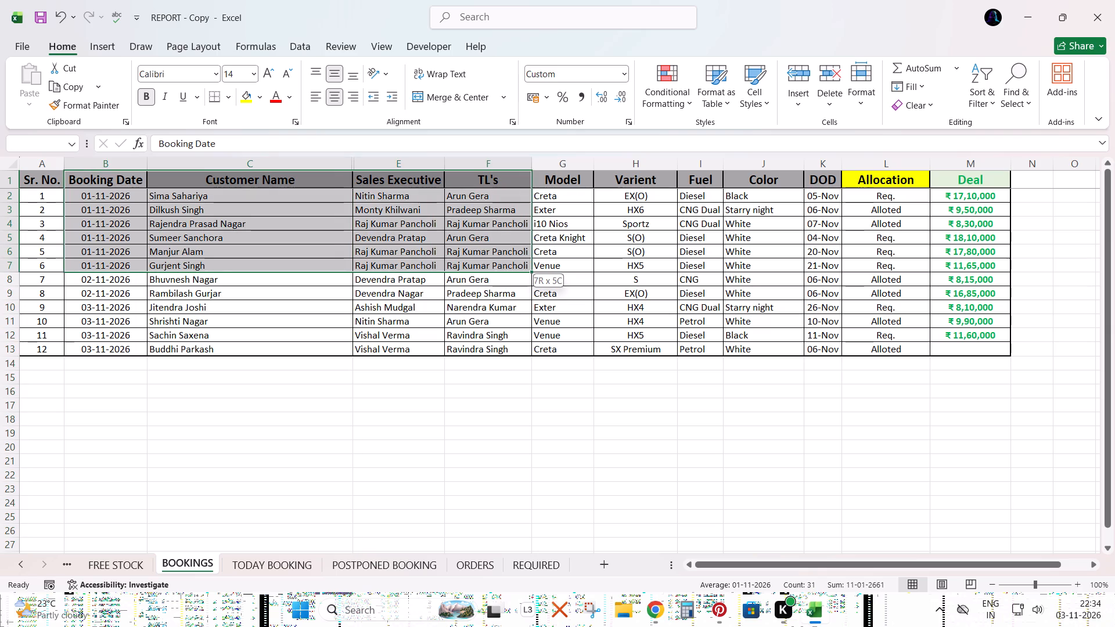
drag(479, 271, 753, 281)
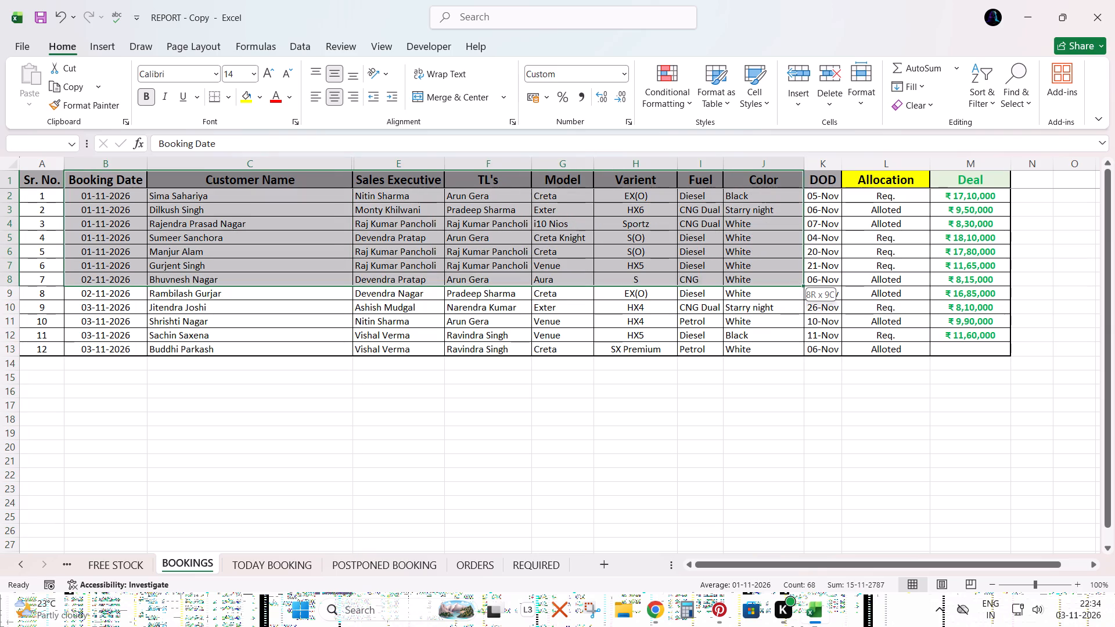
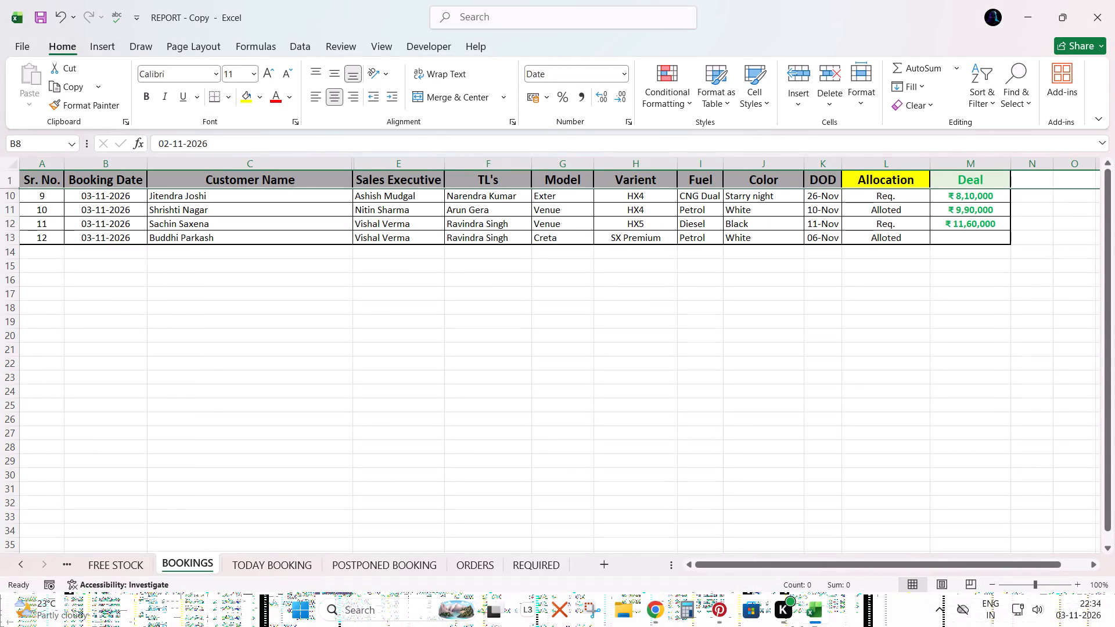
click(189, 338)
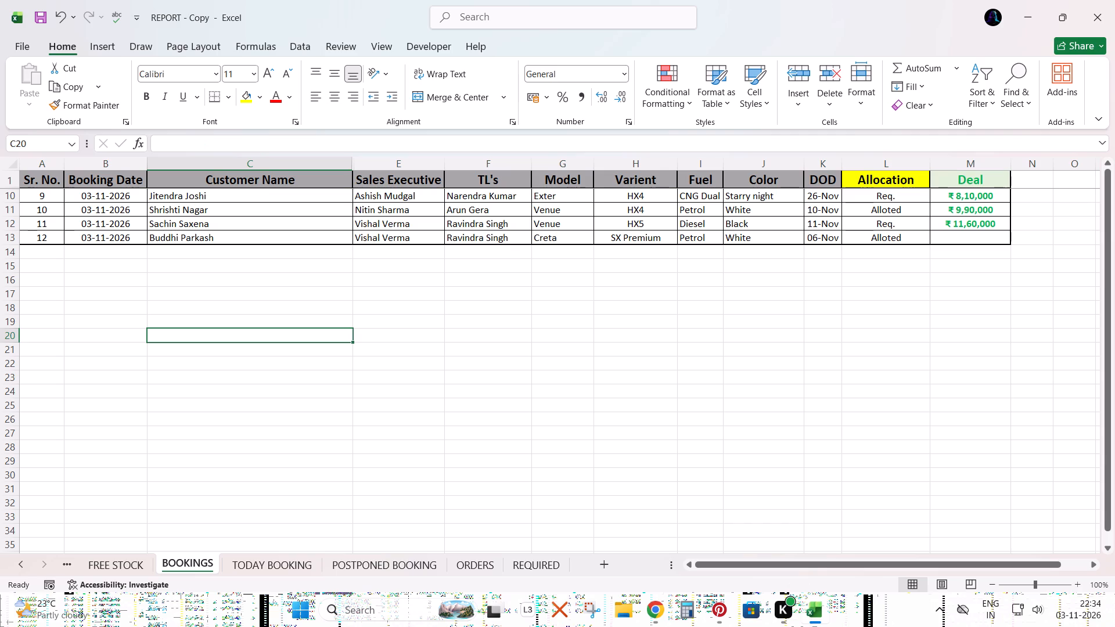